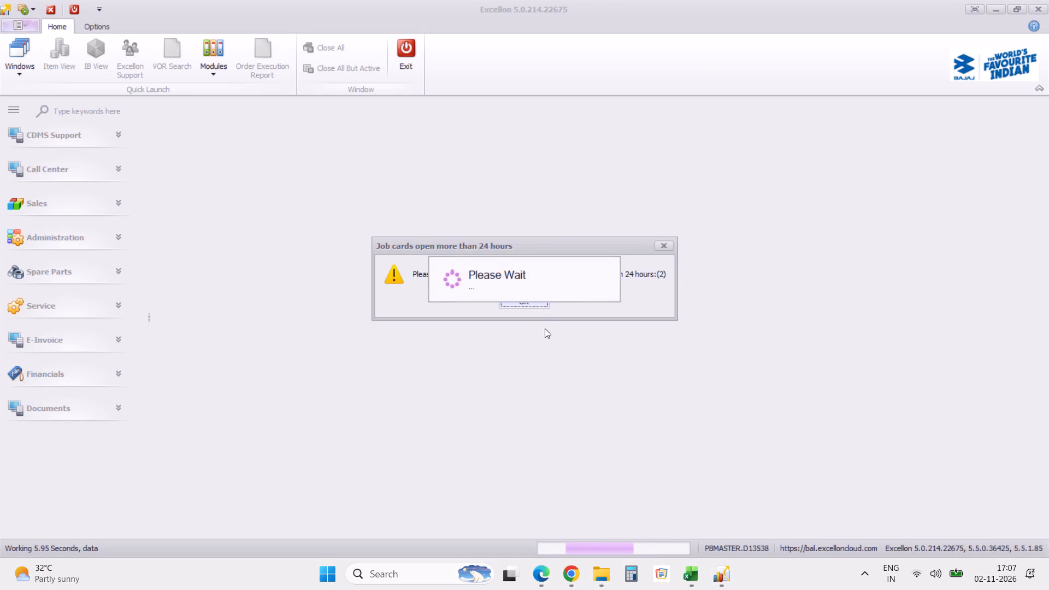
Load the list of all open VOR purchase orders with the document date filter cleared.
click(534, 306)
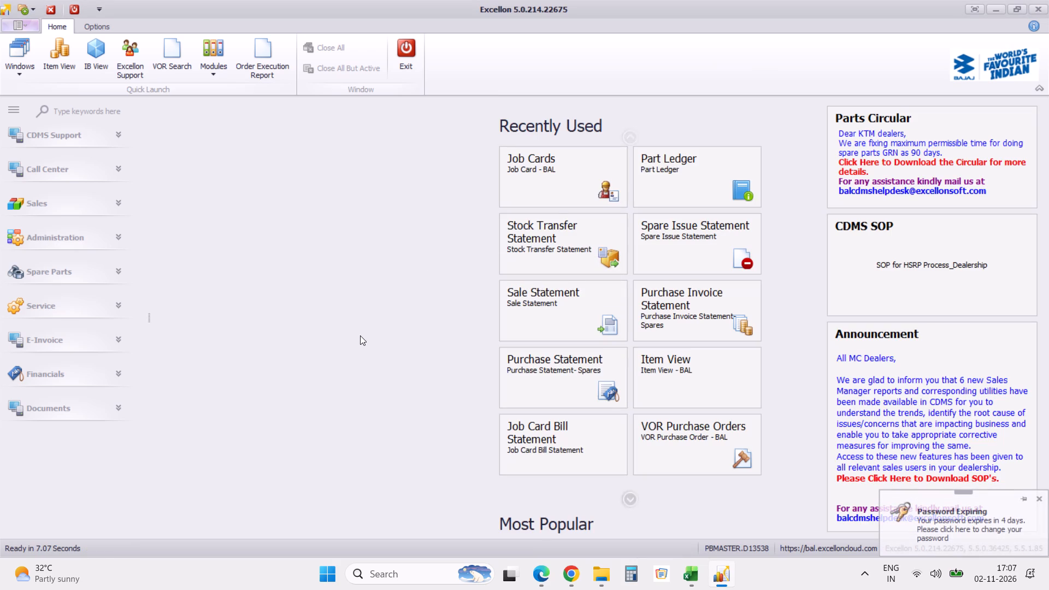
click(672, 433)
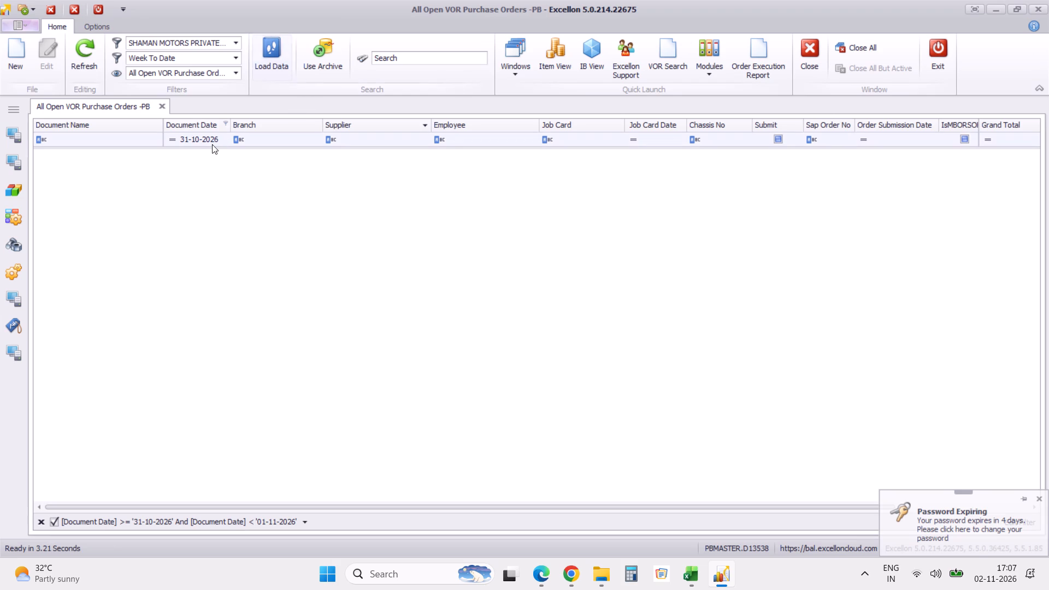
click(43, 524)
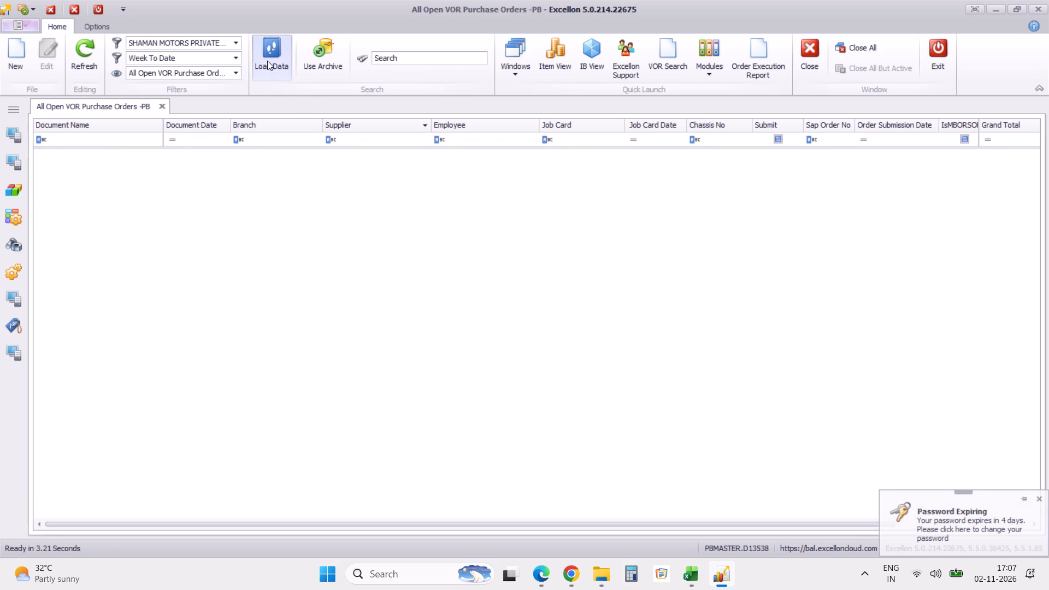
click(267, 61)
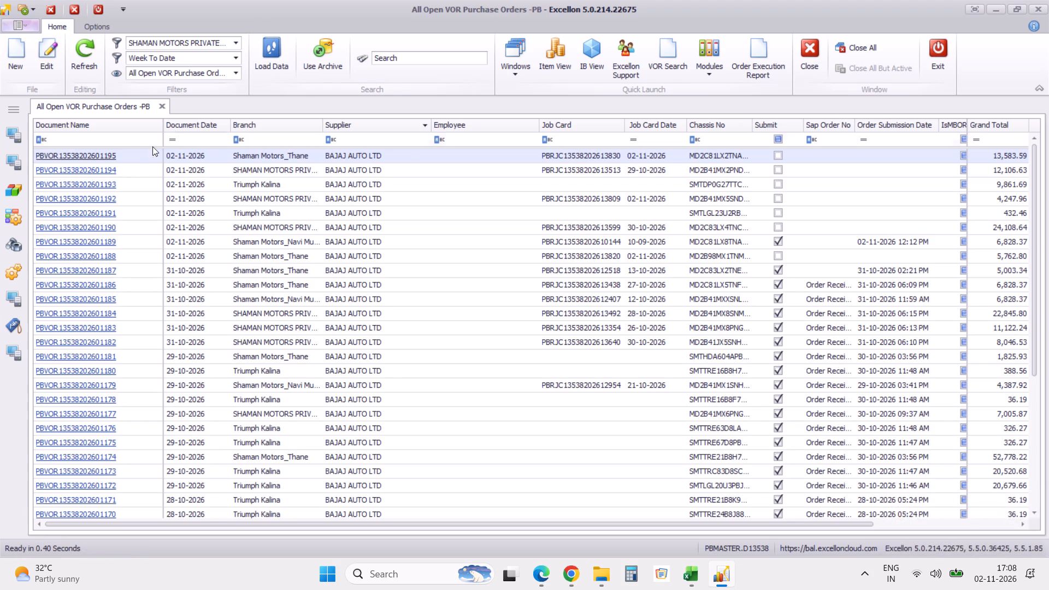
click(105, 159)
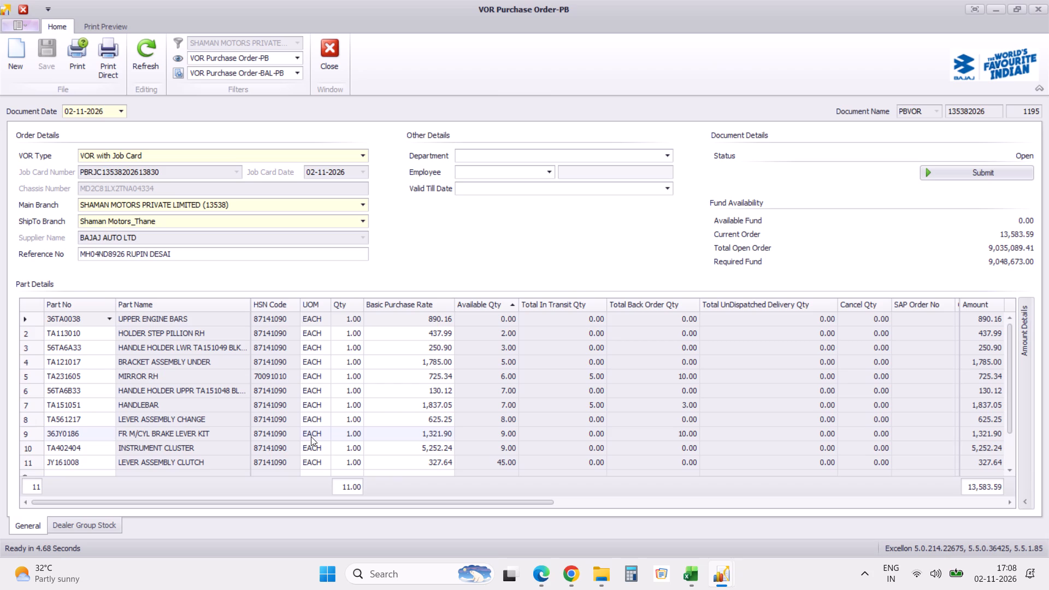
click(38, 459)
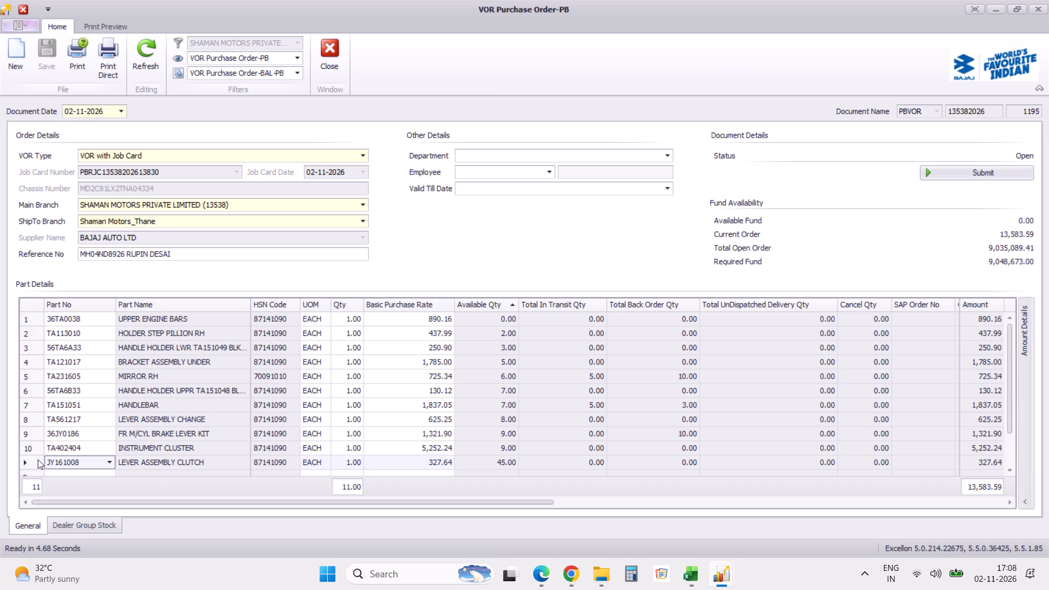
shift+click(34, 364)
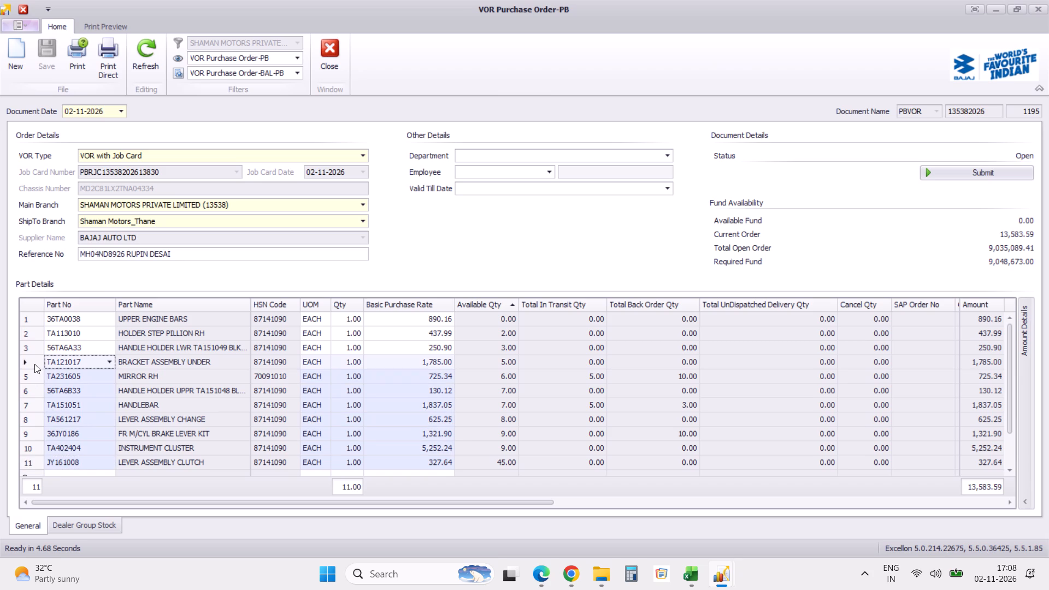
key(ctrl+Delete)
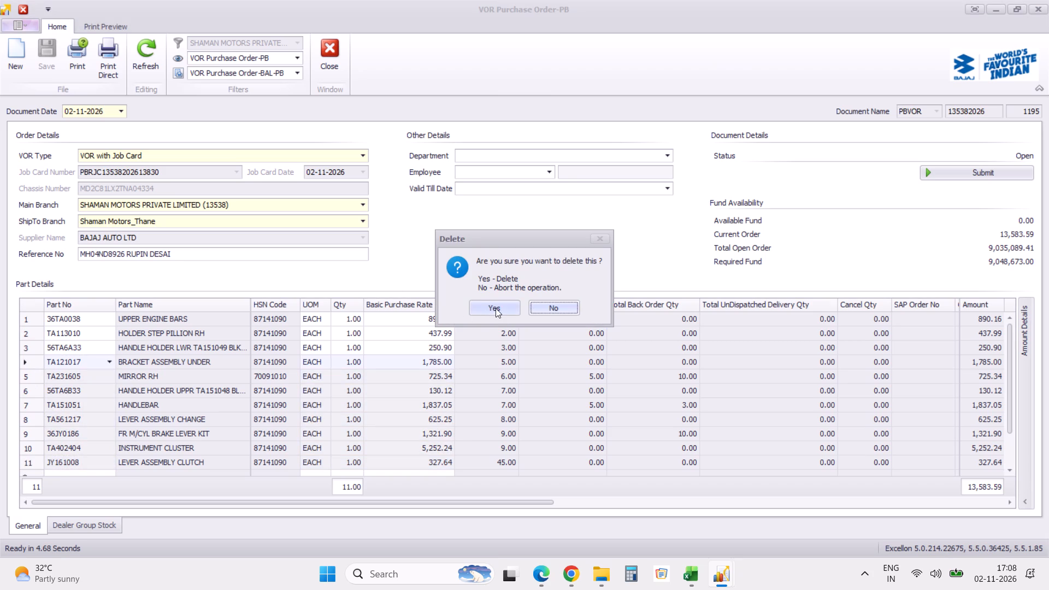
click(496, 308)
click(496, 308)
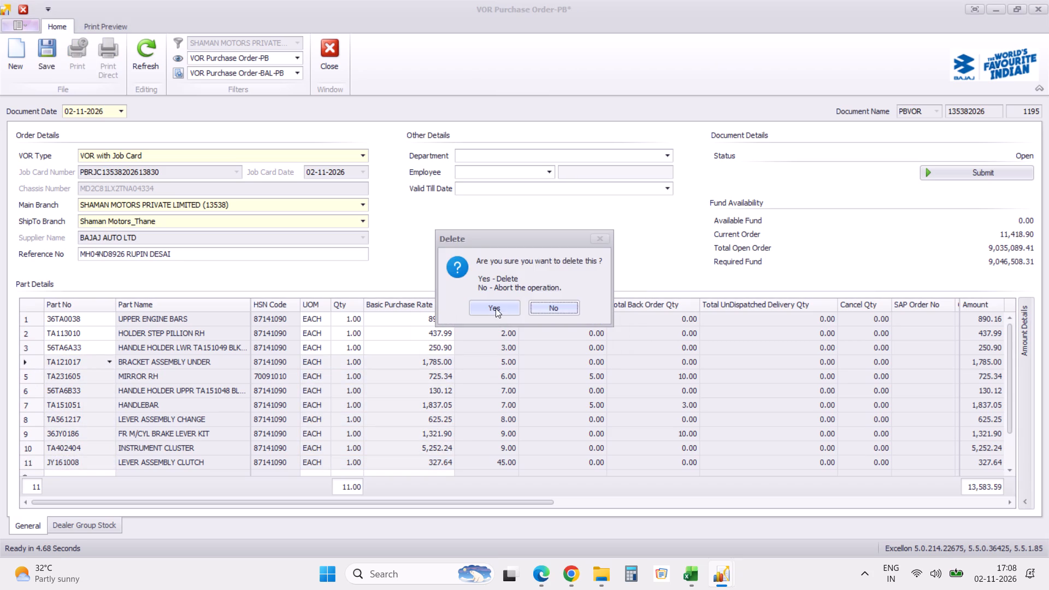
click(496, 308)
click(496, 308)
click(496, 308)
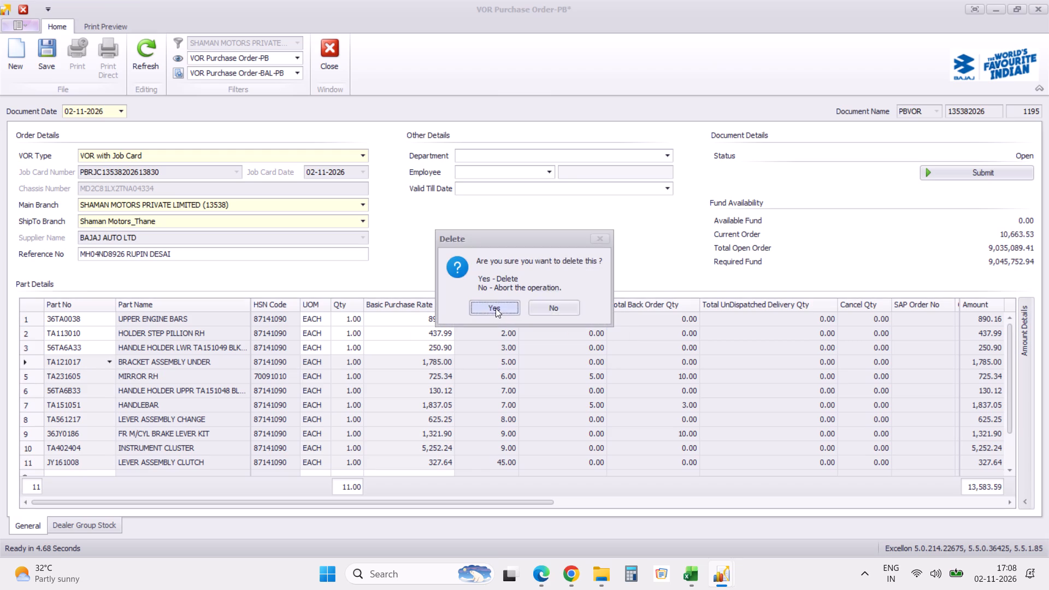
click(496, 308)
click(496, 308)
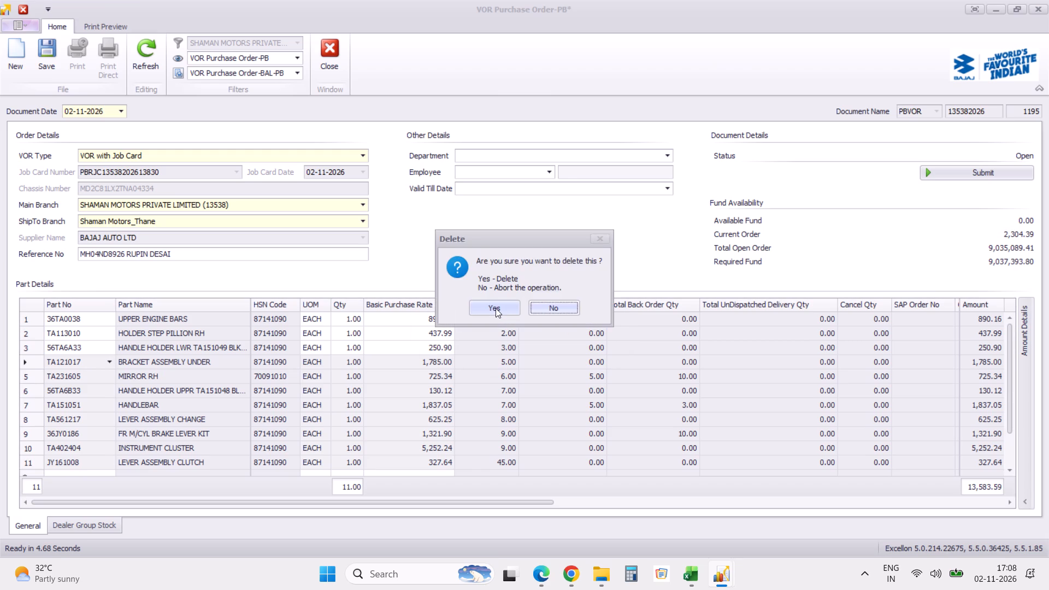
click(496, 308)
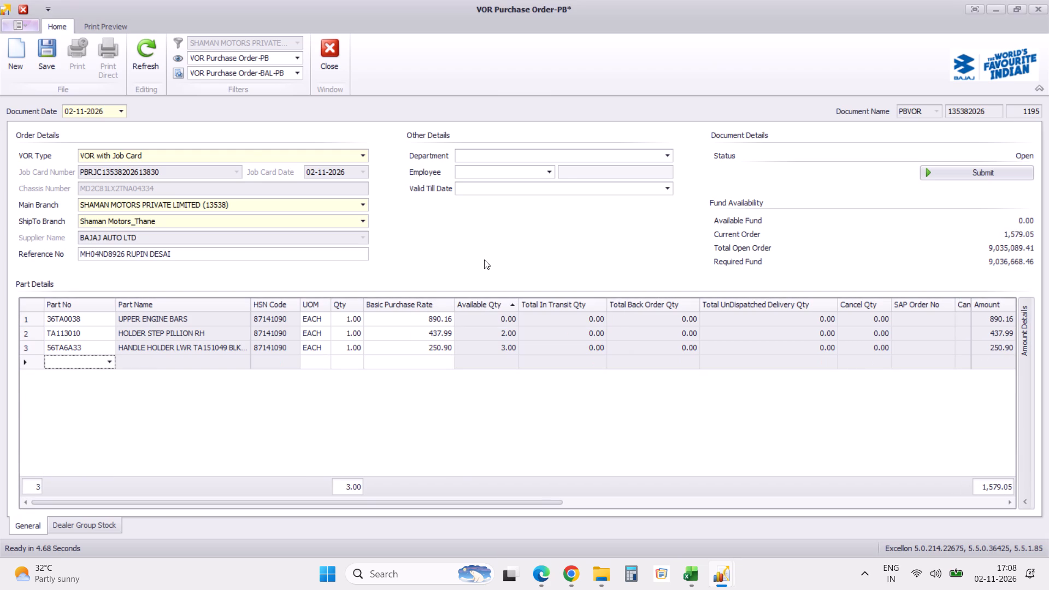
click(484, 259)
click(54, 62)
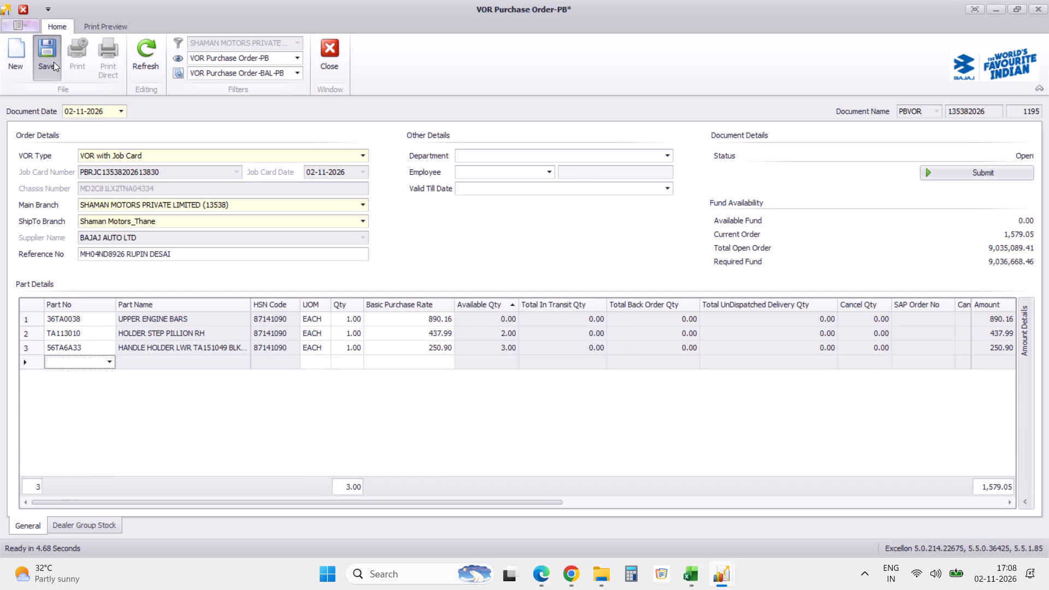
click(493, 306)
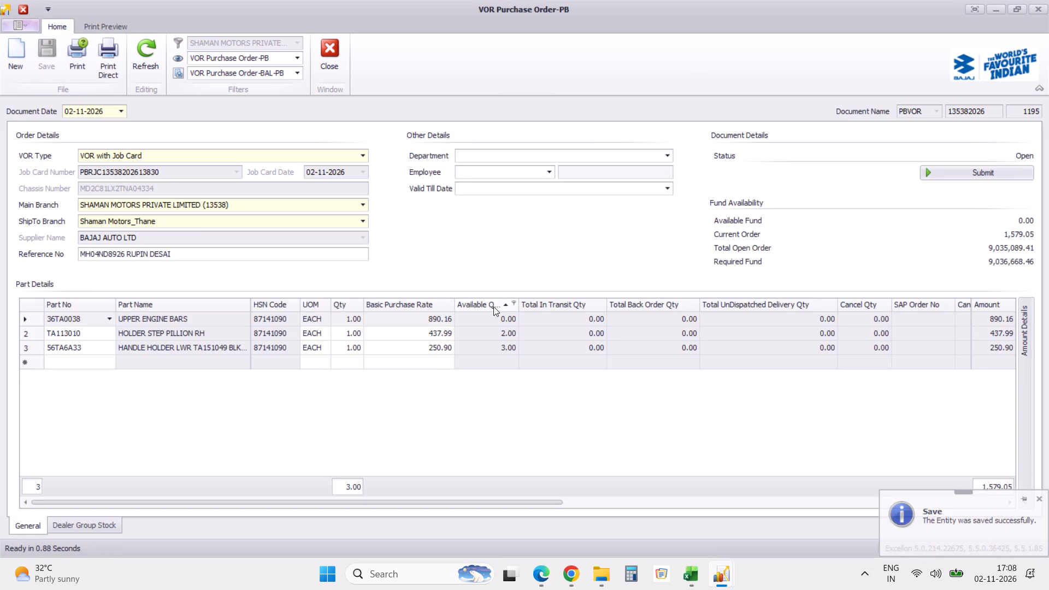
click(326, 64)
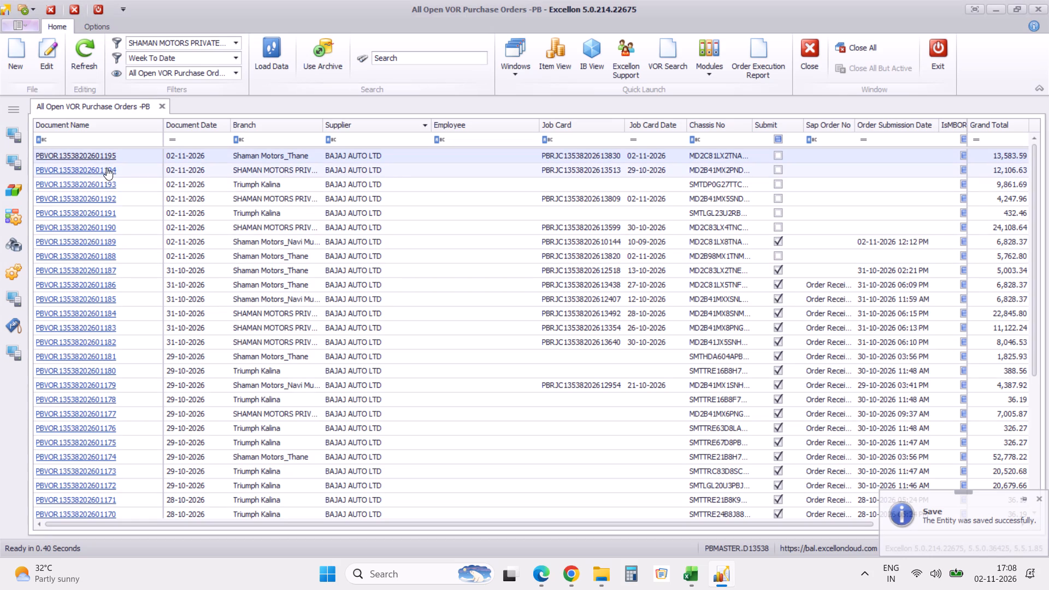
click(275, 55)
click(110, 170)
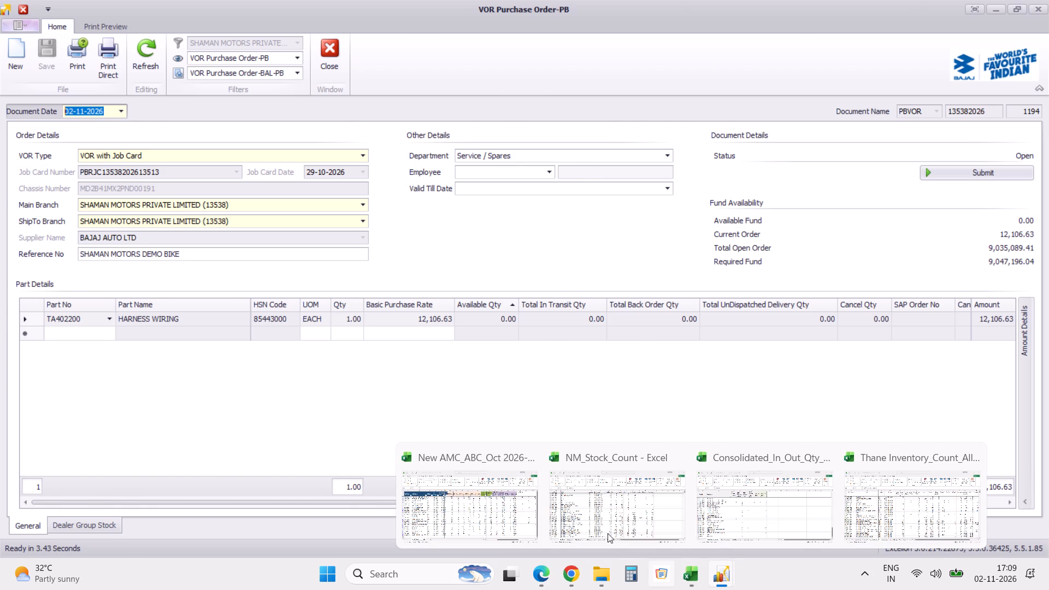
Switch to the New AMC_ABC Excel workbook and remove the filter from the Small Bike 2 Nov Order sheet.
click(494, 487)
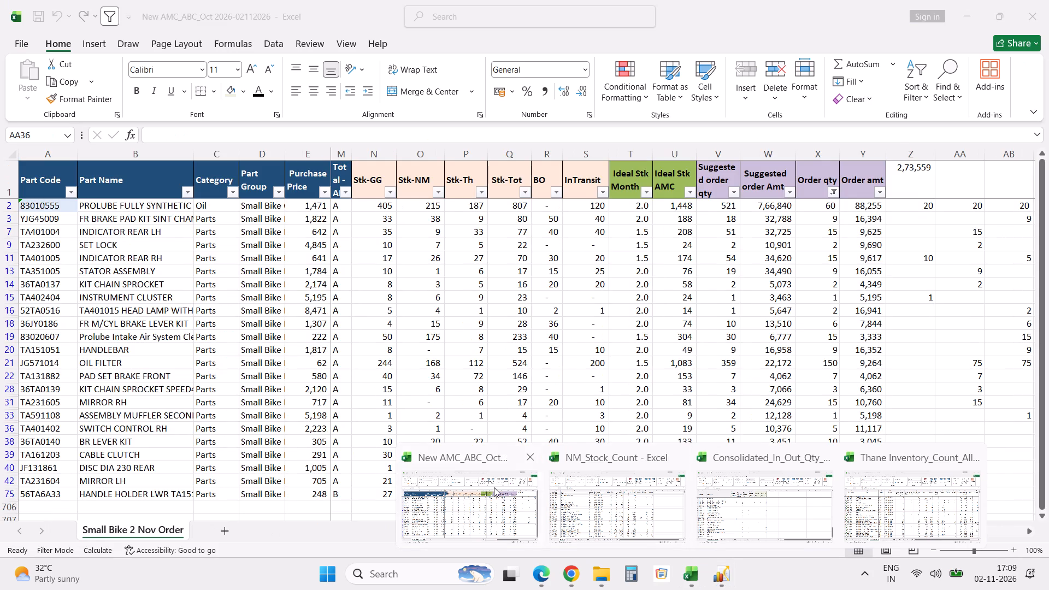
click(391, 385)
key(alt+d)
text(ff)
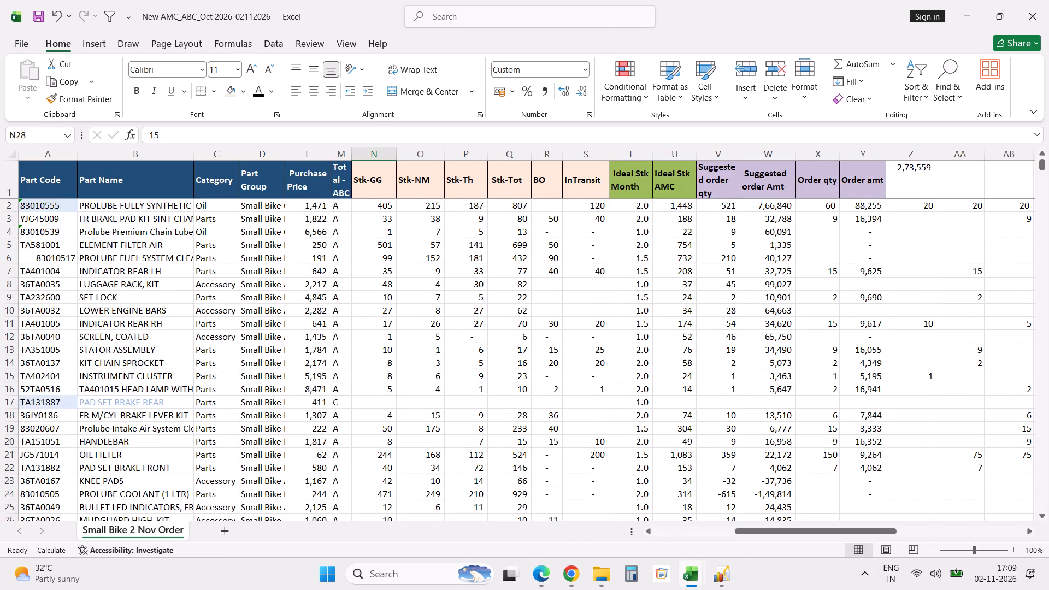
Find part 402200 in the sheet and go to its purchase price.
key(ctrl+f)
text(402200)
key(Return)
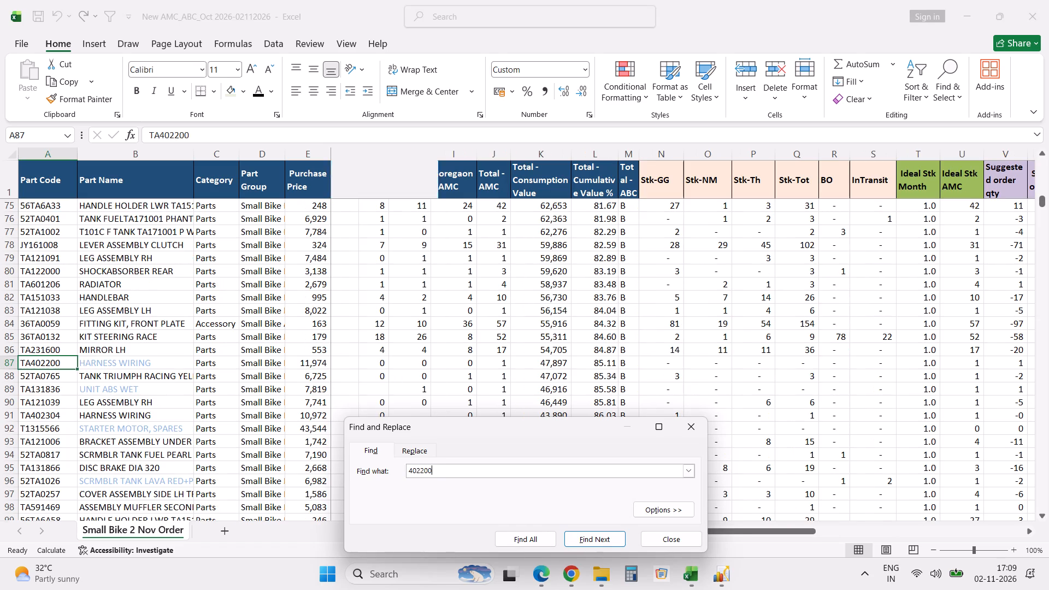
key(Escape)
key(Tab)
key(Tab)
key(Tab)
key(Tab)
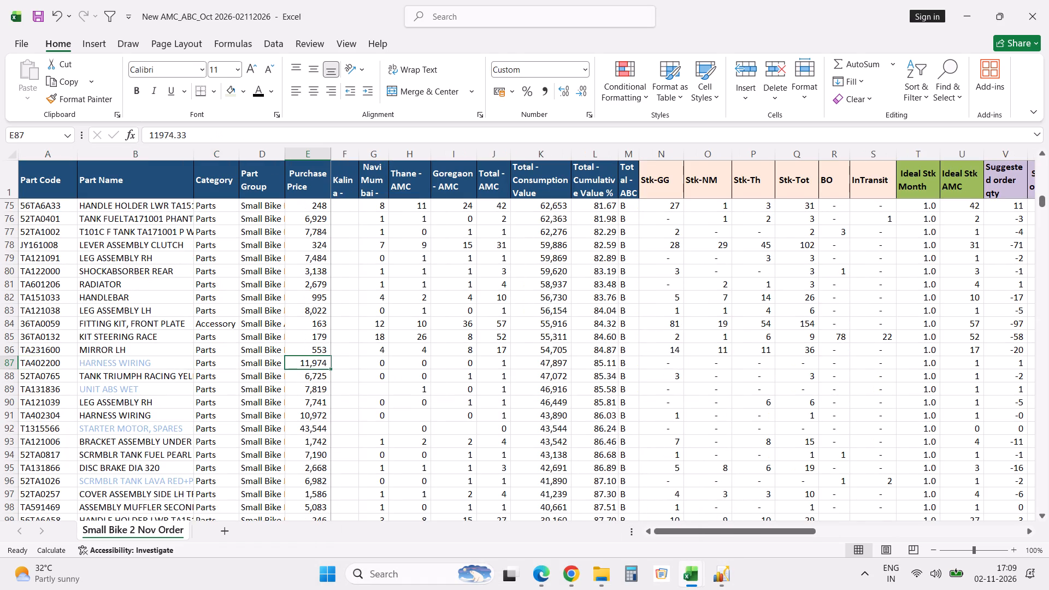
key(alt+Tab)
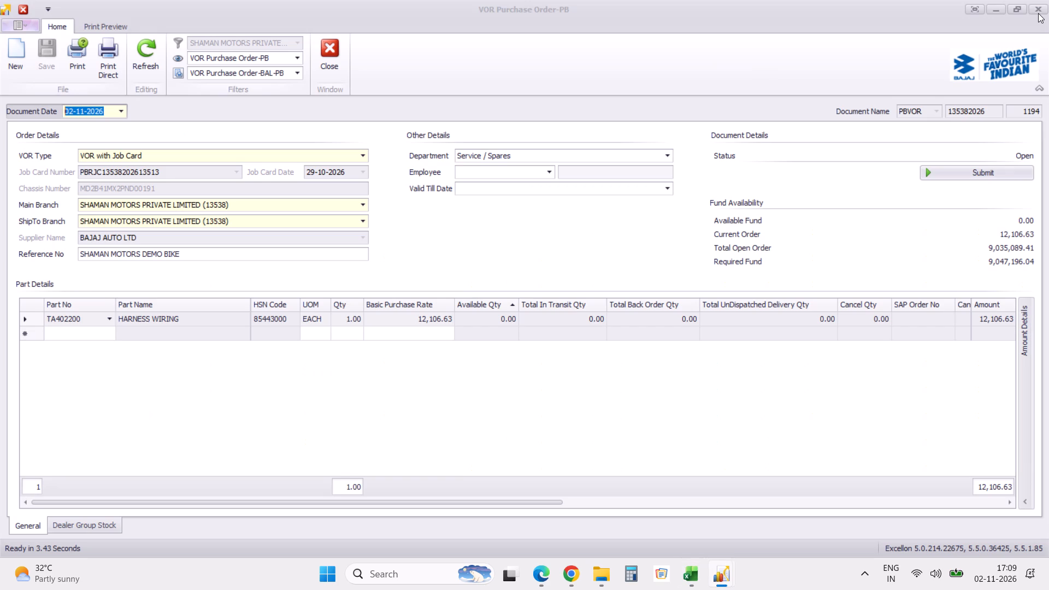
click(323, 46)
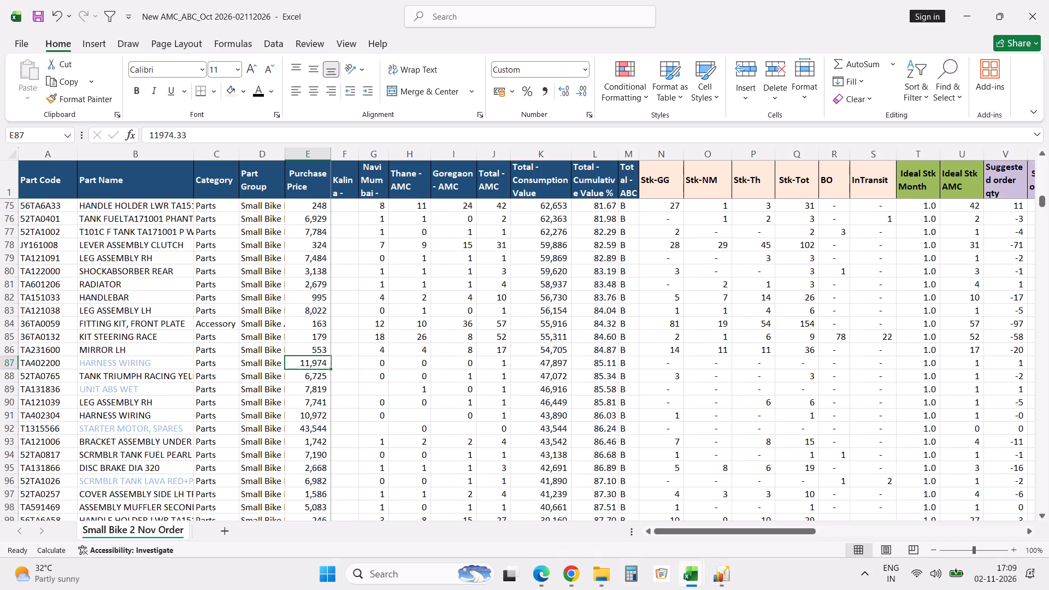
click(718, 570)
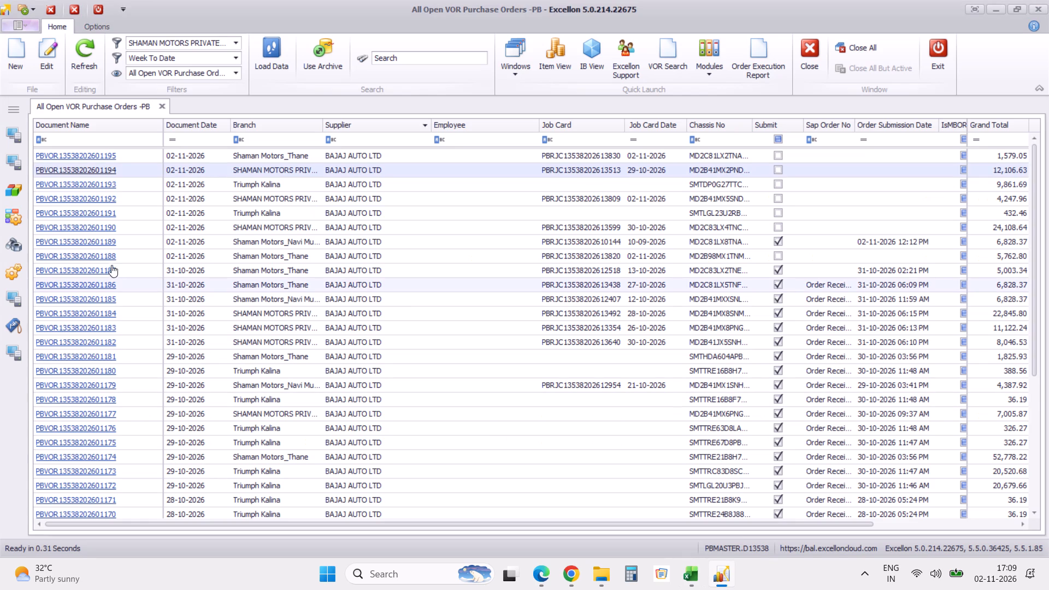
click(111, 185)
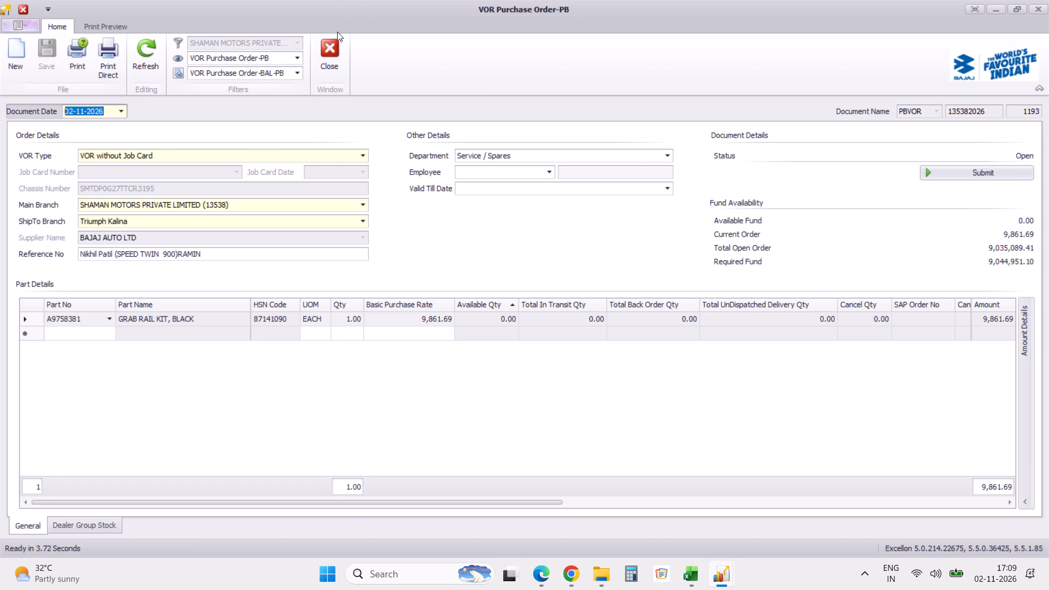
click(328, 50)
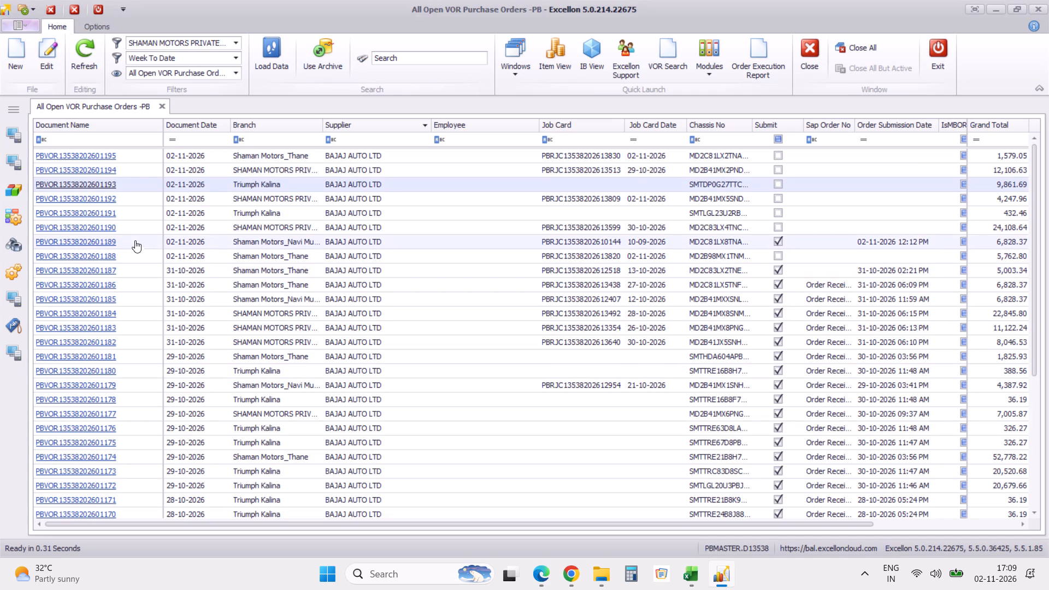
click(109, 199)
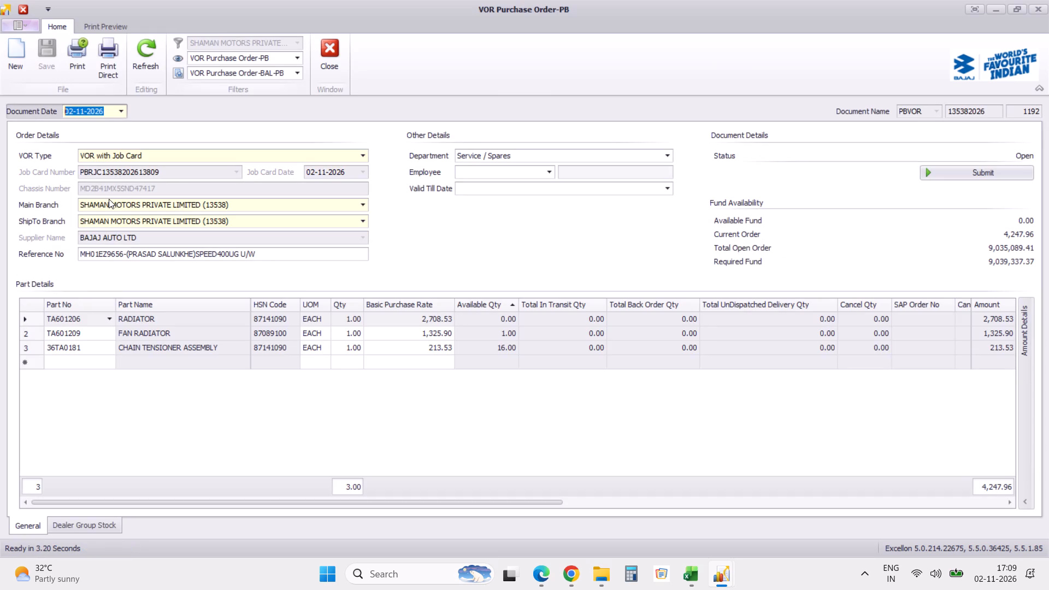
click(40, 345)
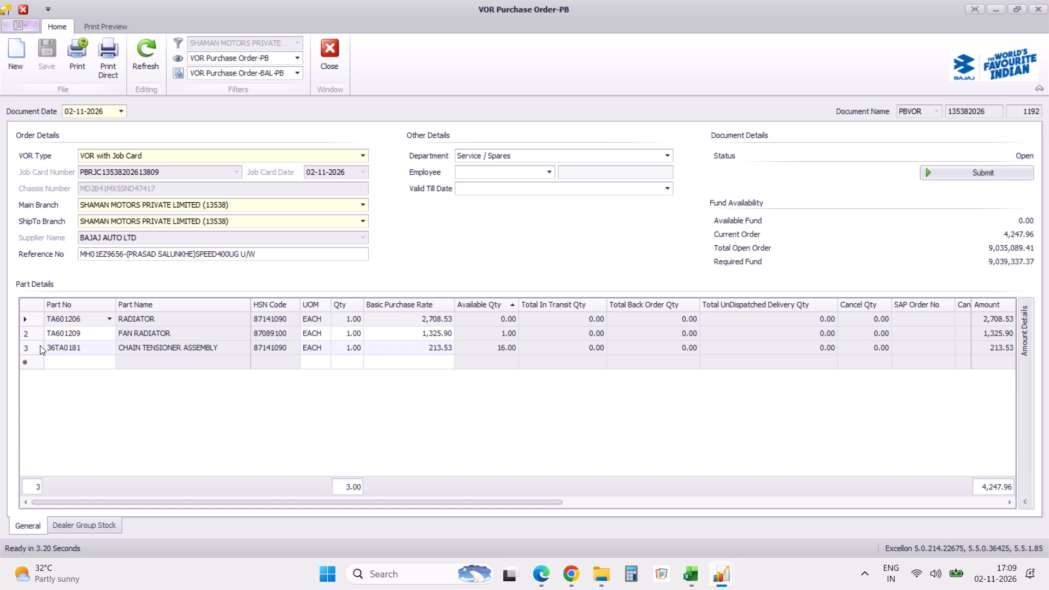
click(40, 345)
key(ctrl+Delete)
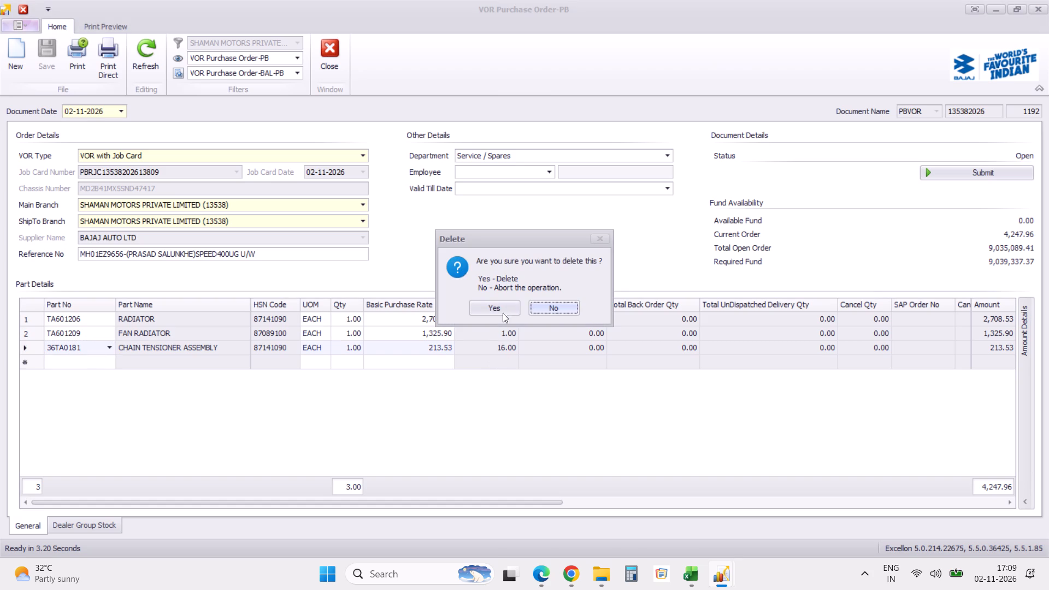
click(503, 309)
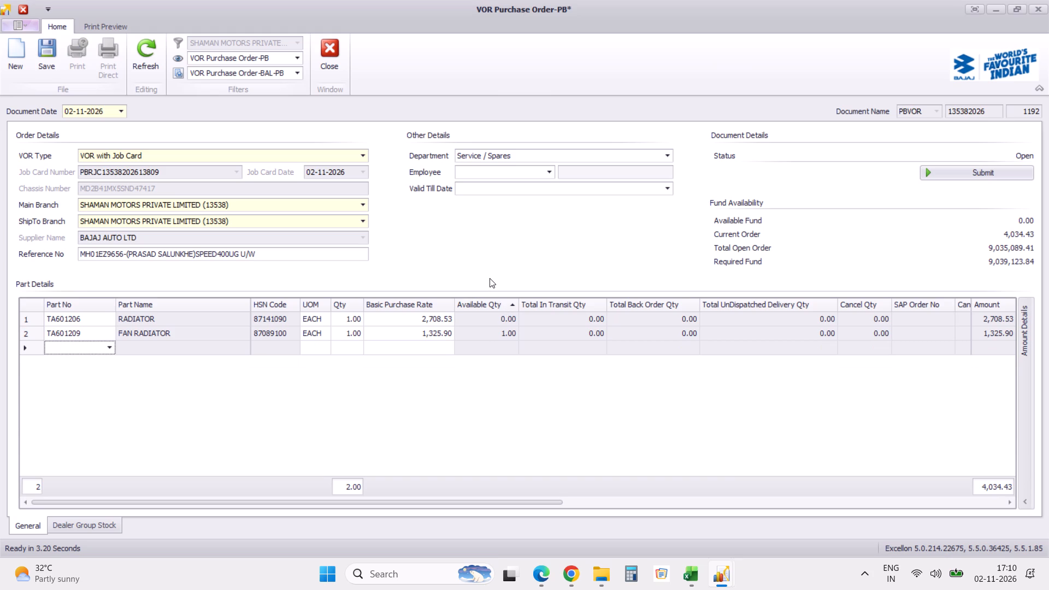
click(48, 58)
click(511, 309)
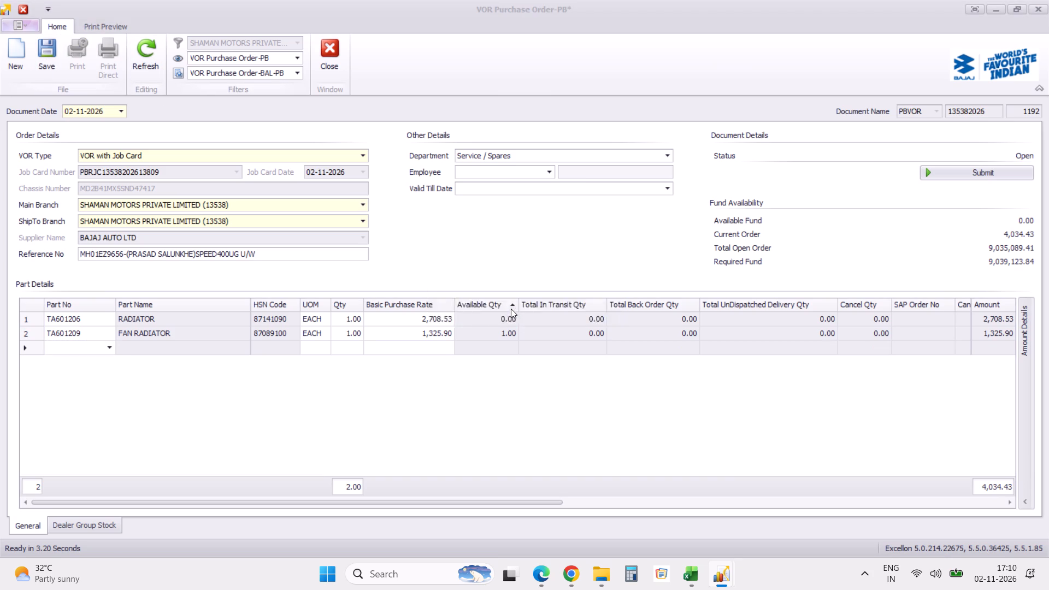
click(328, 56)
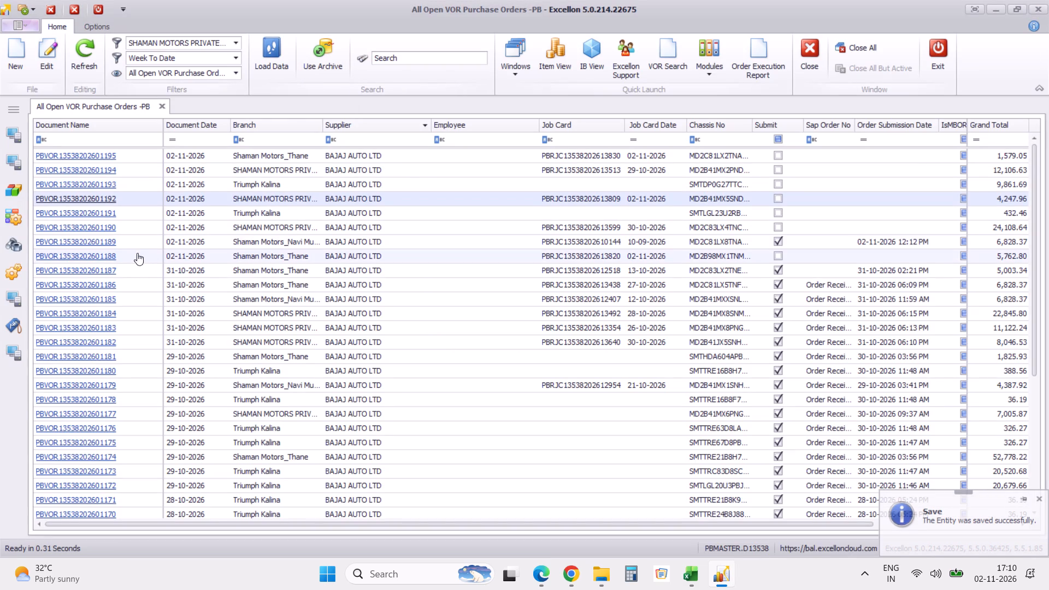
click(112, 229)
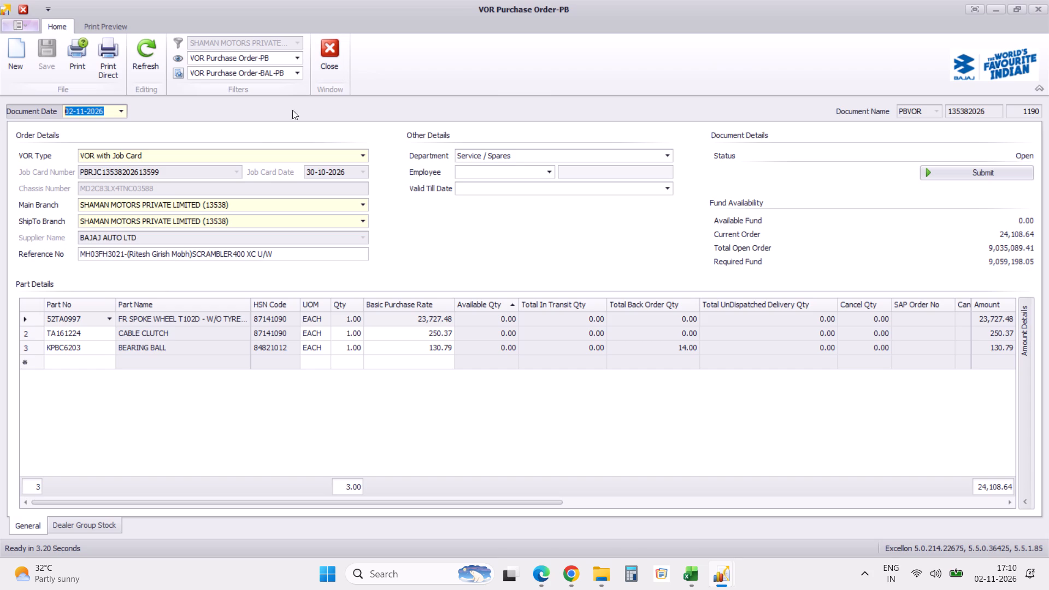
click(330, 56)
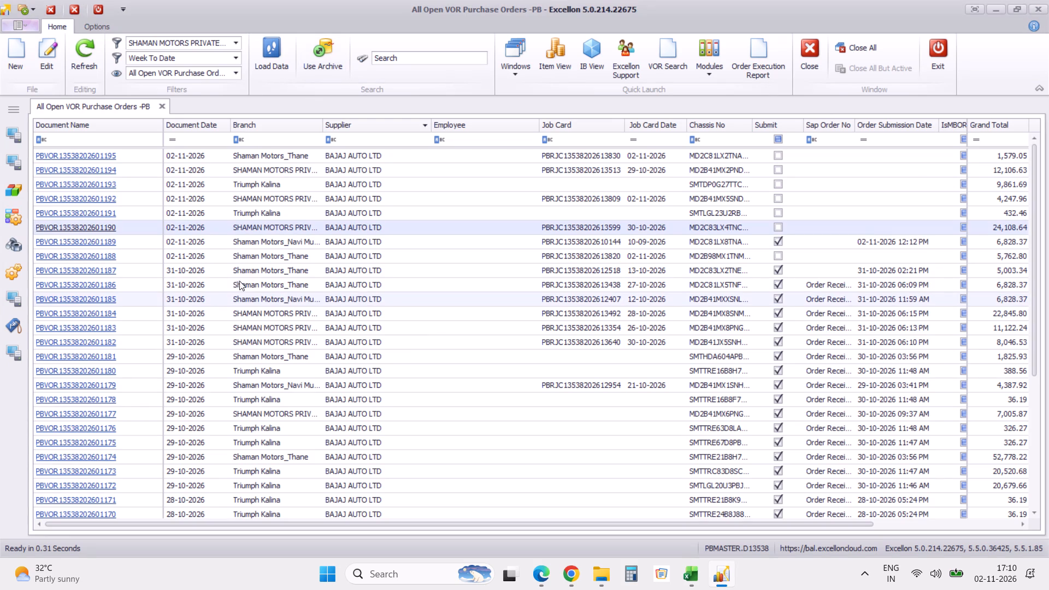
click(110, 242)
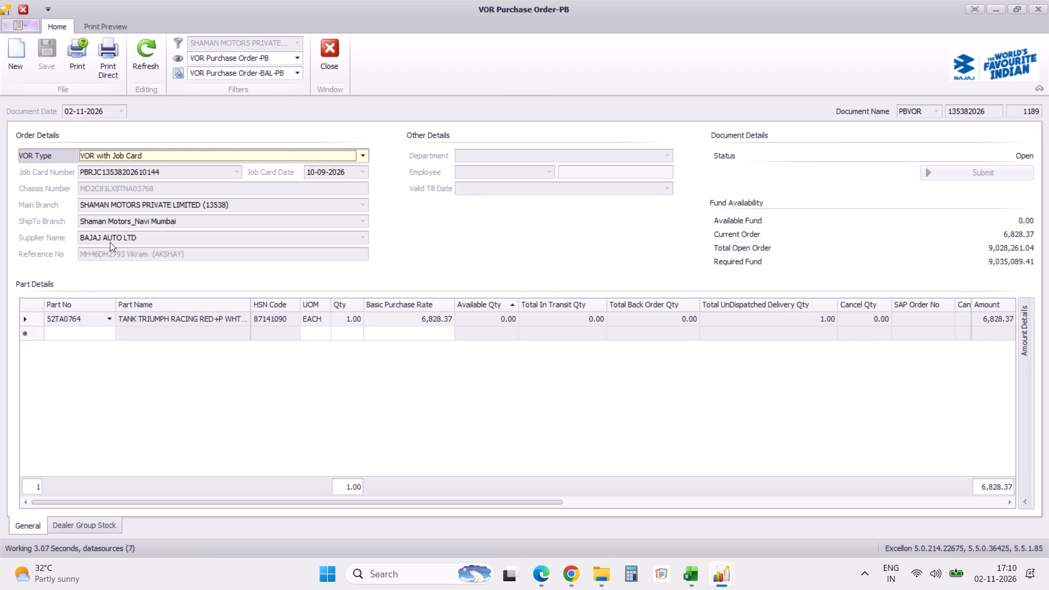
click(334, 55)
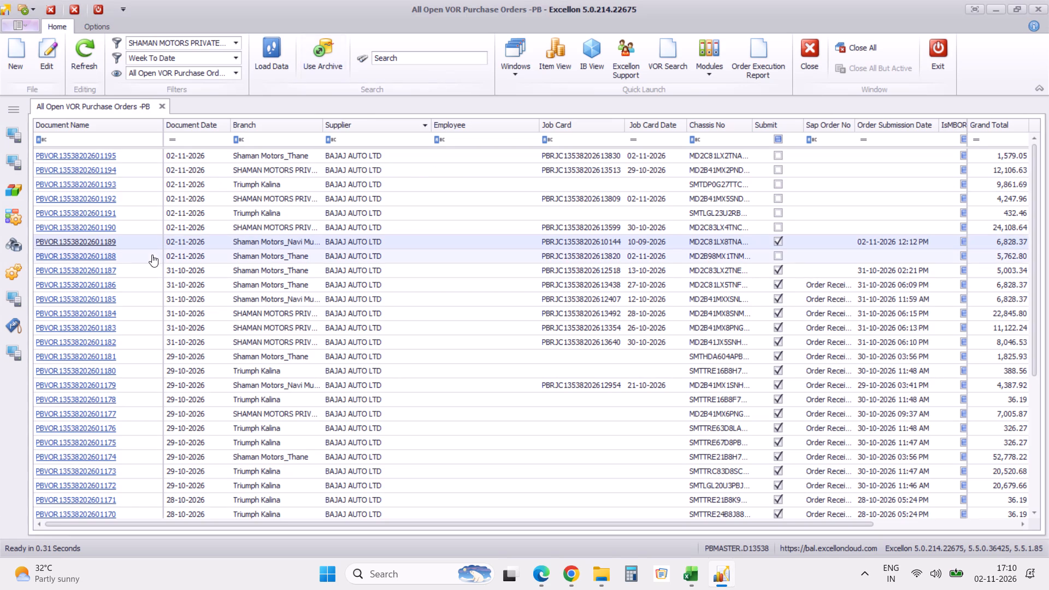
click(108, 257)
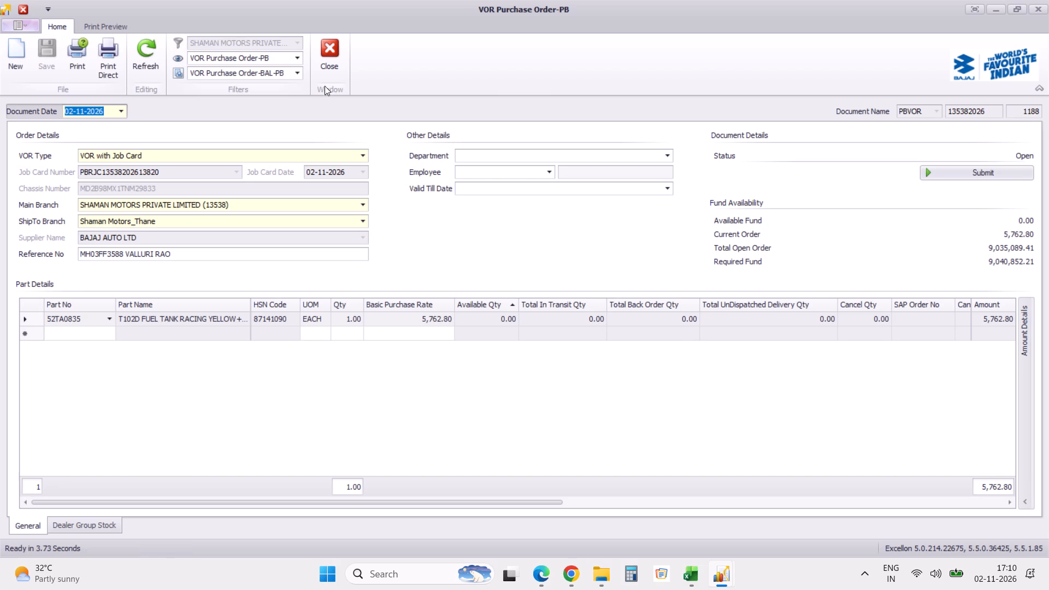
click(333, 57)
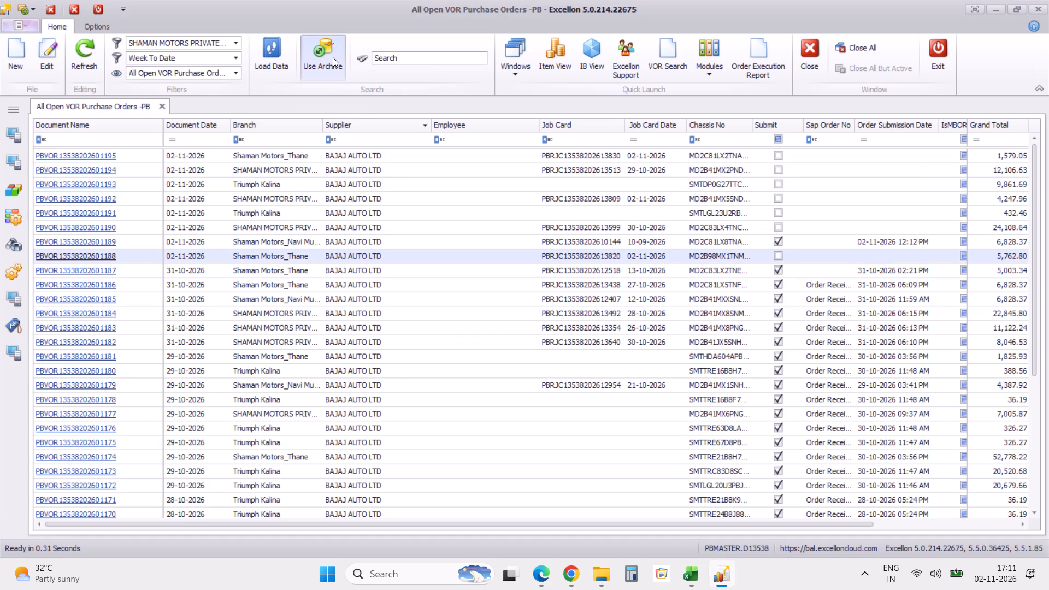
Reload the list of all open VOR purchase orders, and close the list.
click(270, 54)
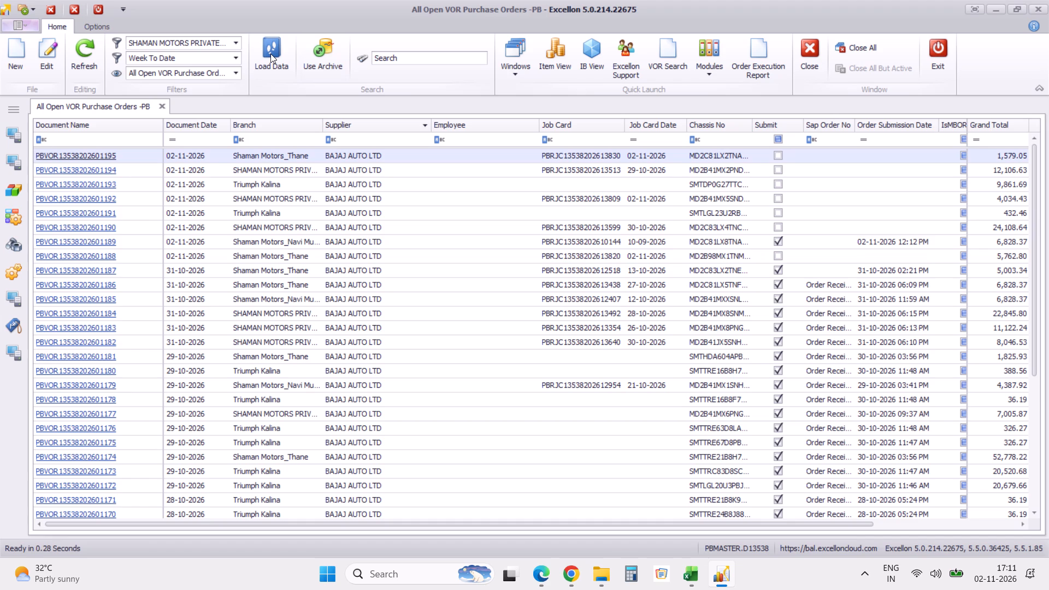
click(166, 109)
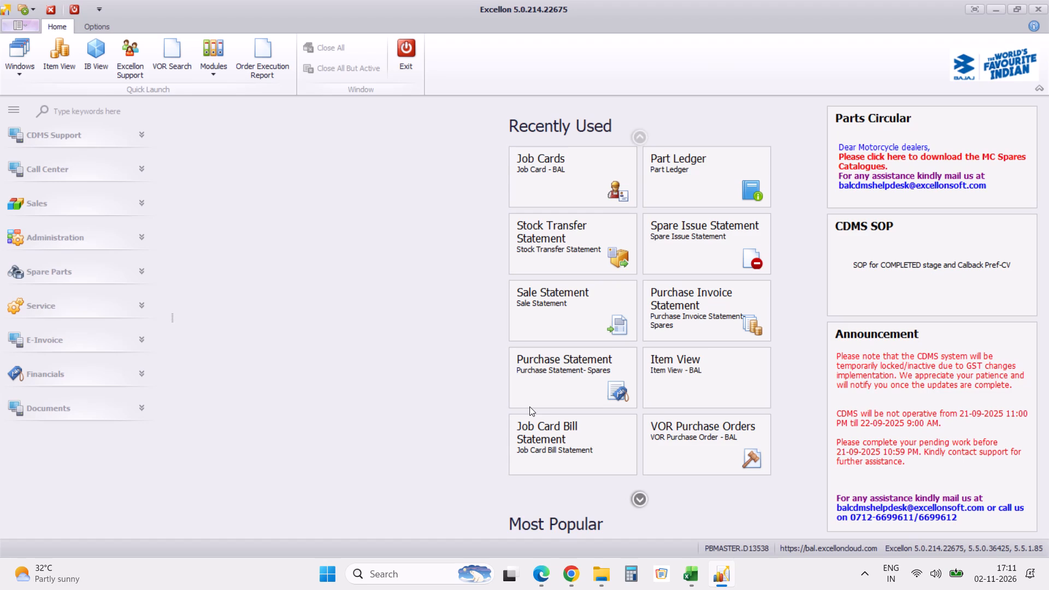
Find the daily purchase orders with the keyword "daily" and load the week-to-date list of all open ones.
click(95, 106)
text(daily)
click(82, 172)
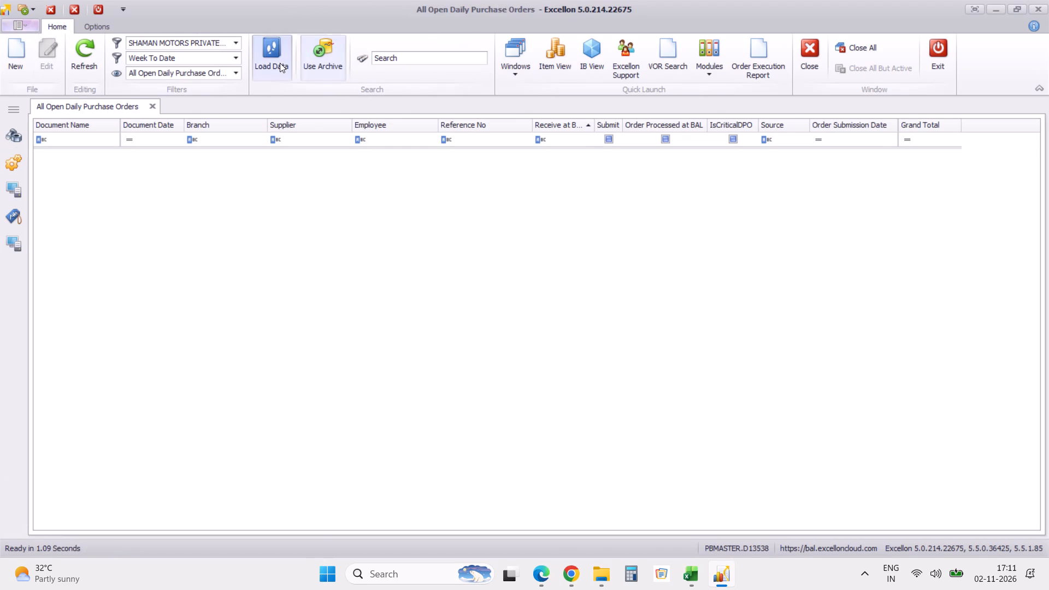
click(280, 63)
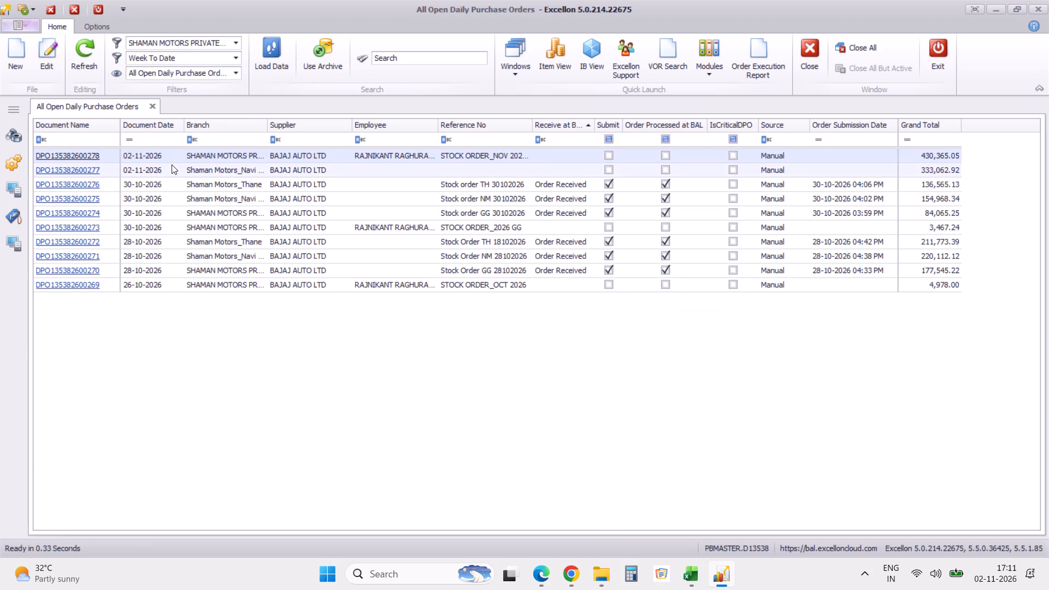
click(92, 154)
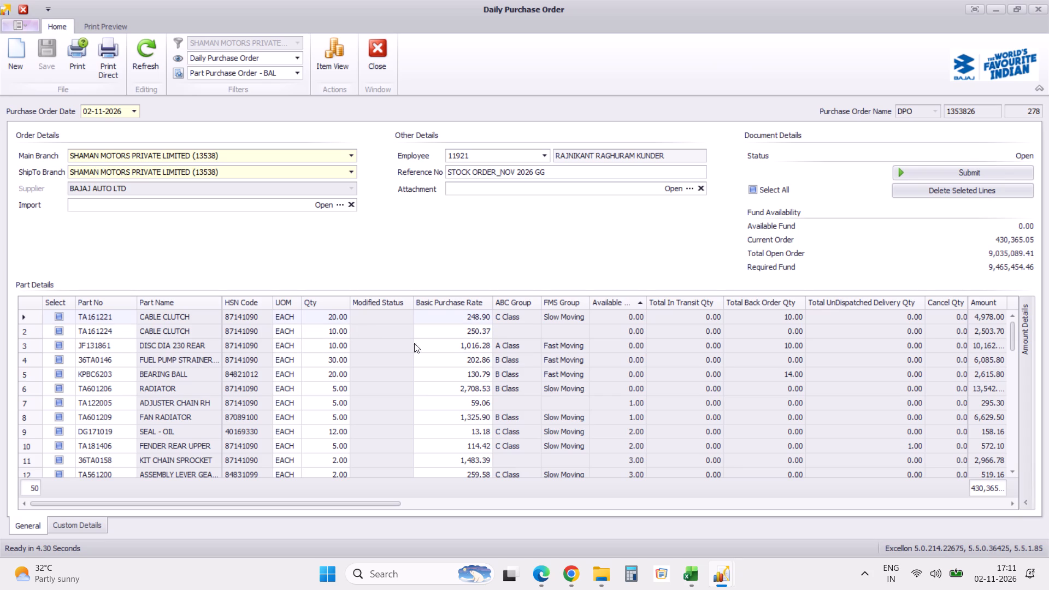
scroll(506, 415, down, 20)
scroll(506, 415, down, 20)
scroll(506, 415, down, 9)
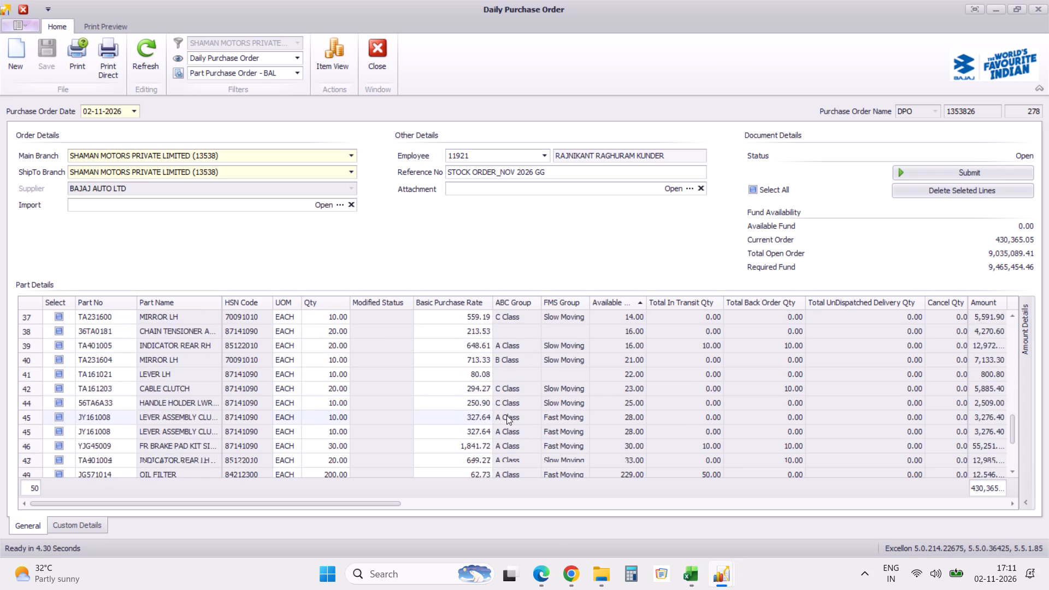
scroll(506, 415, down, 17)
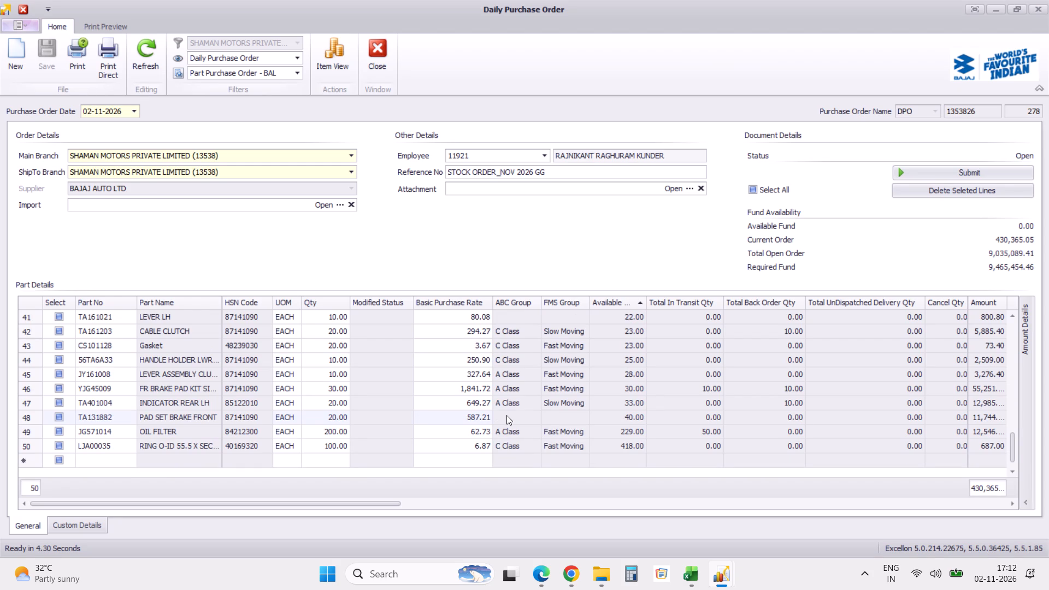
scroll(506, 415, up, 20)
scroll(506, 415, up, 18)
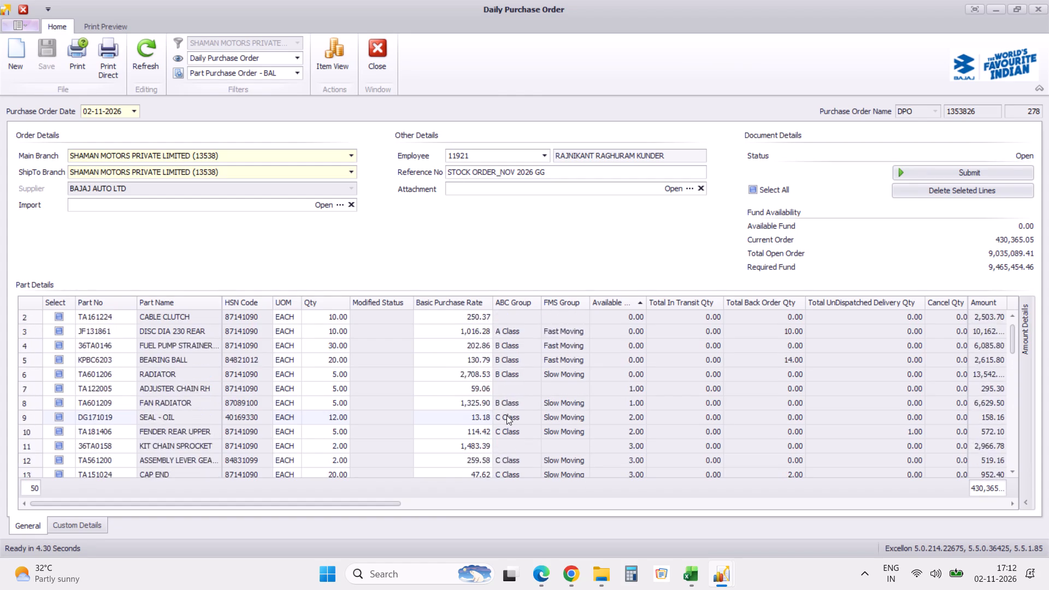
scroll(506, 415, up, 8)
scroll(506, 415, up, 20)
scroll(506, 415, up, 20)
scroll(506, 415, up, 6)
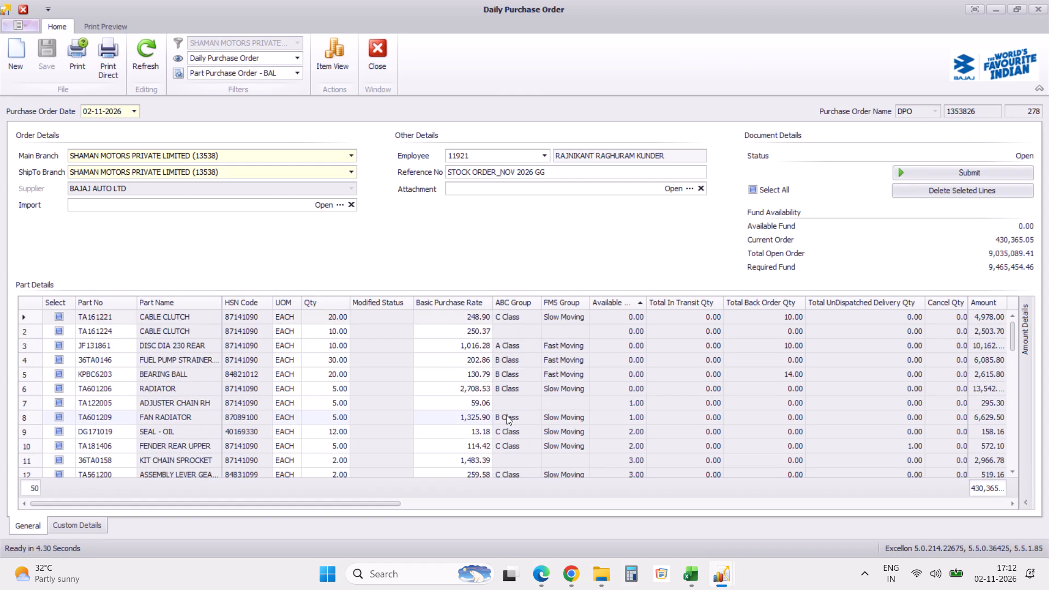
scroll(506, 415, up, 4)
click(381, 54)
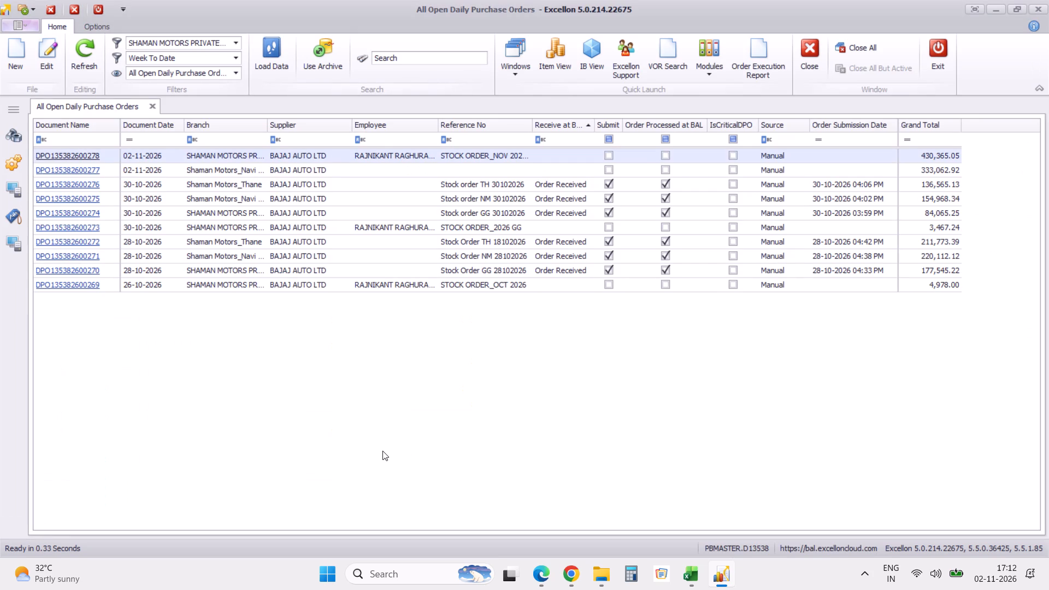
click(79, 170)
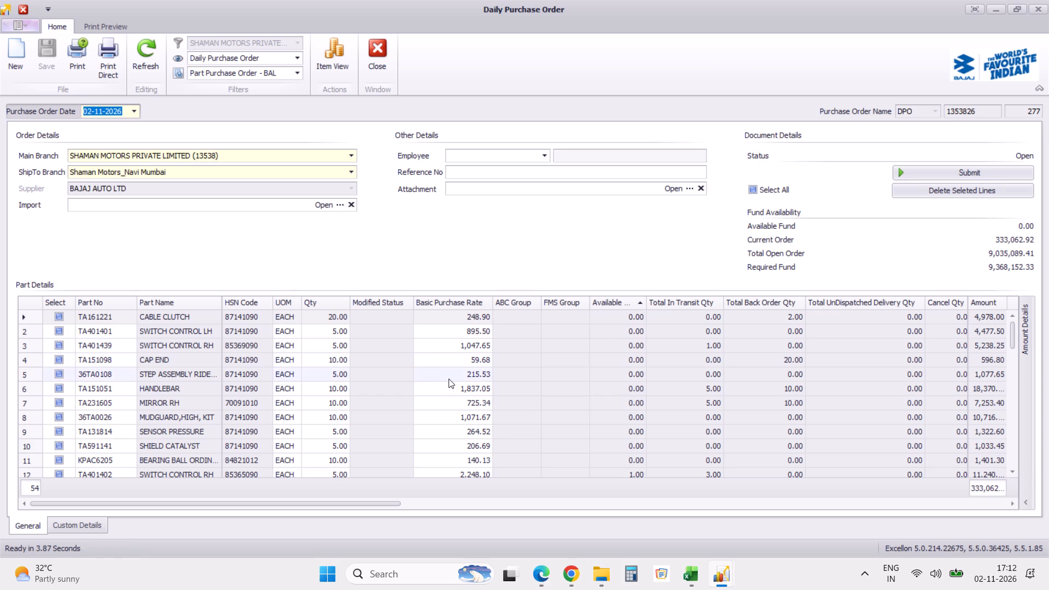
scroll(449, 379, down, 20)
scroll(449, 379, down, 20)
scroll(449, 379, down, 20)
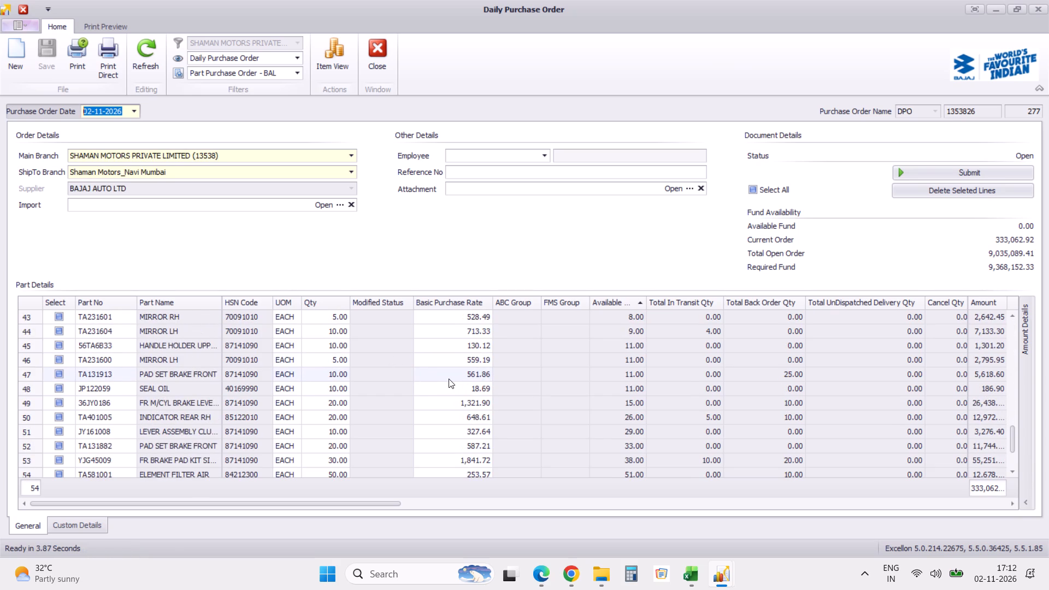
scroll(449, 379, down, 2)
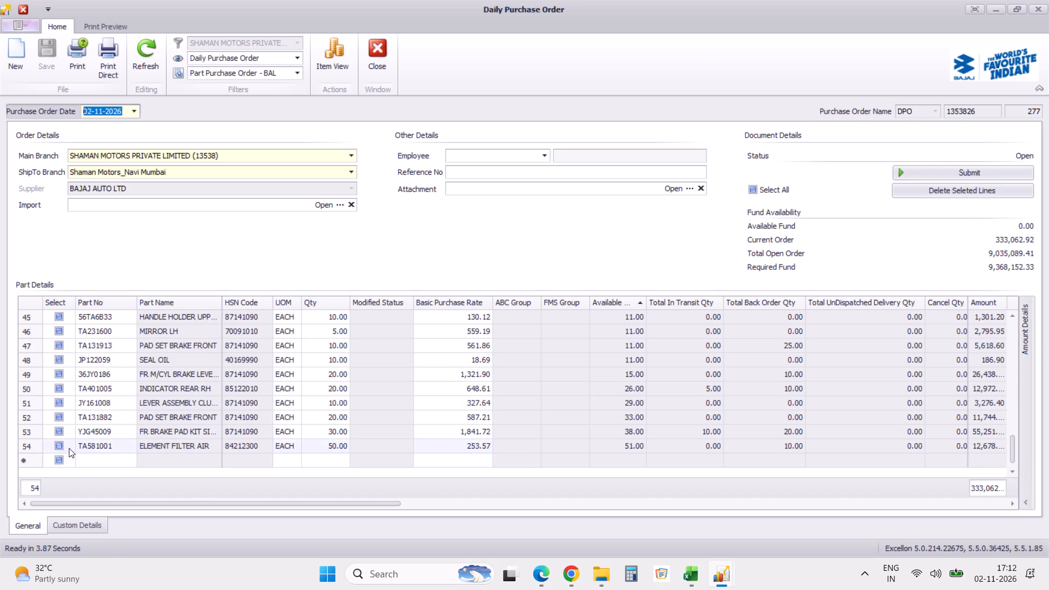
click(60, 447)
key(Up)
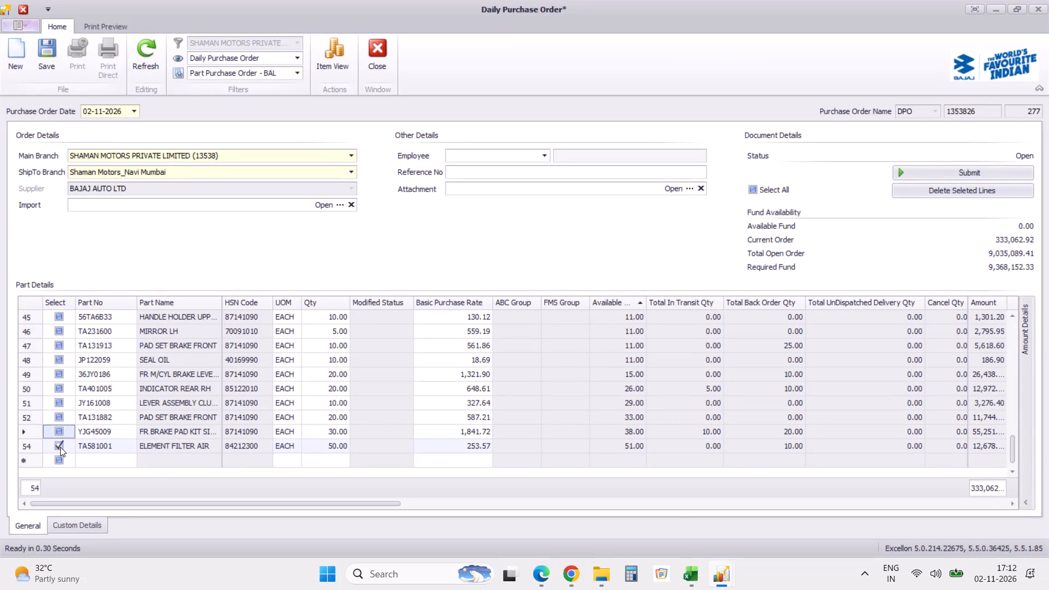
key(space)
key(Up)
key(space)
key(Up)
key(space)
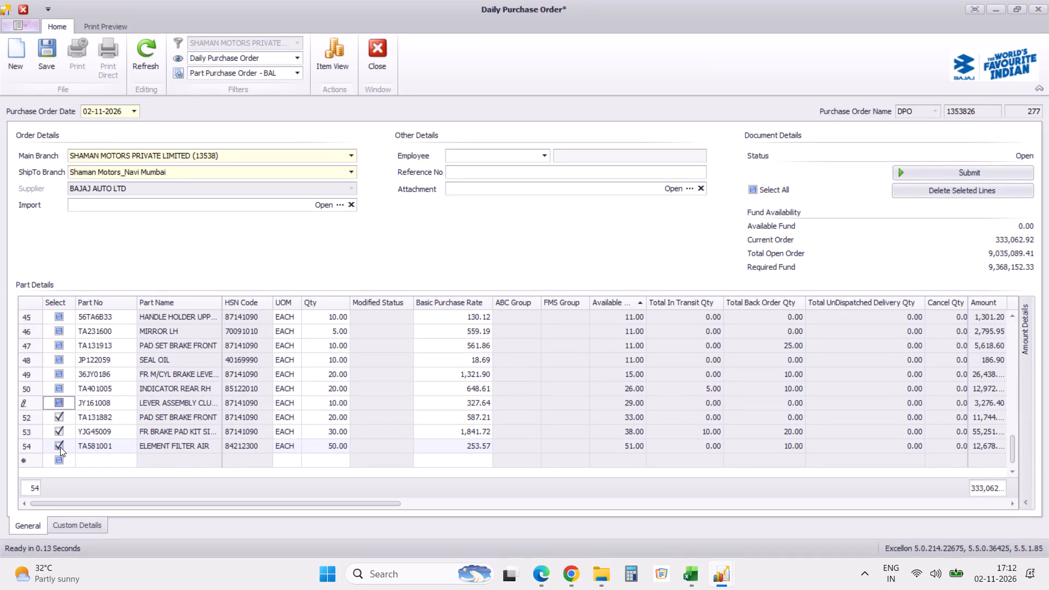
key(Up)
key(space)
key(Up)
key(space)
key(Up)
key(space)
key(Up)
key(space)
key(Up)
key(space)
key(Up)
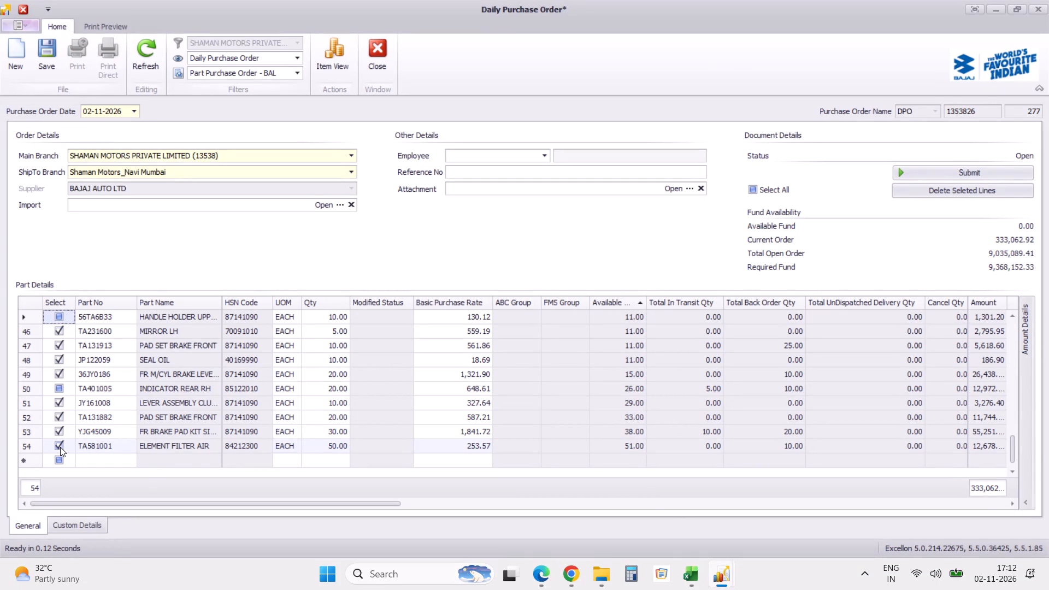
key(space)
key(Up)
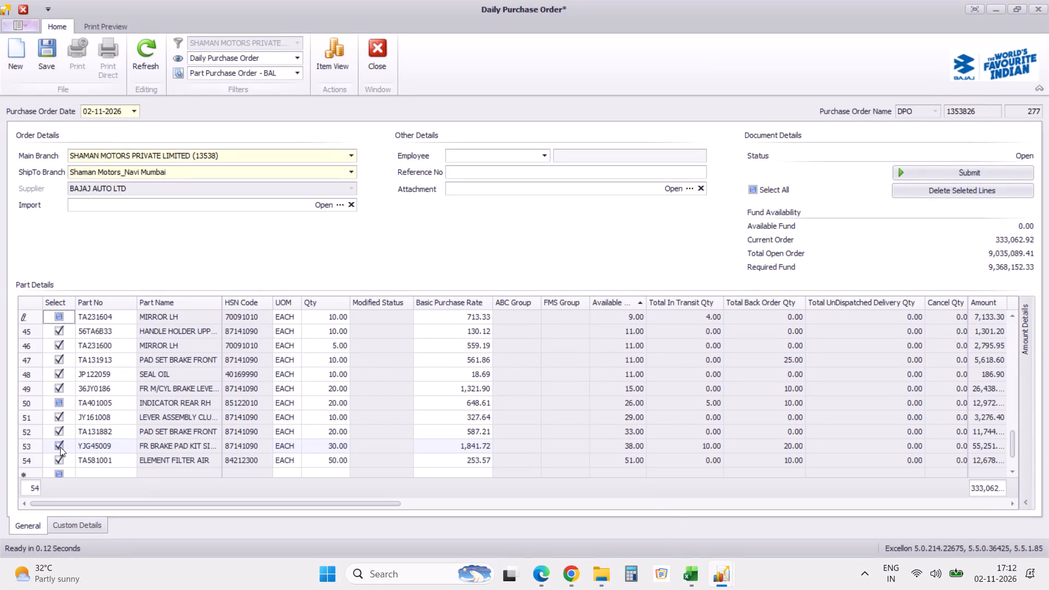
key(space)
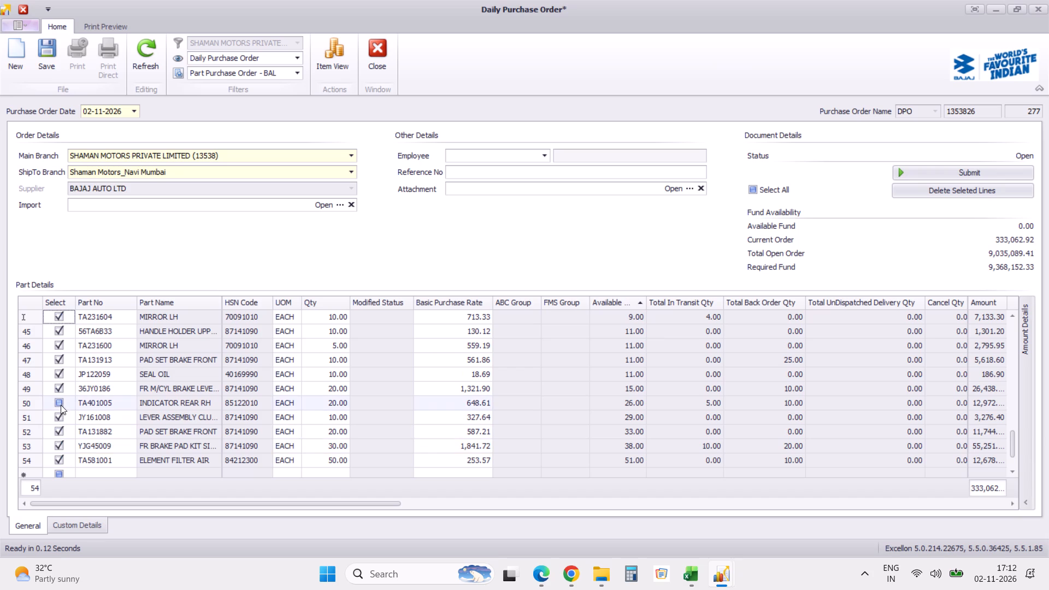
click(61, 402)
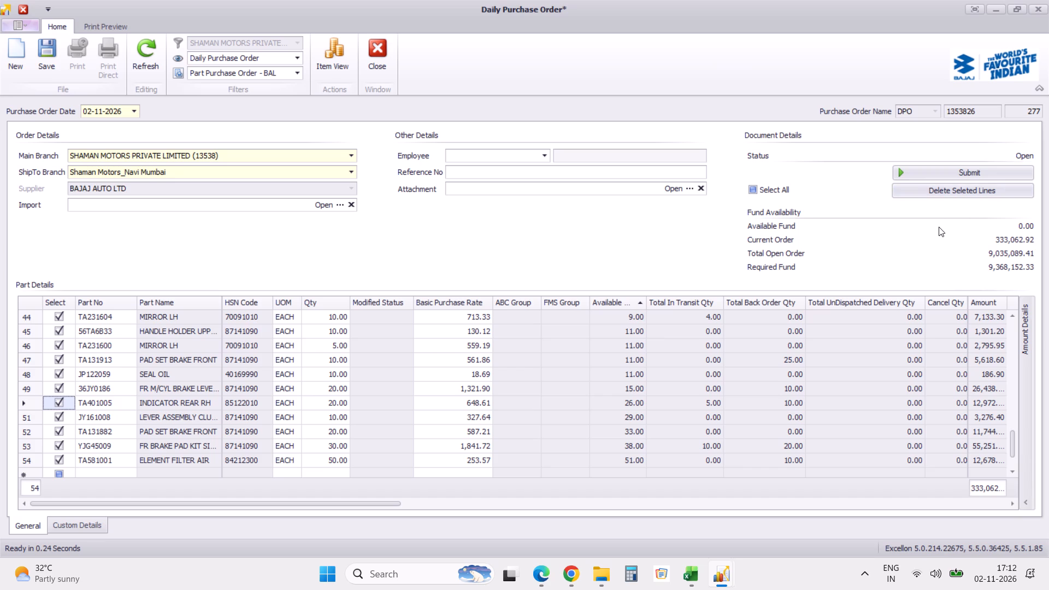
click(953, 190)
click(496, 303)
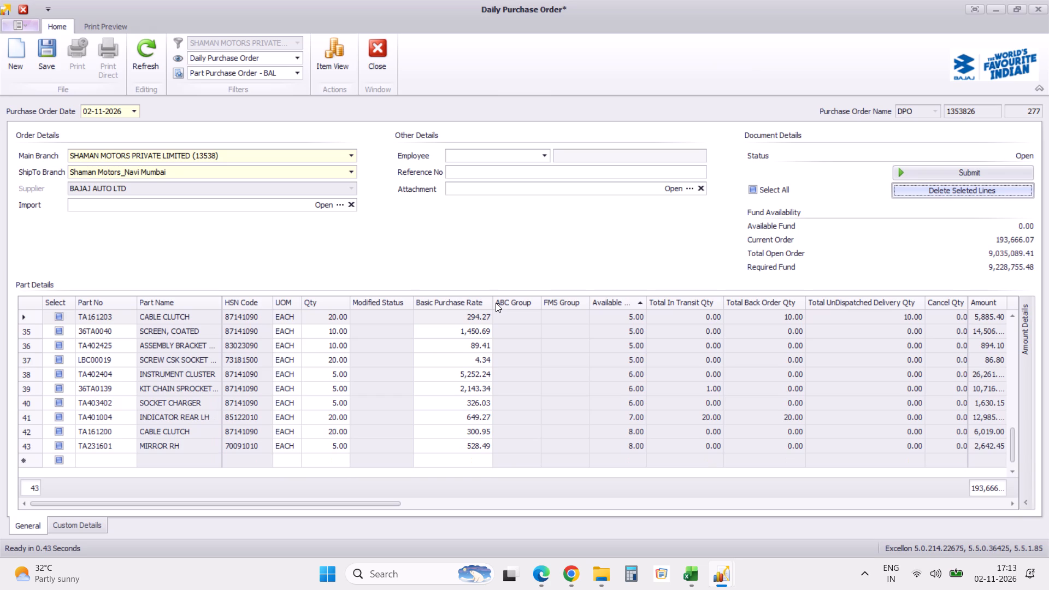
Delete the TA401004 INDICATOR REAR LH and 36TA0139 KIT CHAIN SPROCKET lines from the order.
click(62, 420)
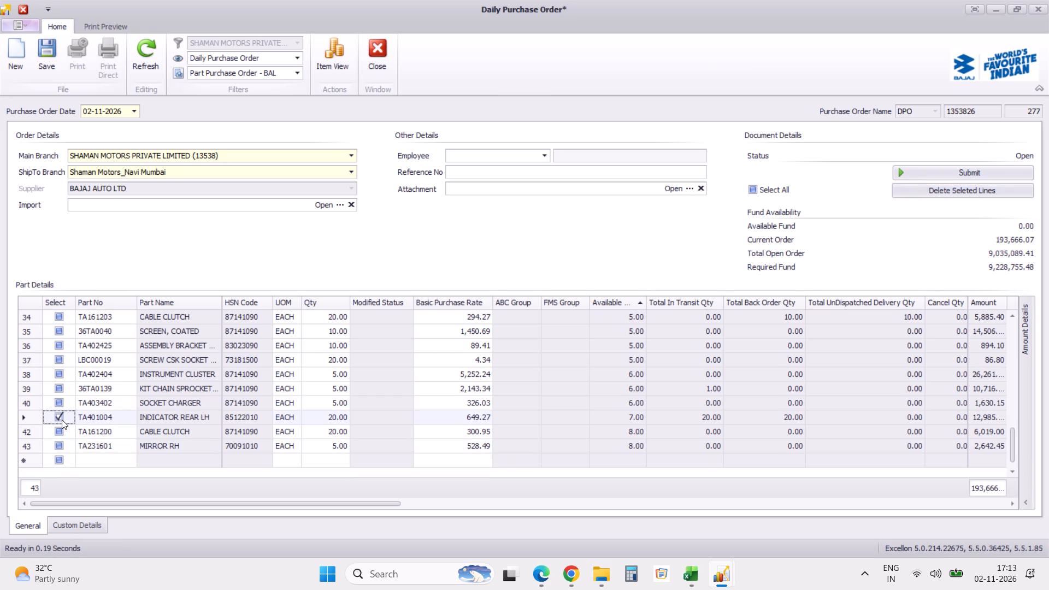
click(61, 388)
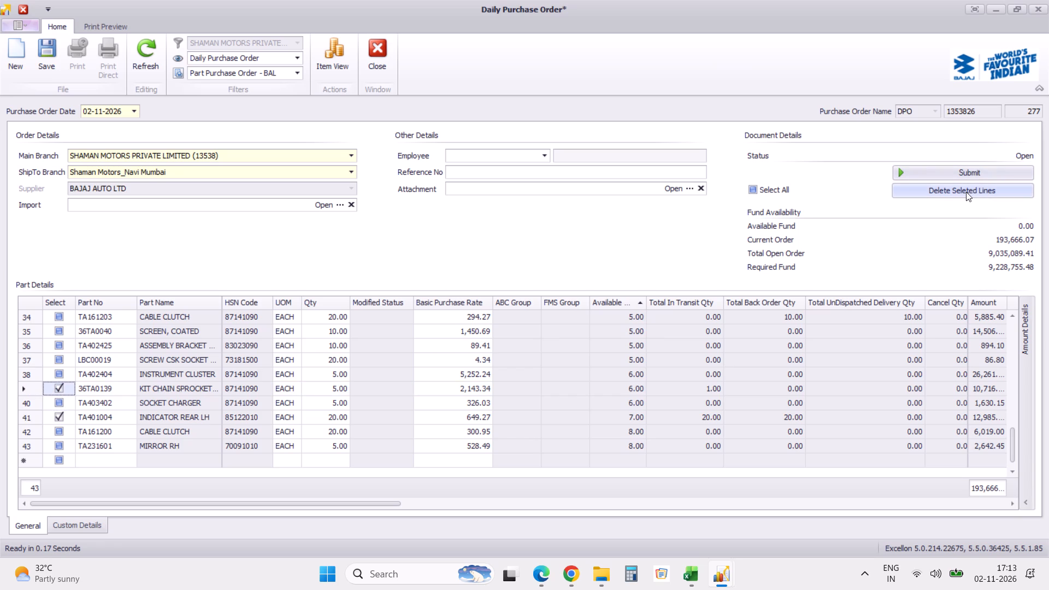
click(942, 189)
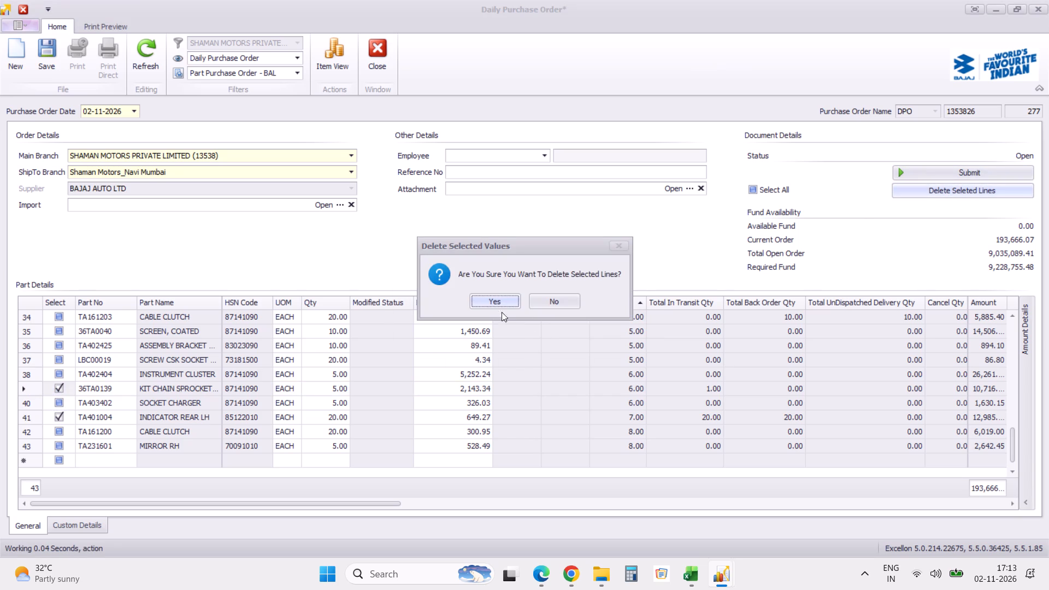
click(499, 306)
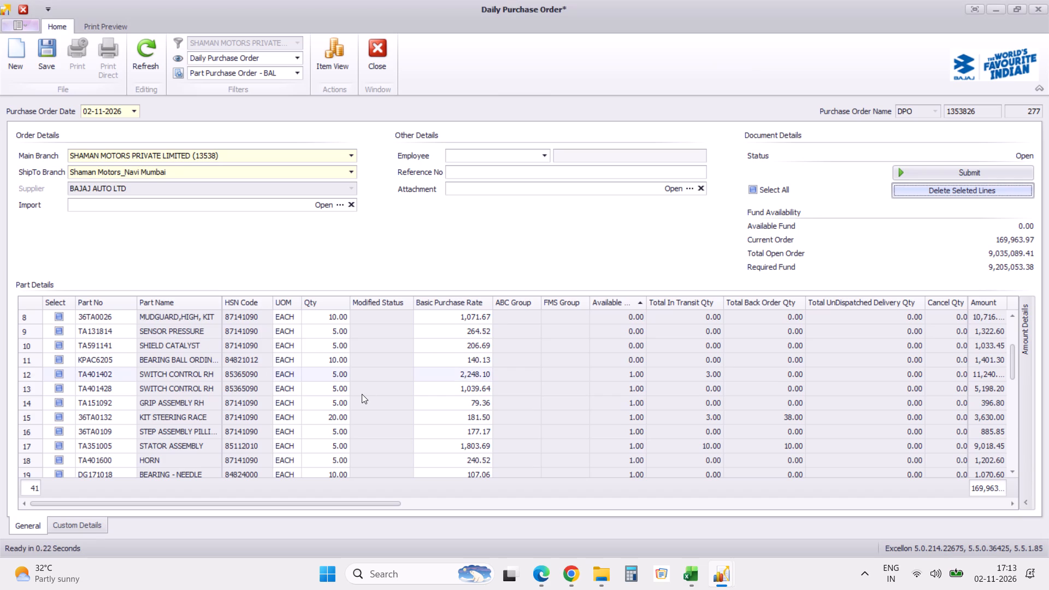
Review the order's remaining part lines and available quantities, sorting them by amount in ascending order.
scroll(362, 394, down, 19)
scroll(362, 394, down, 20)
scroll(362, 394, down, 11)
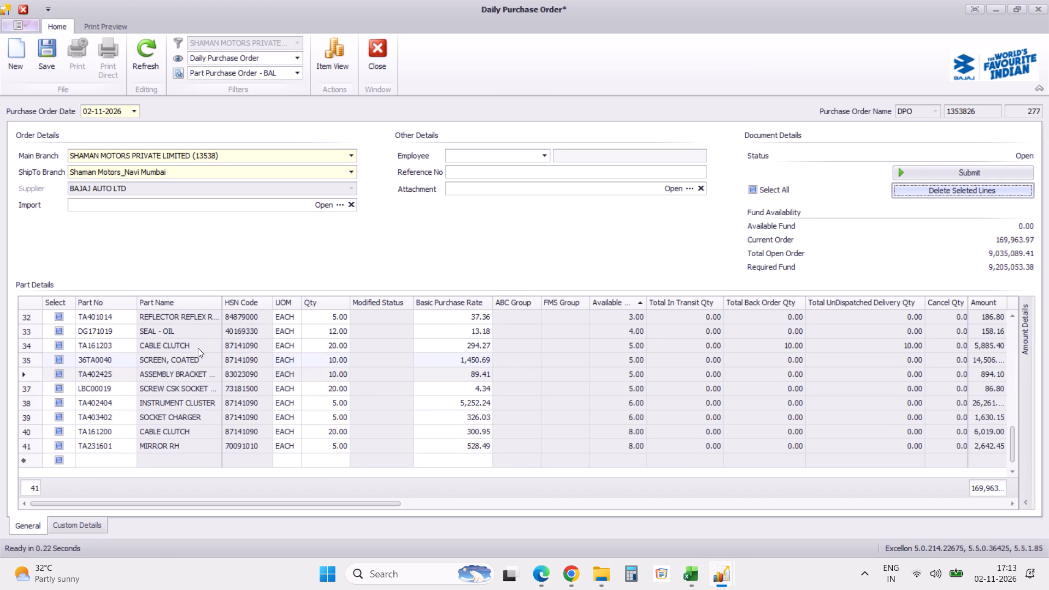
scroll(198, 348, up, 20)
scroll(198, 348, up, 20)
scroll(198, 348, up, 8)
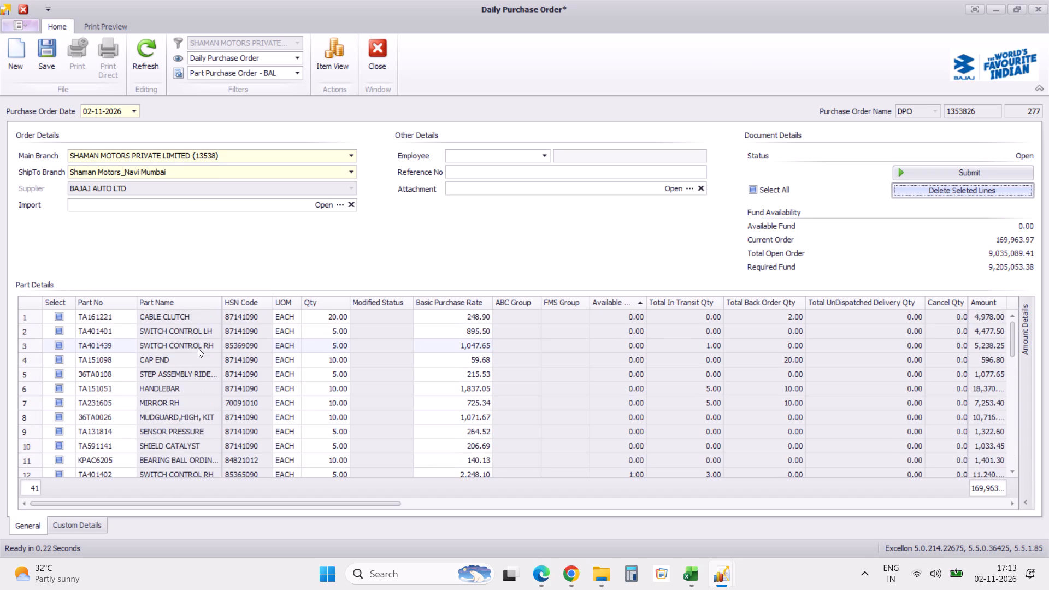
scroll(198, 348, up, 20)
scroll(198, 348, up, 20)
scroll(198, 348, up, 14)
click(986, 303)
scroll(835, 380, down, 15)
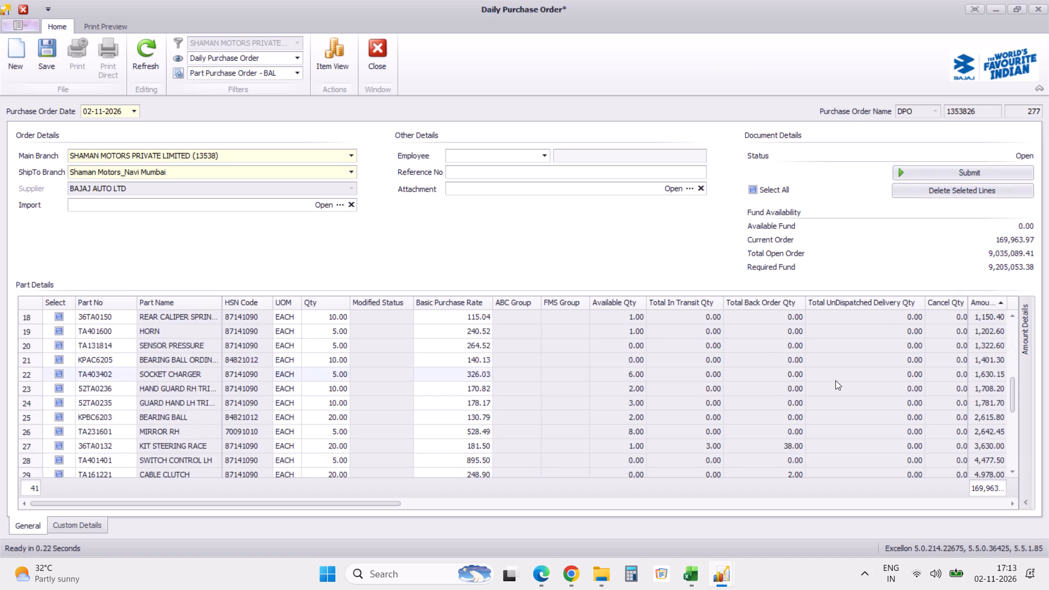
scroll(835, 380, down, 20)
scroll(835, 380, down, 19)
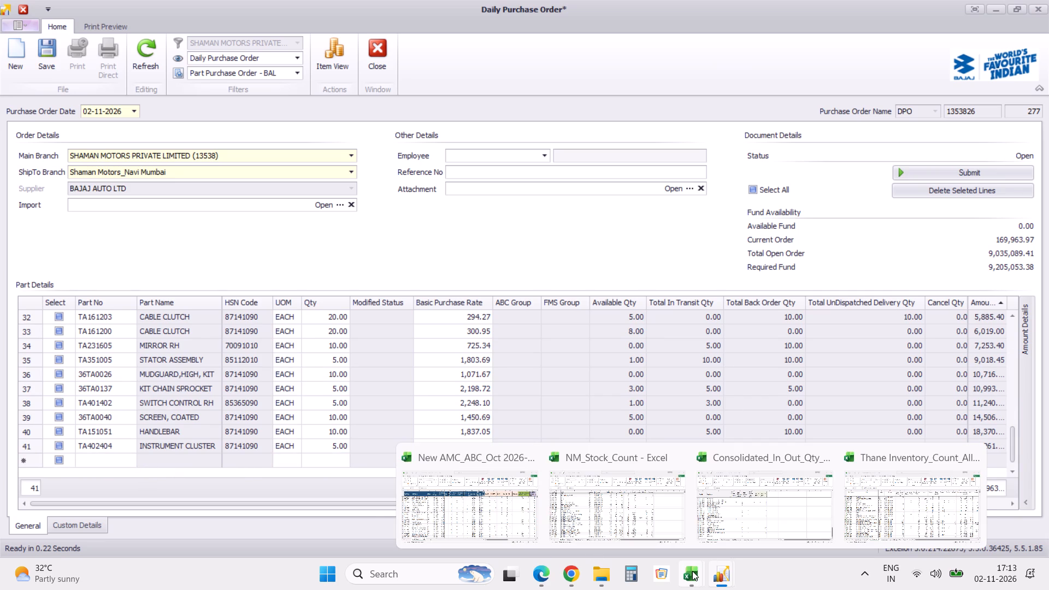
Look up part 402404 in the NM_Stock_Count workbook and check its physical count, inward, outward and variance figures.
click(620, 504)
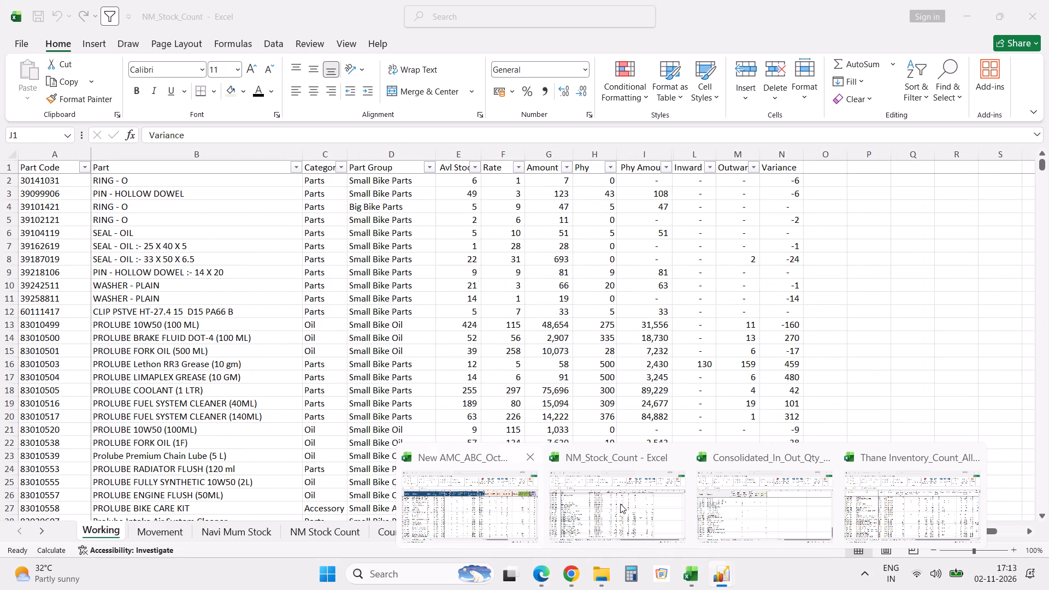
click(427, 372)
key(ctrl+f)
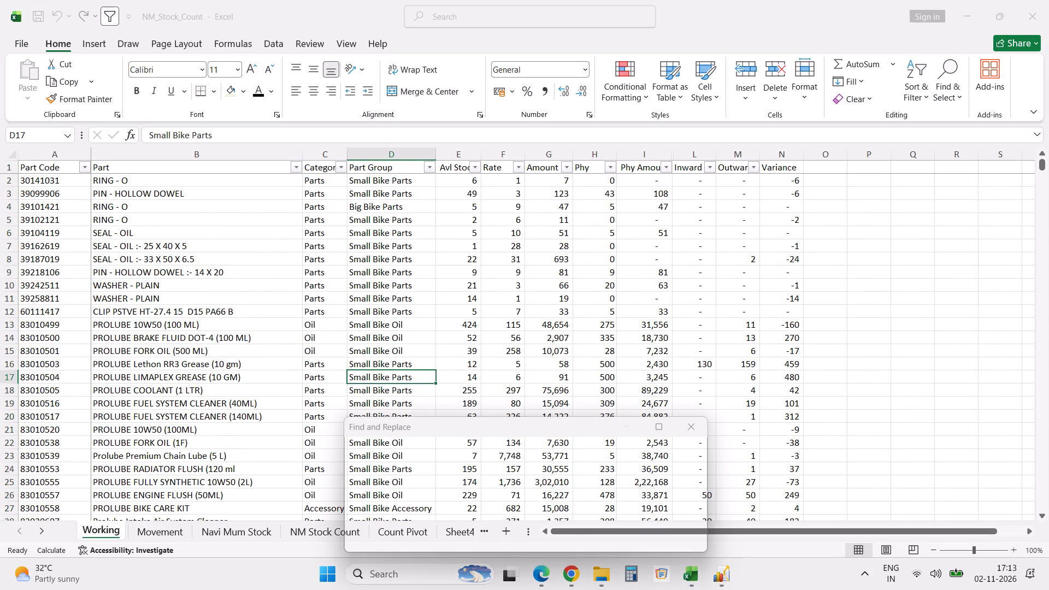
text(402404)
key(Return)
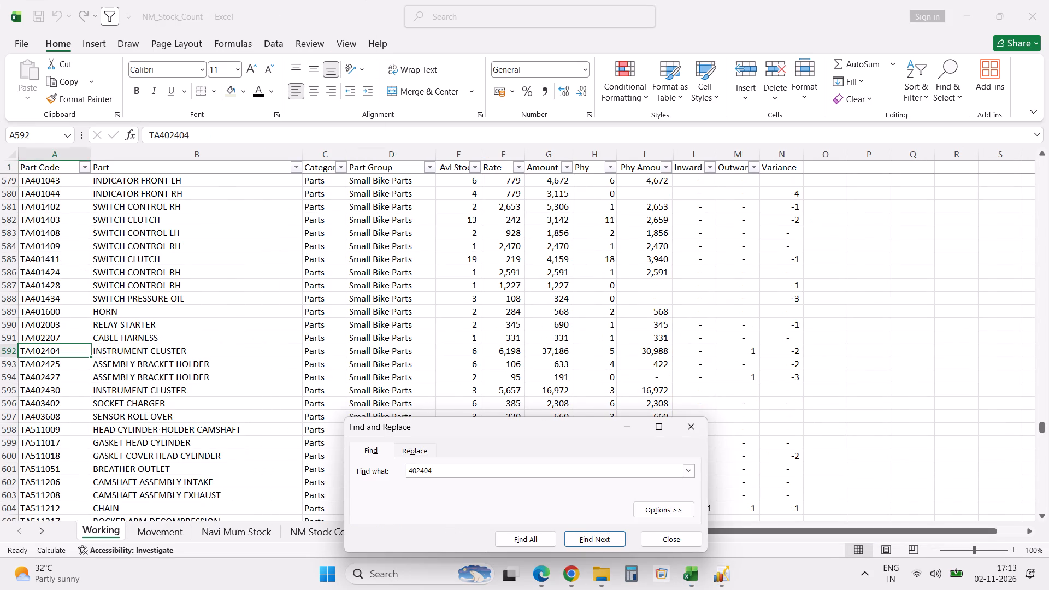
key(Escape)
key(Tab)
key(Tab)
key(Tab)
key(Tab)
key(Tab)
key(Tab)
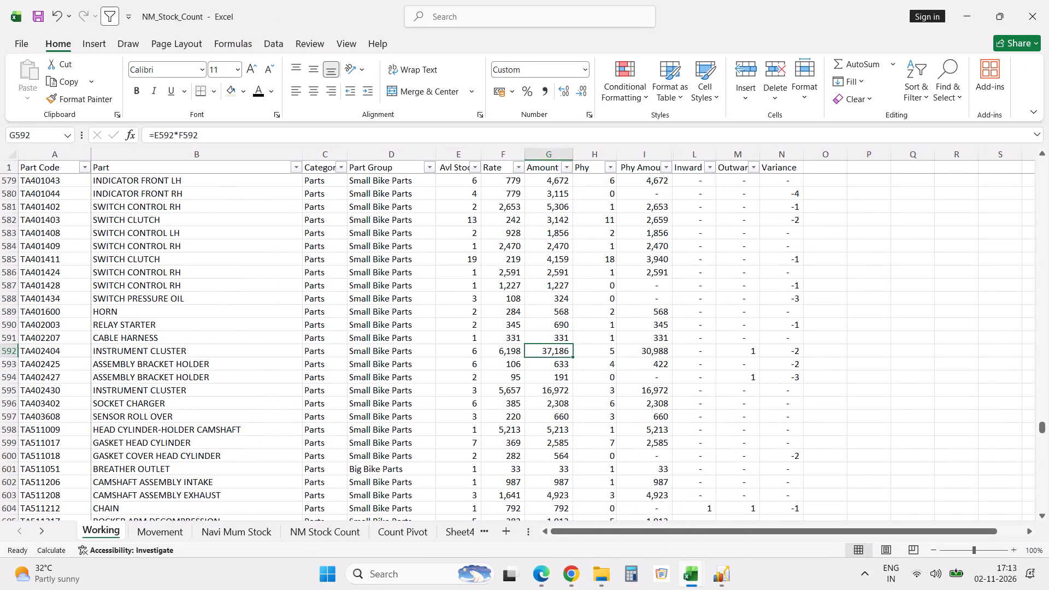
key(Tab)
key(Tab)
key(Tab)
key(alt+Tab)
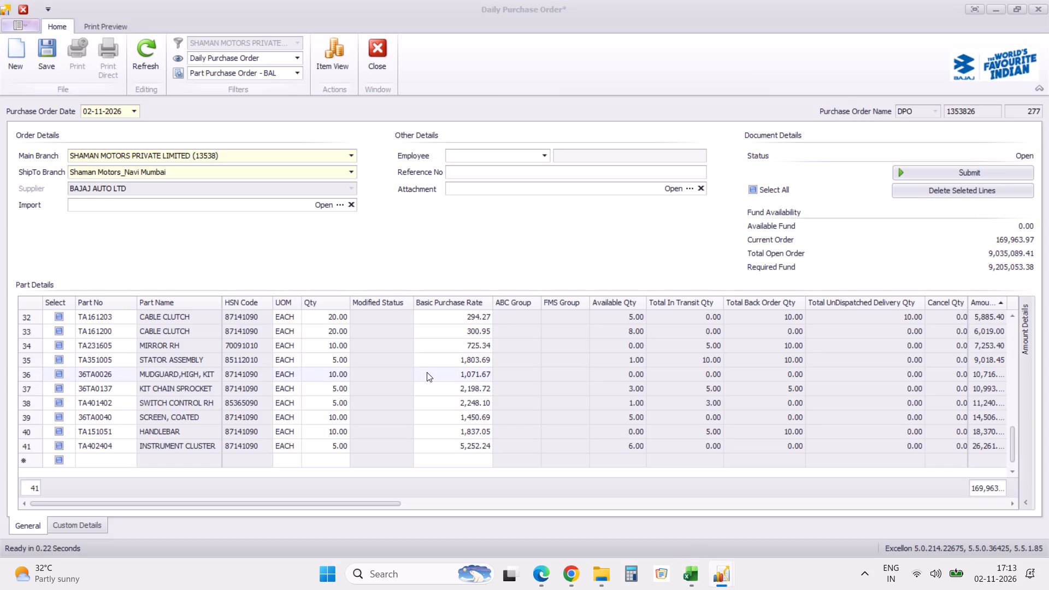
click(59, 445)
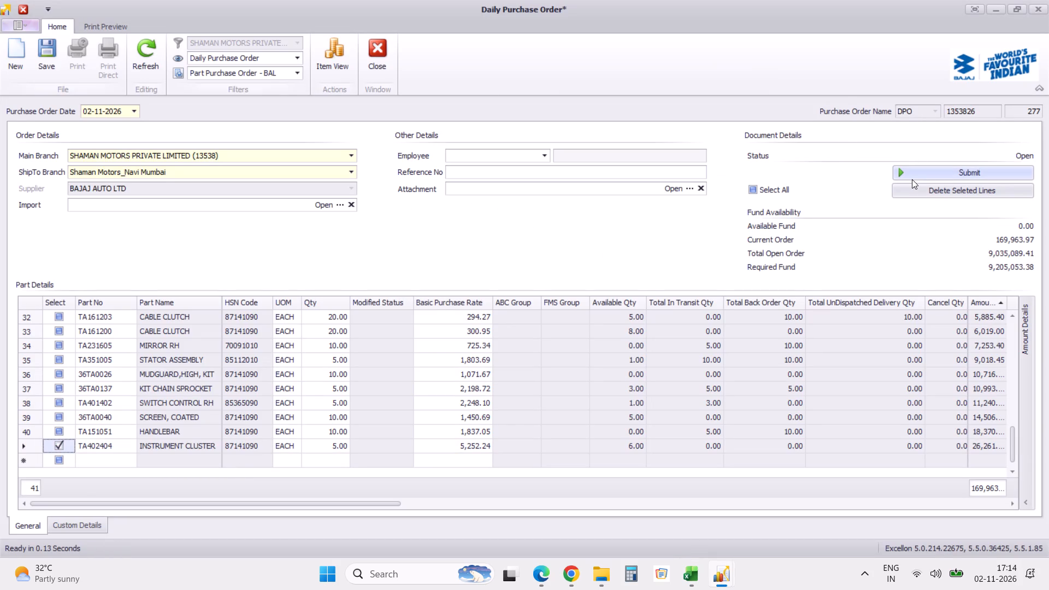
click(915, 193)
click(506, 297)
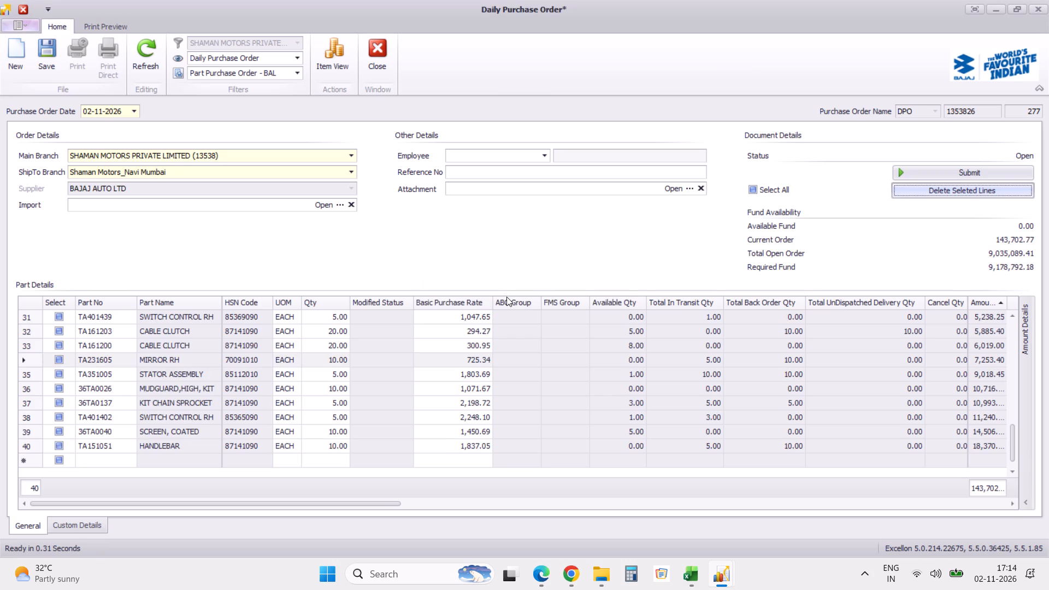
Sort the part lines by total in-transit quantity and delete lines TA351005, TA231605, 36TA0137, TA151051 and 36TA0132.
click(693, 304)
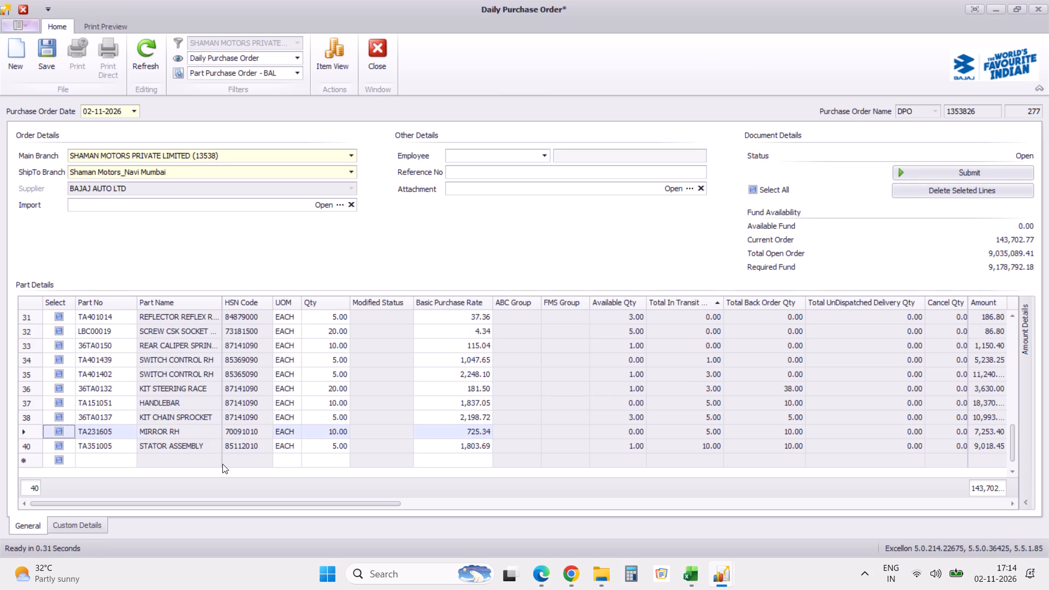
click(62, 446)
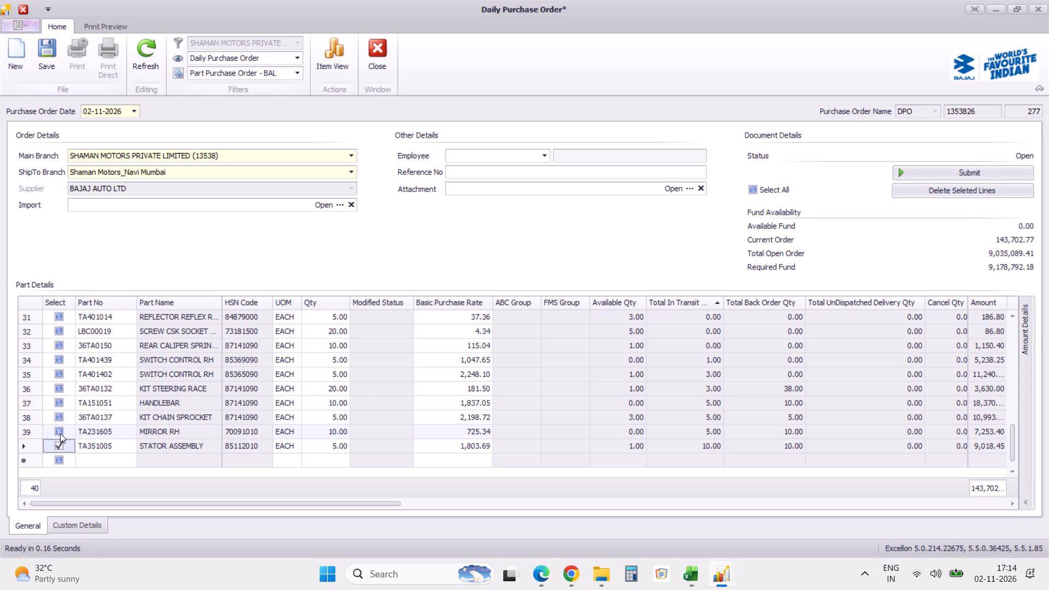
click(60, 432)
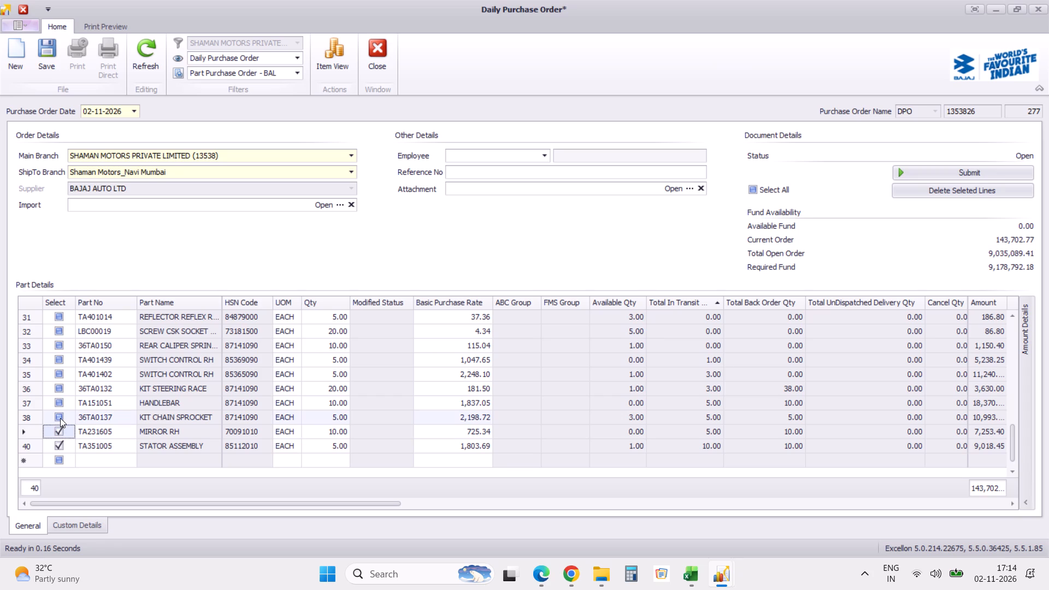
click(60, 418)
click(58, 399)
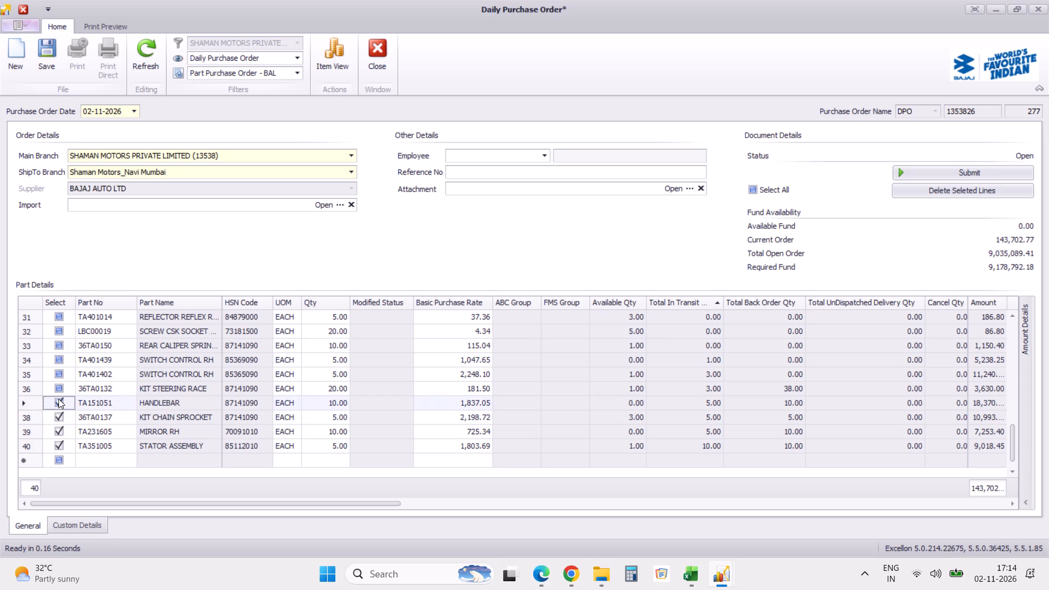
click(58, 388)
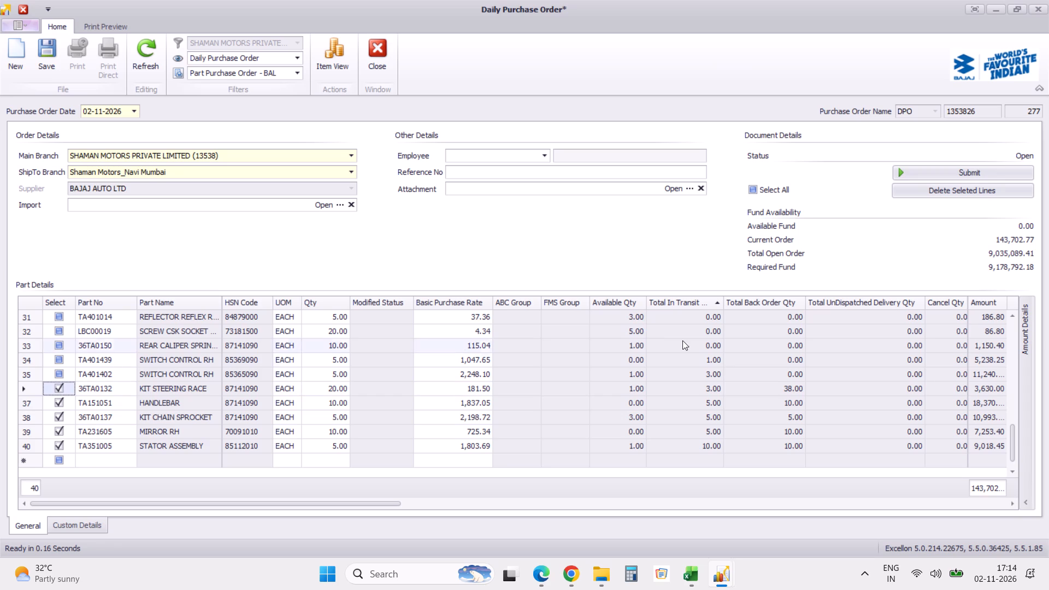
click(960, 193)
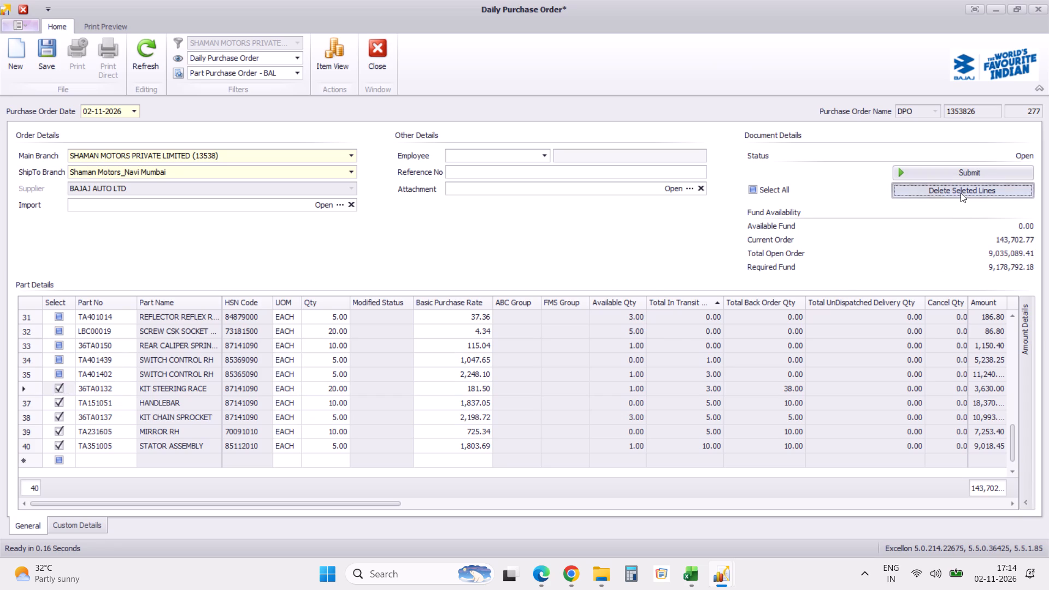
click(503, 306)
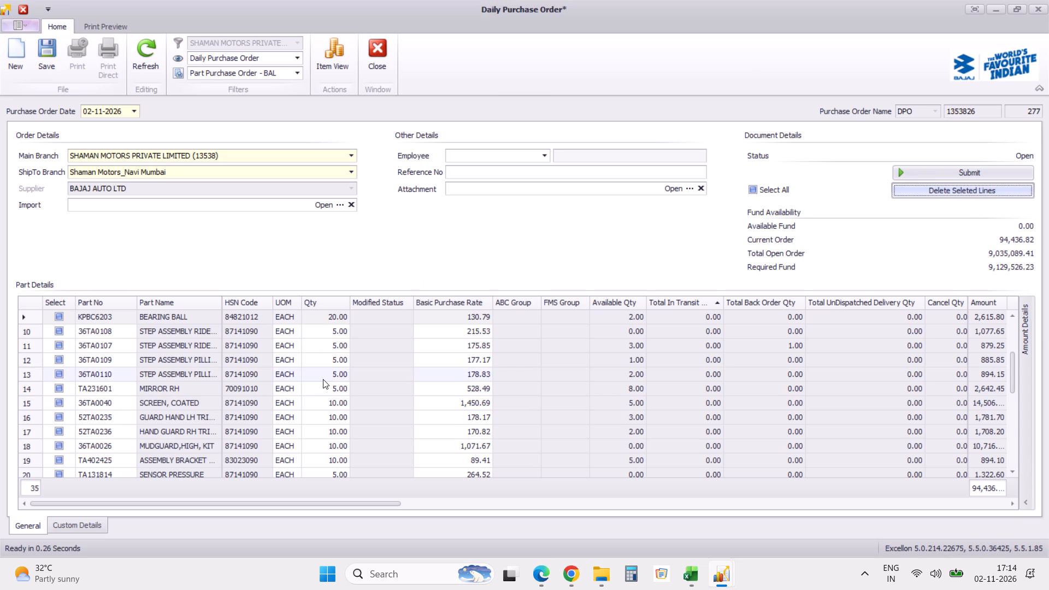
Check the remaining lines' transit and back order quantities, and delete the TA161203 CABLE CLUTCH line.
scroll(323, 379, down, 20)
scroll(323, 379, down, 4)
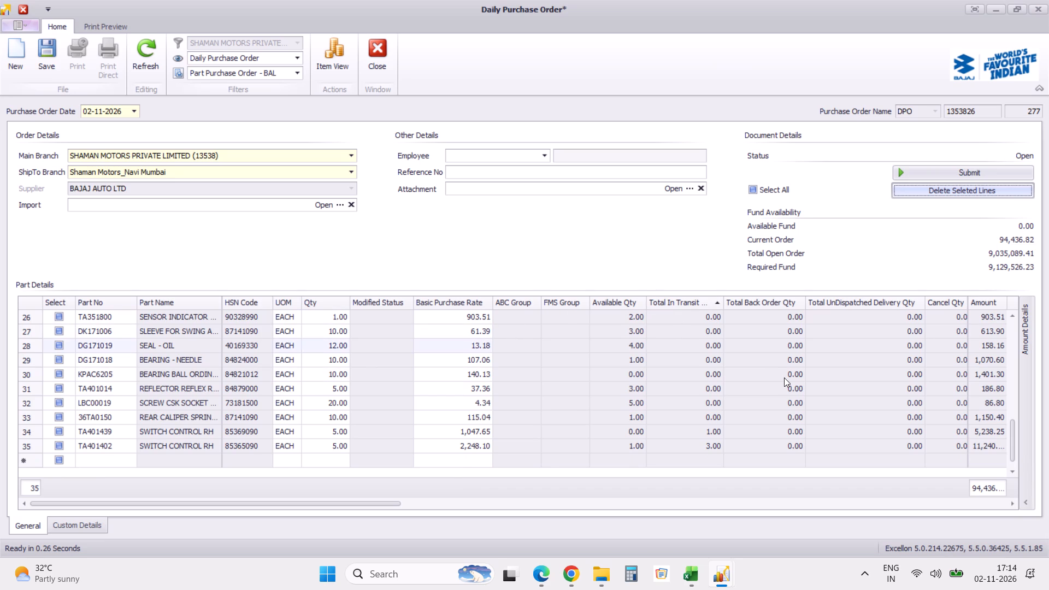
scroll(784, 377, left, 10)
scroll(854, 397, up, 20)
scroll(854, 397, up, 3)
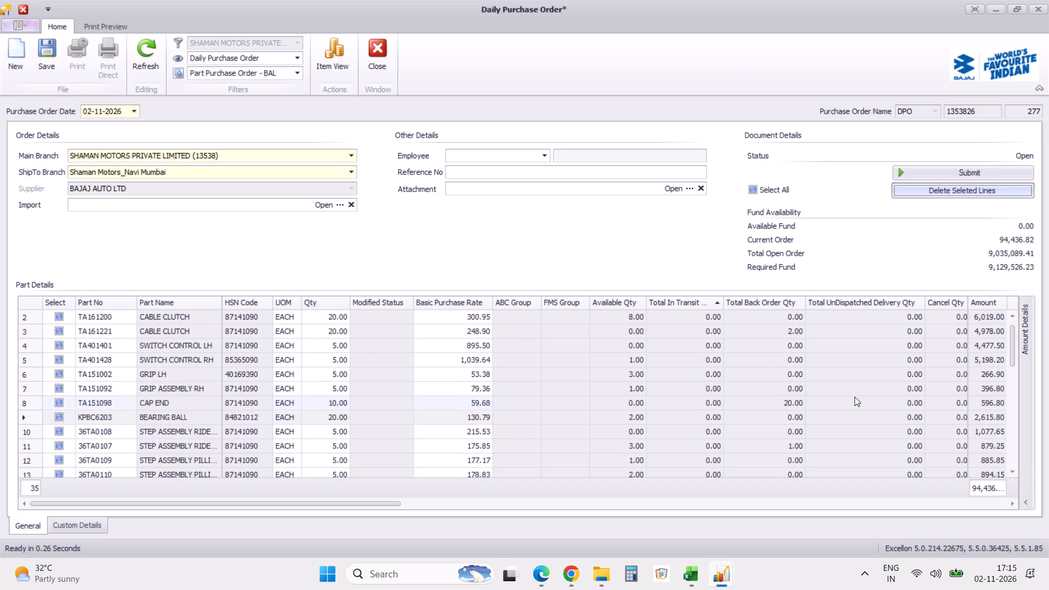
scroll(854, 397, up, 20)
scroll(854, 397, up, 20)
scroll(854, 397, up, 16)
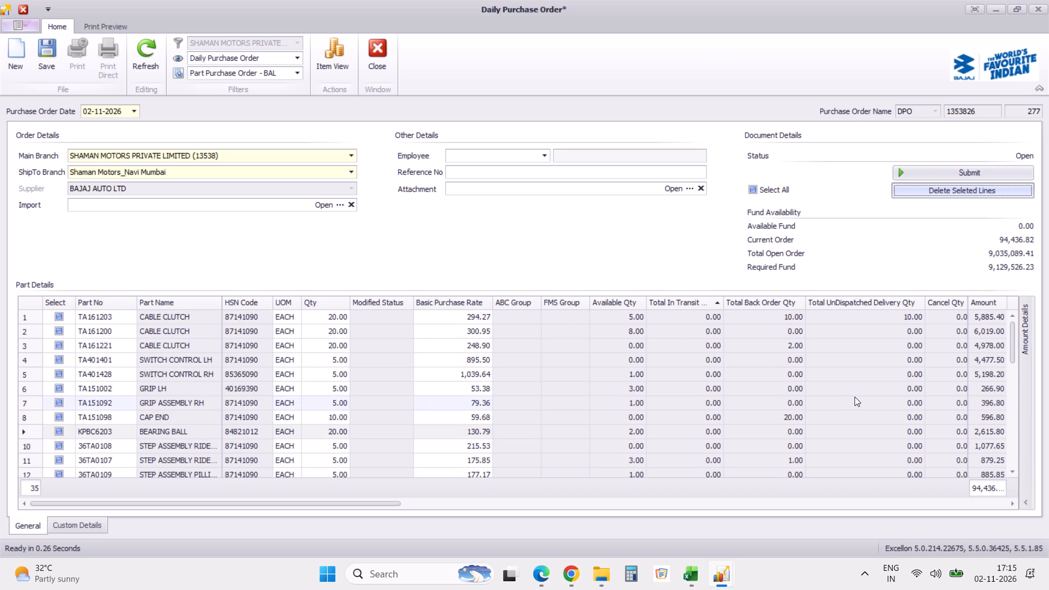
click(60, 317)
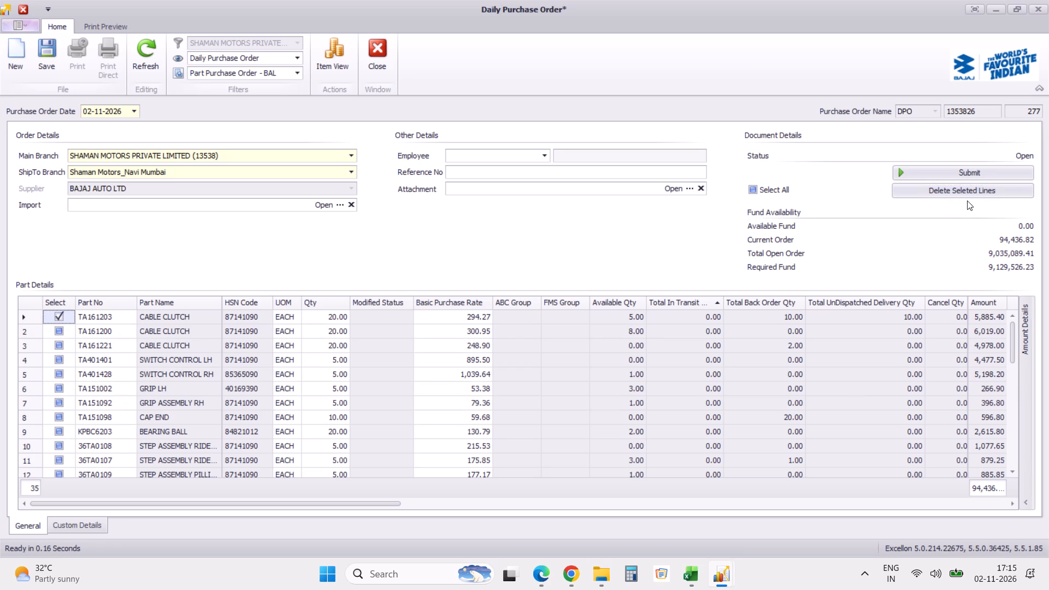
click(970, 196)
click(497, 300)
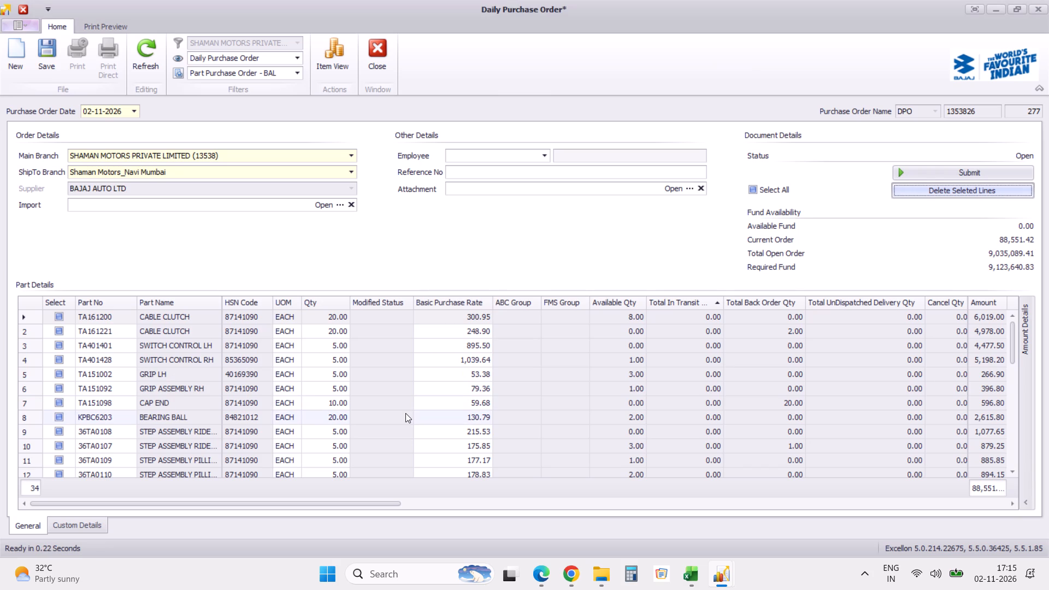
scroll(405, 413, down, 12)
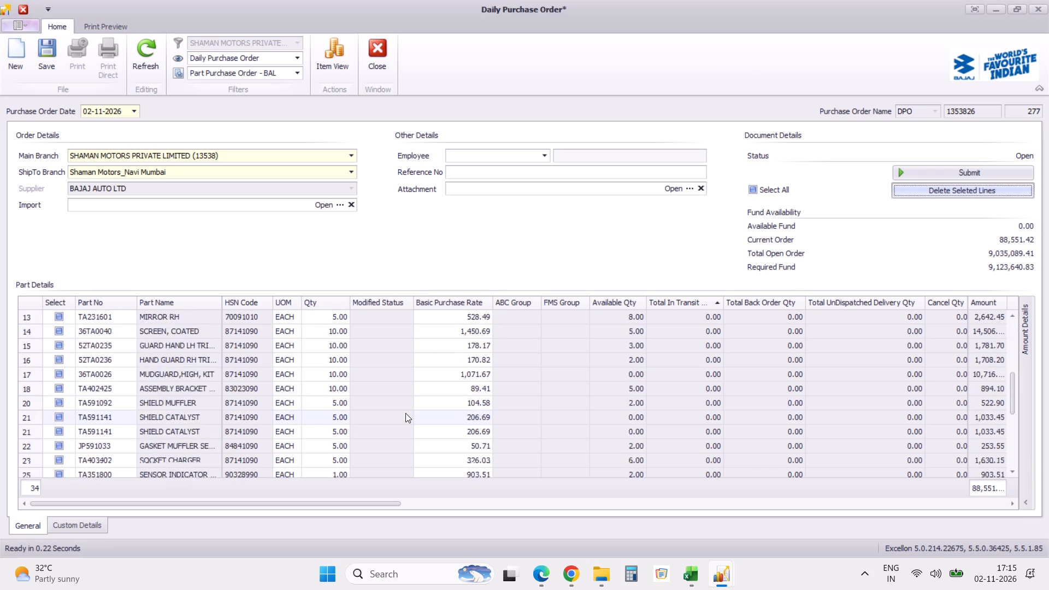
scroll(405, 413, down, 7)
scroll(405, 413, down, 18)
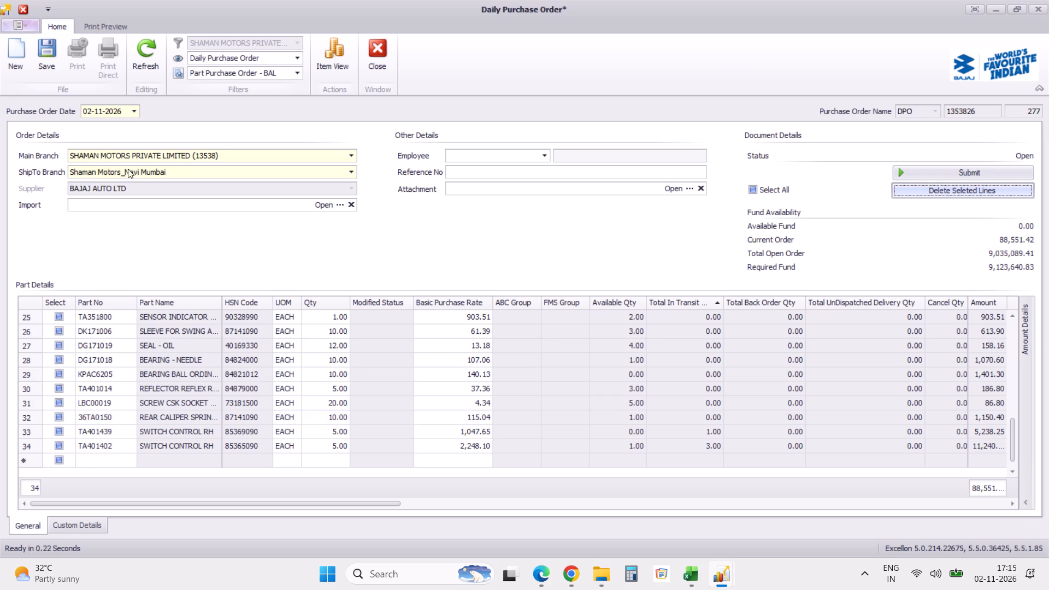
click(49, 46)
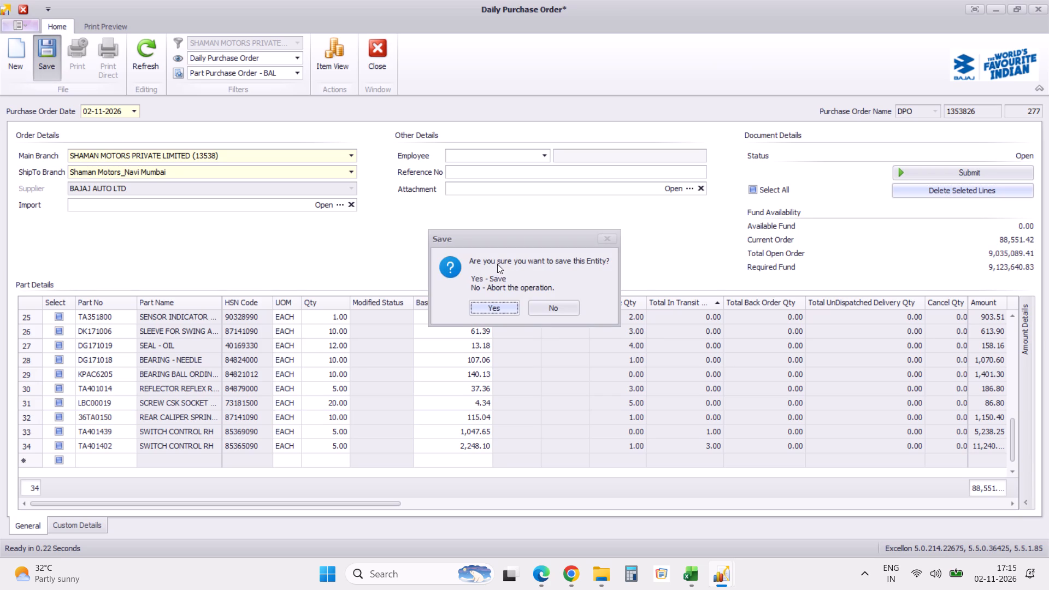
click(499, 311)
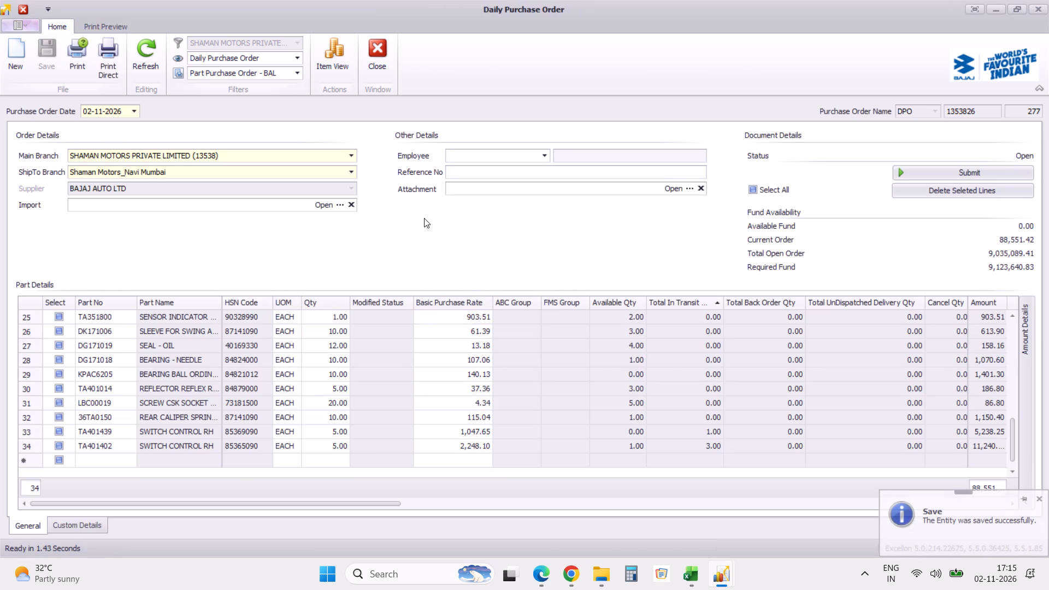
click(379, 51)
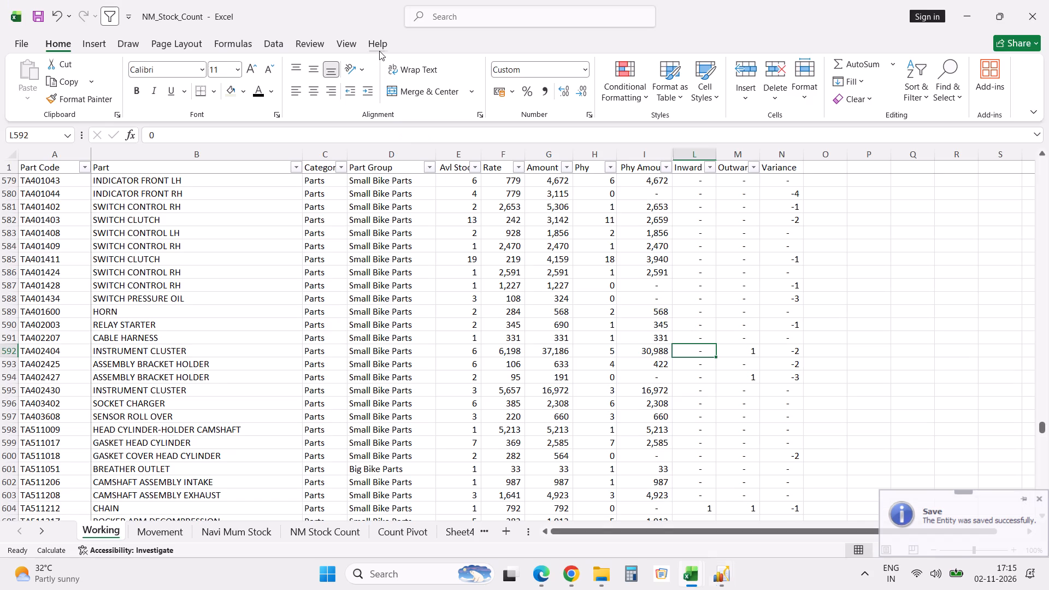
Switch back to Excellon, reload the open daily purchase orders list, and close the list.
click(719, 574)
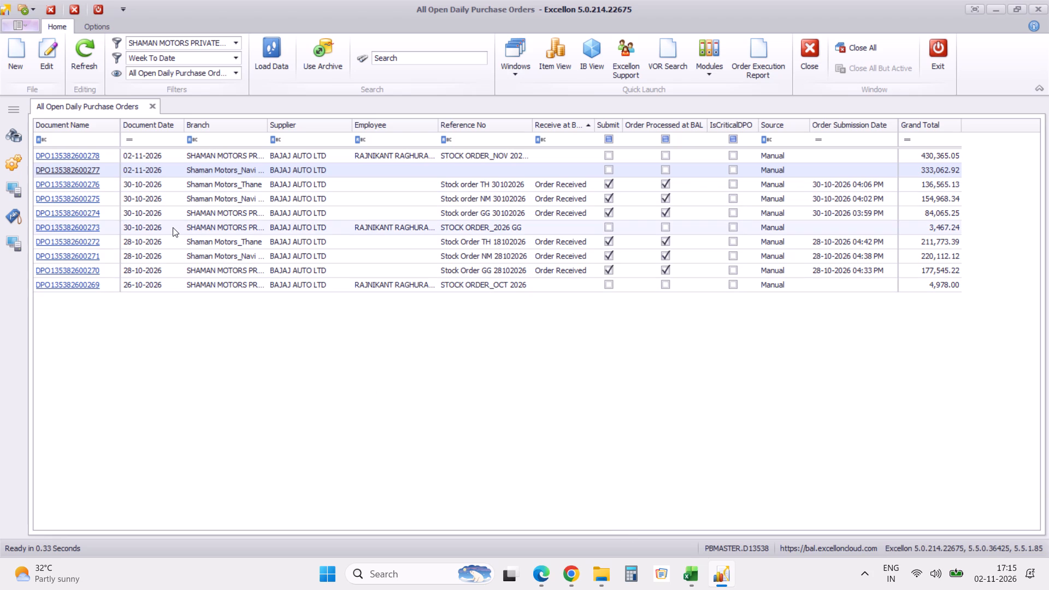
click(270, 56)
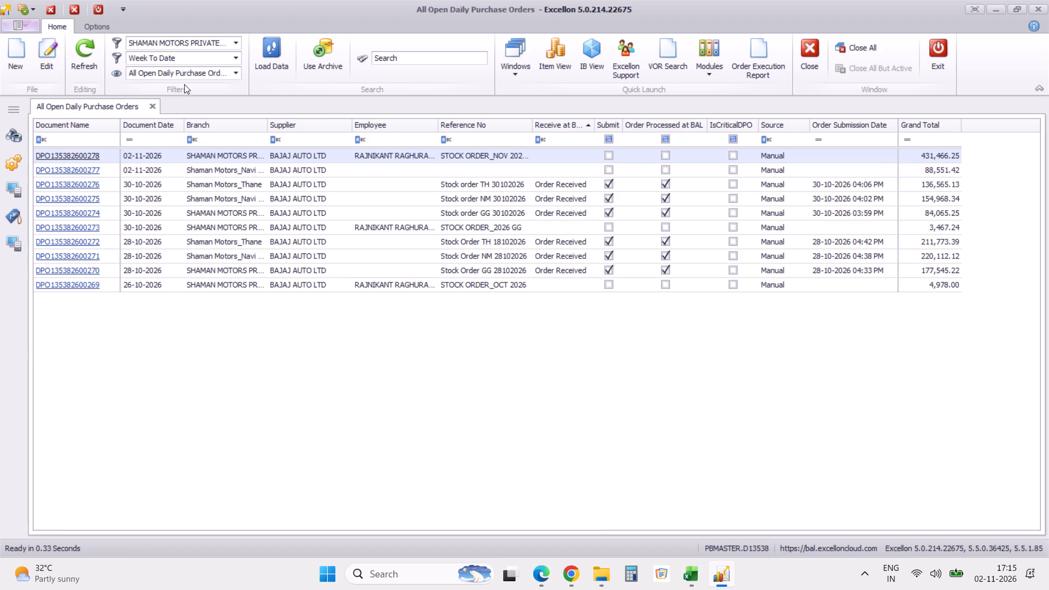
click(153, 108)
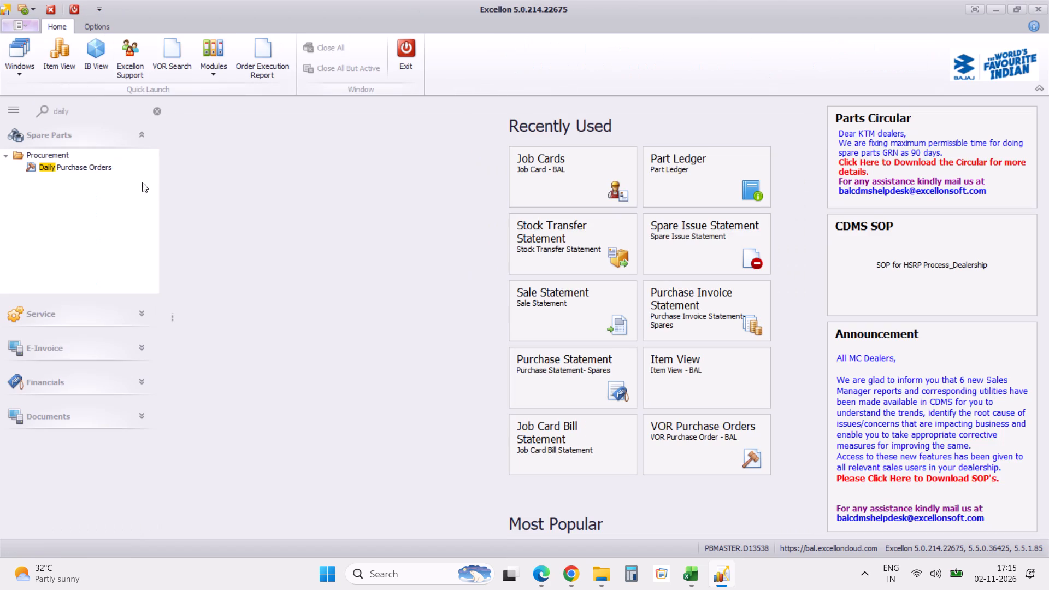
Clear the navigation search and open the Purchase Order Statement from the Spare Parts procurement statement reports.
click(157, 111)
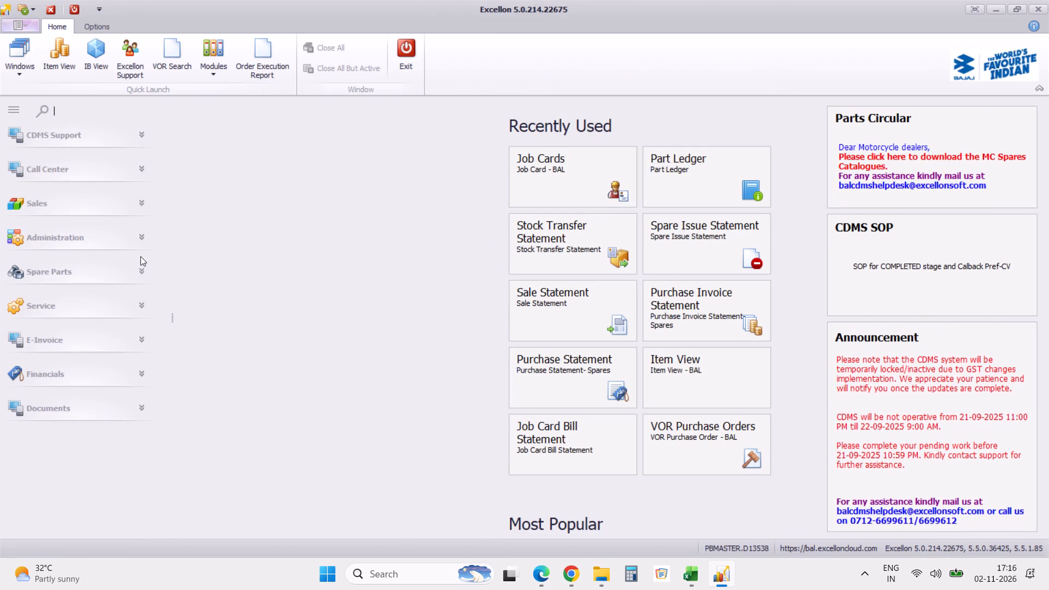
click(140, 270)
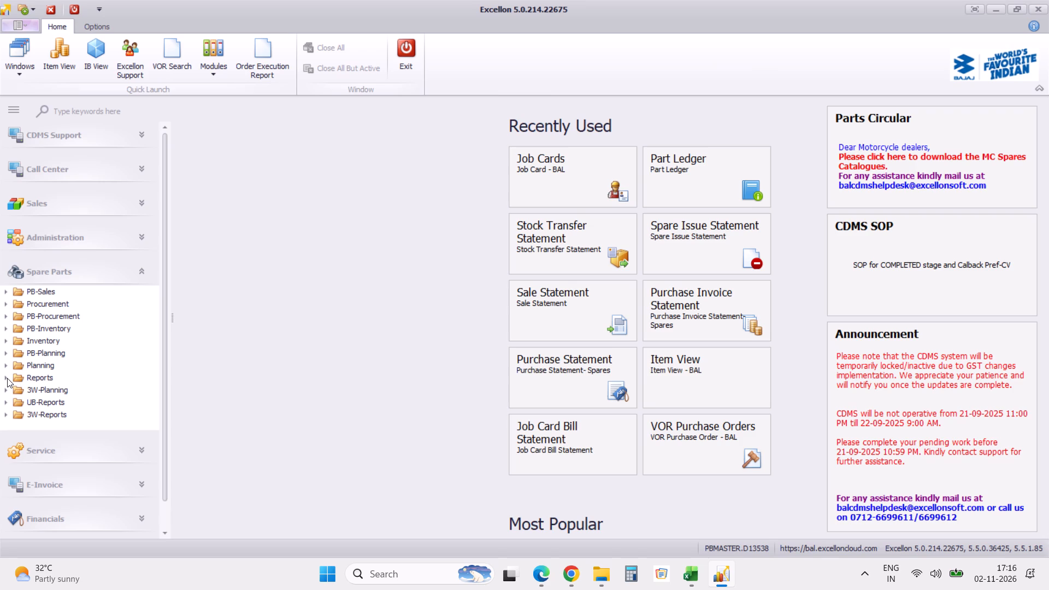
click(7, 378)
click(7, 378)
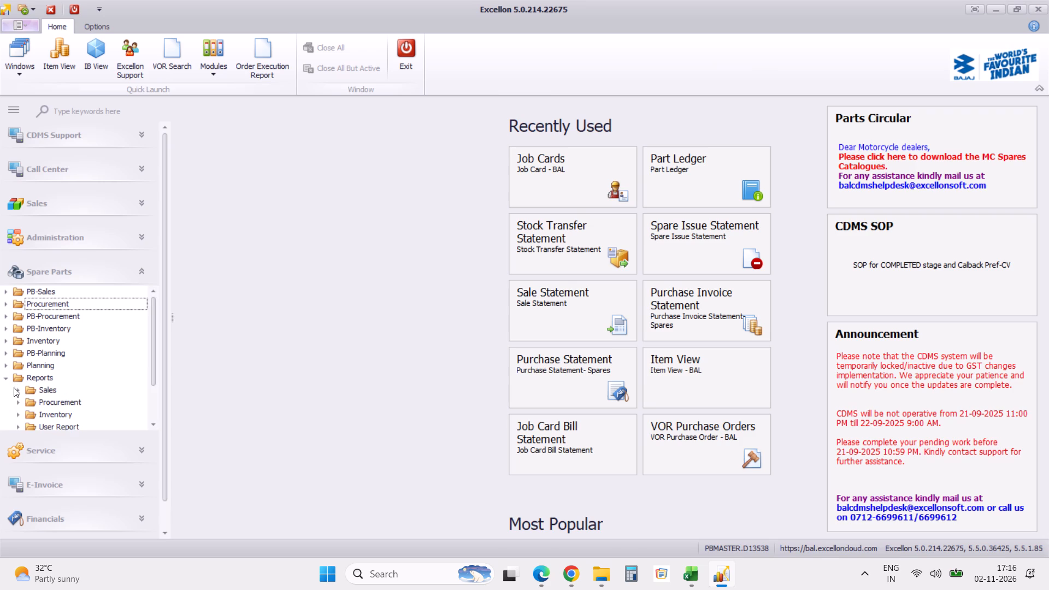
click(17, 399)
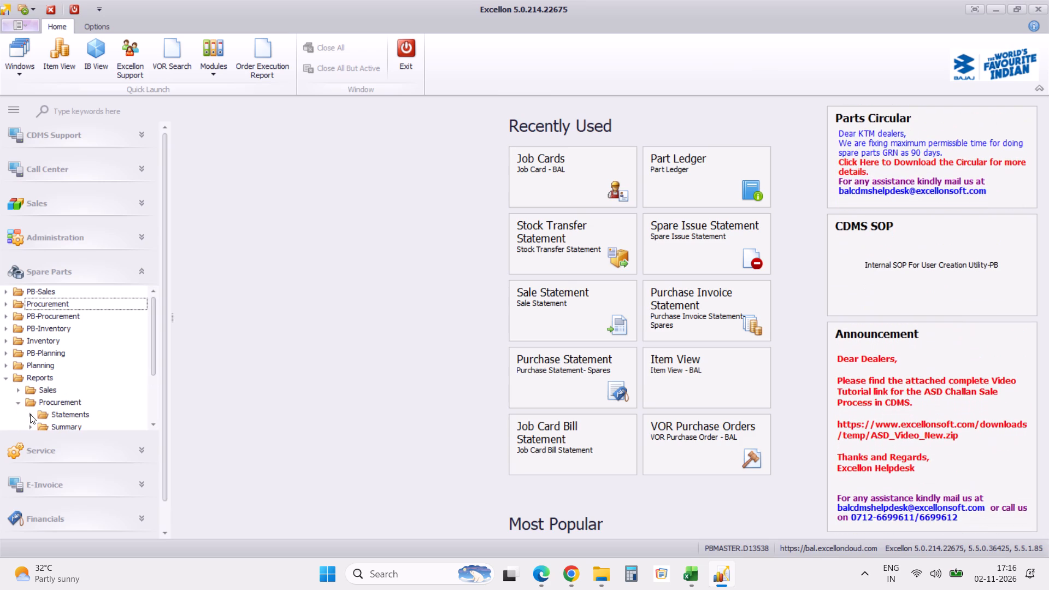
click(30, 414)
triple_click(156, 424)
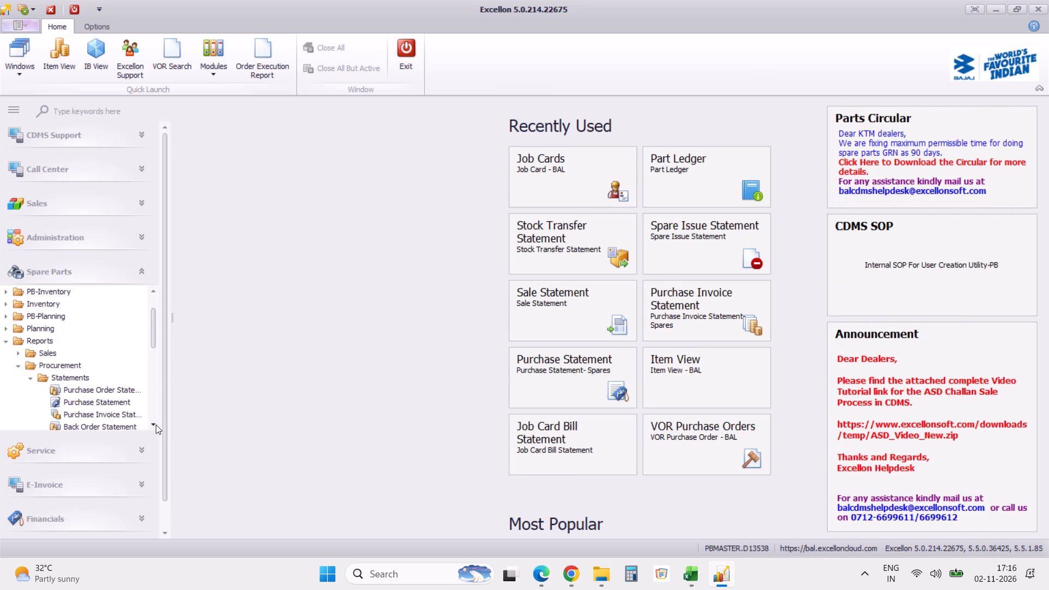
double_click(156, 424)
click(121, 364)
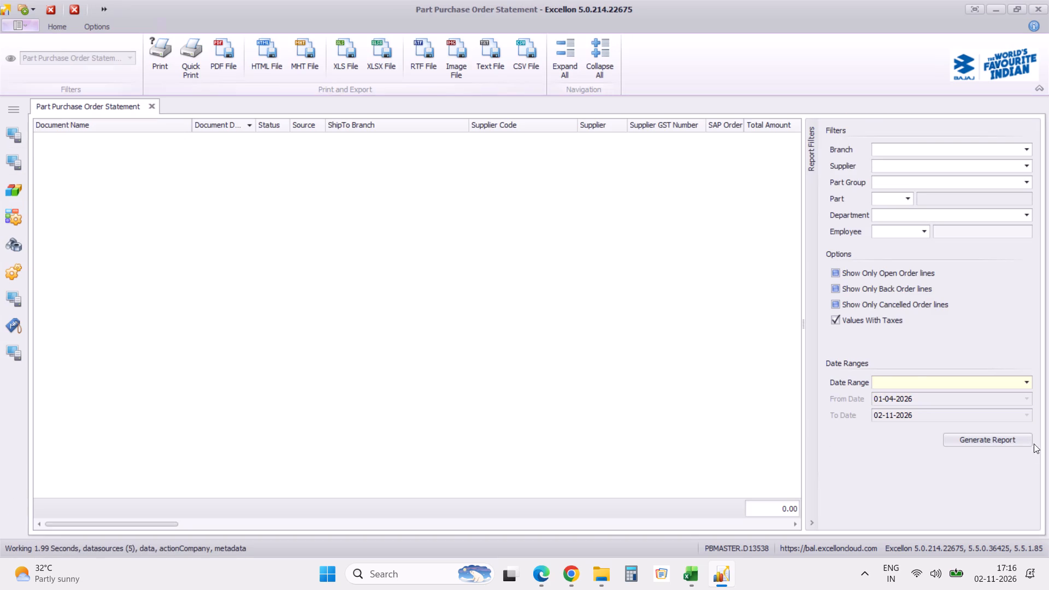
Generate the Part Purchase Order Statement for a custom date range from 02-11-2026 to 02-11-2026.
click(1029, 382)
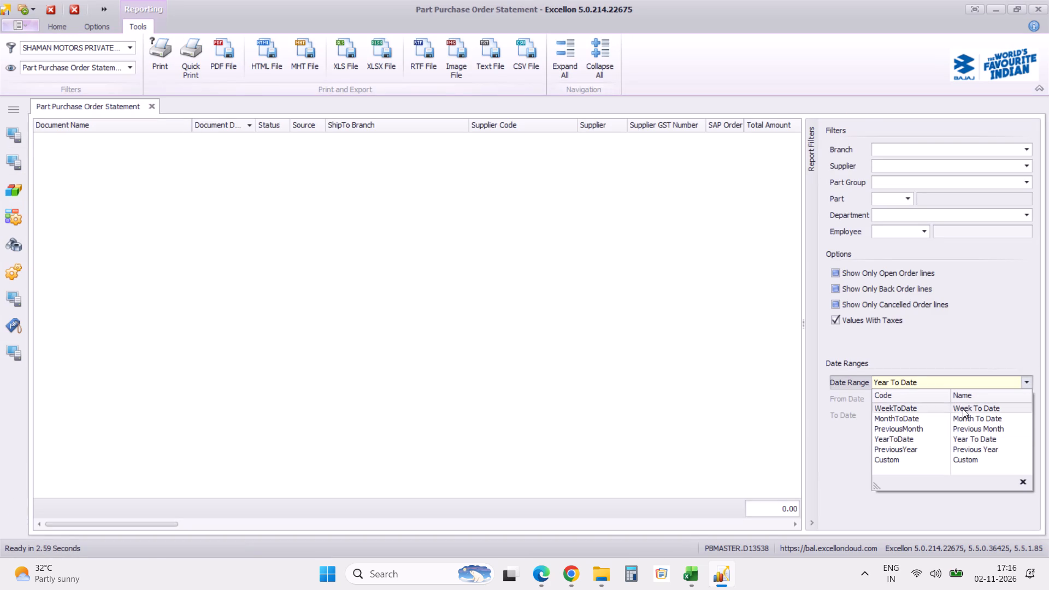
click(915, 456)
key(Tab)
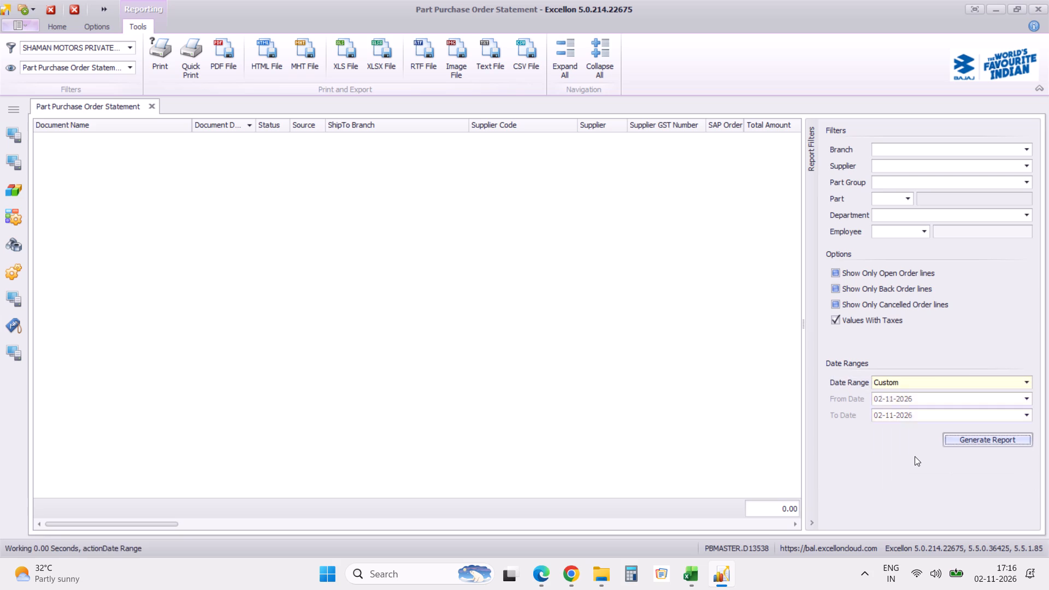
click(959, 440)
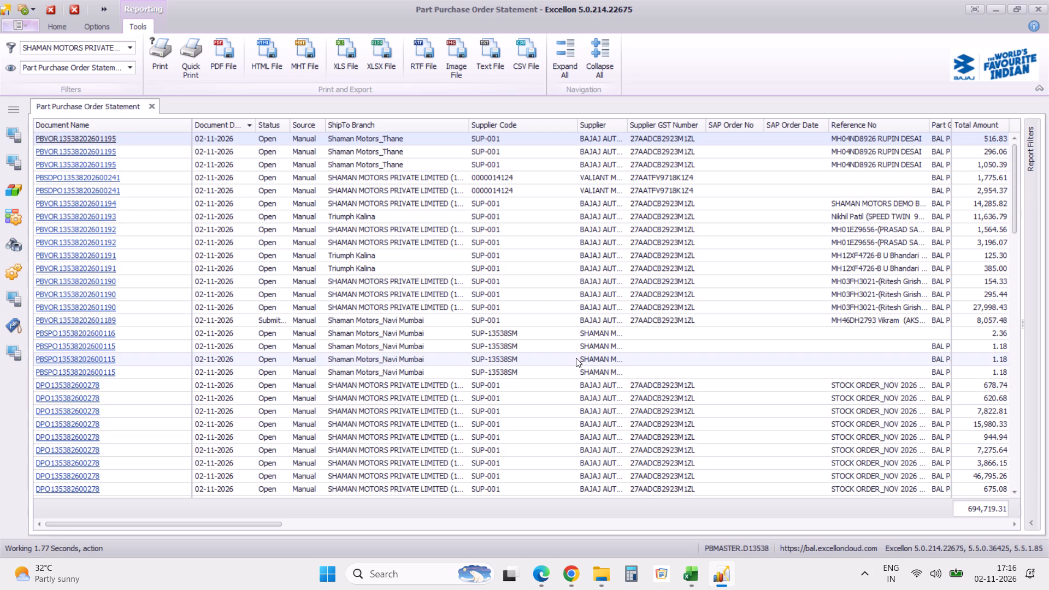
Export the statement as a single XLSX file without hyperlinks, named Part Purchase Order Statement-02112026, and open it in Excel.
click(380, 67)
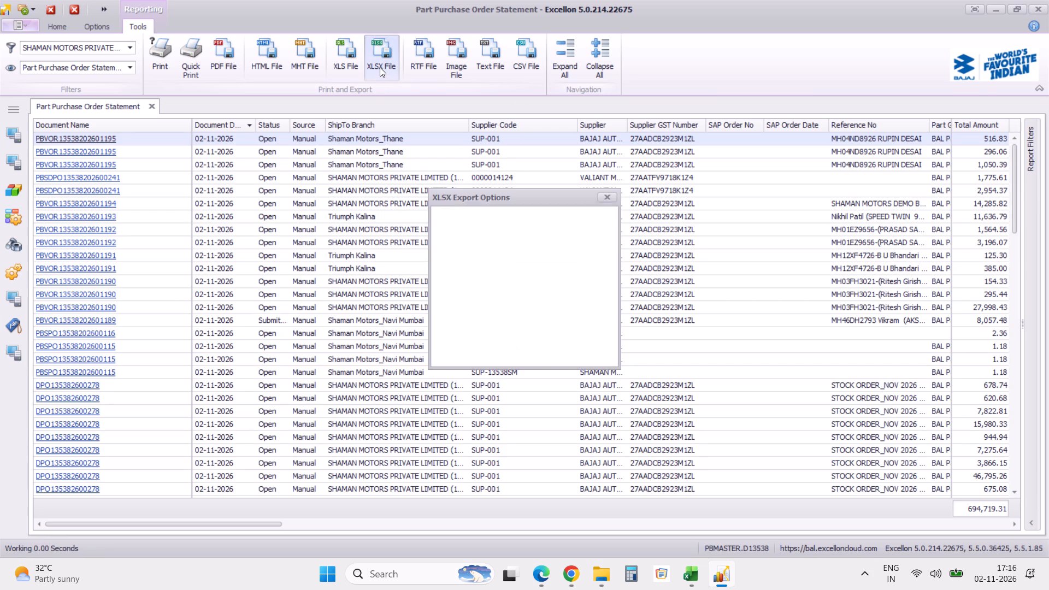
click(441, 310)
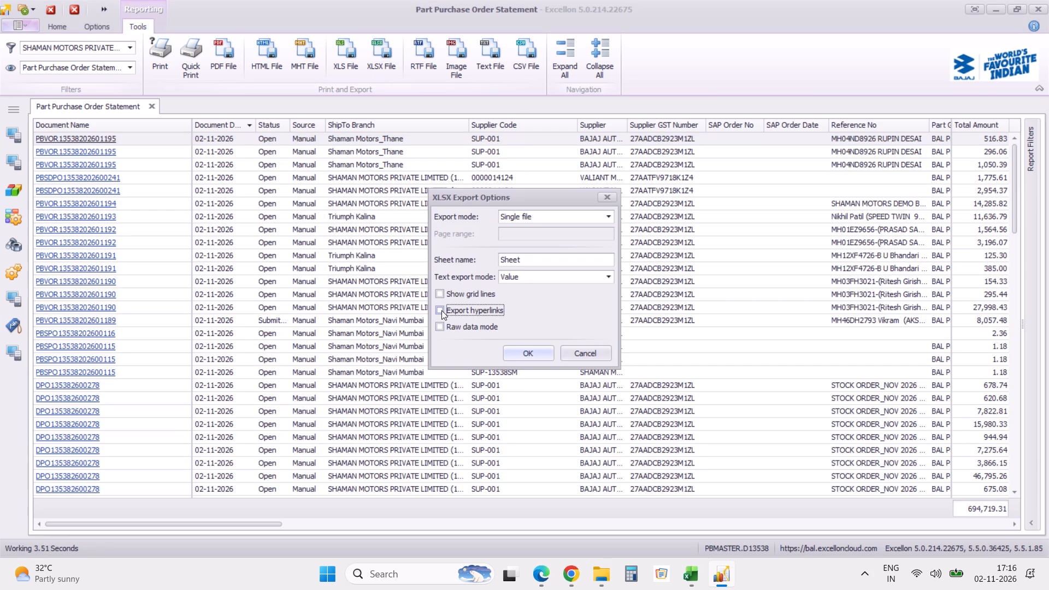
click(523, 353)
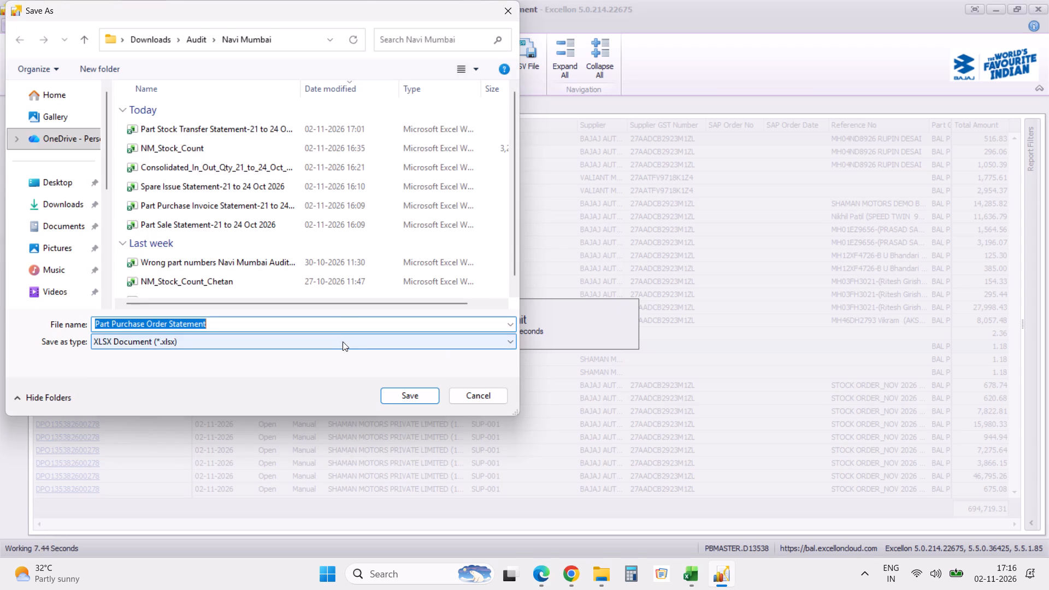
click(337, 322)
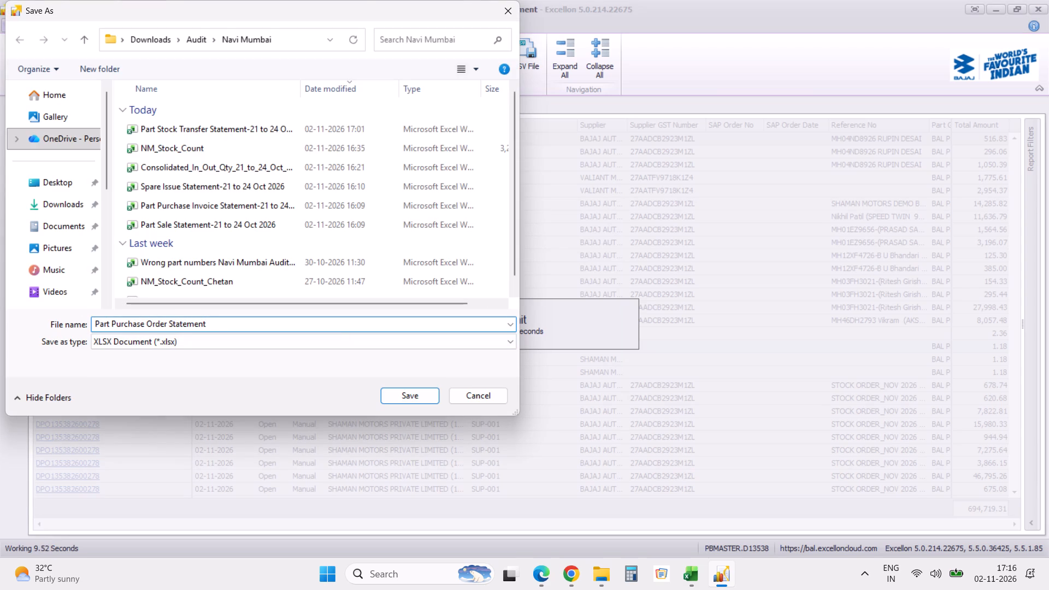
key(minus)
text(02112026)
click(387, 386)
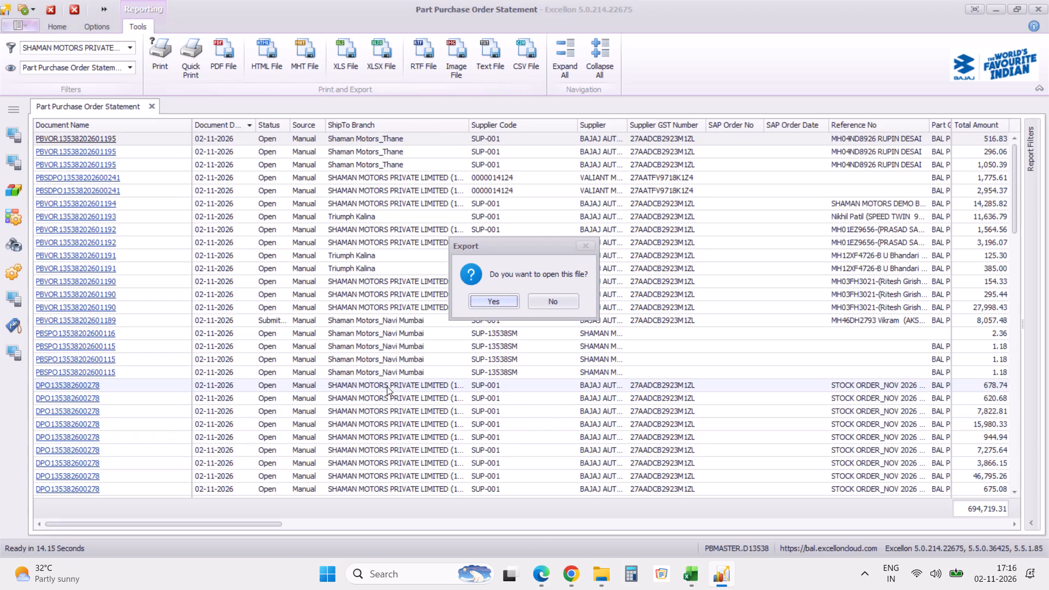
click(501, 298)
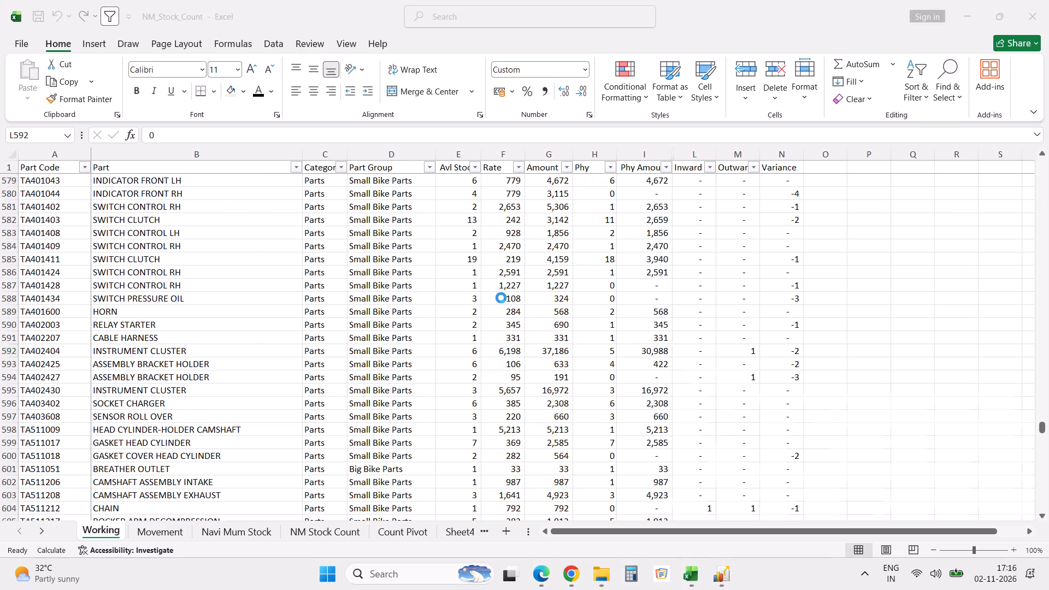
text(dff)
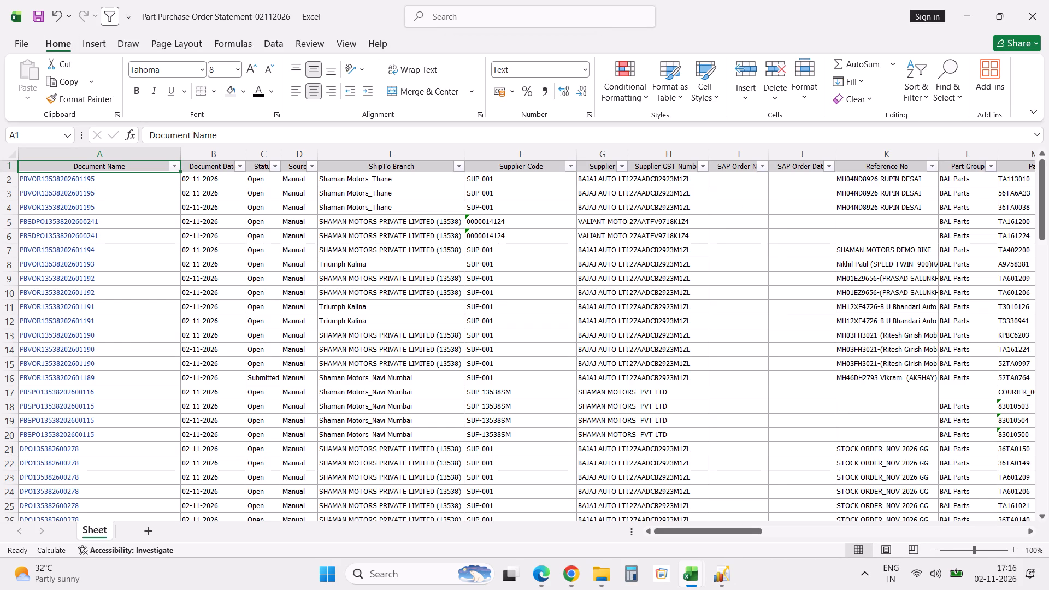
click(173, 166)
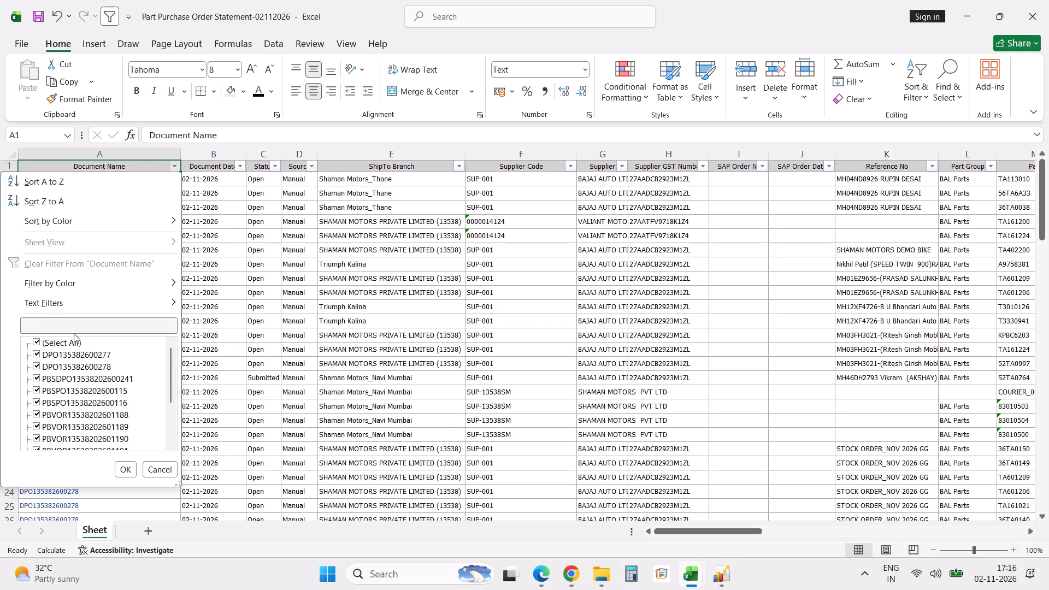
click(69, 342)
click(68, 354)
key(Down)
key(space)
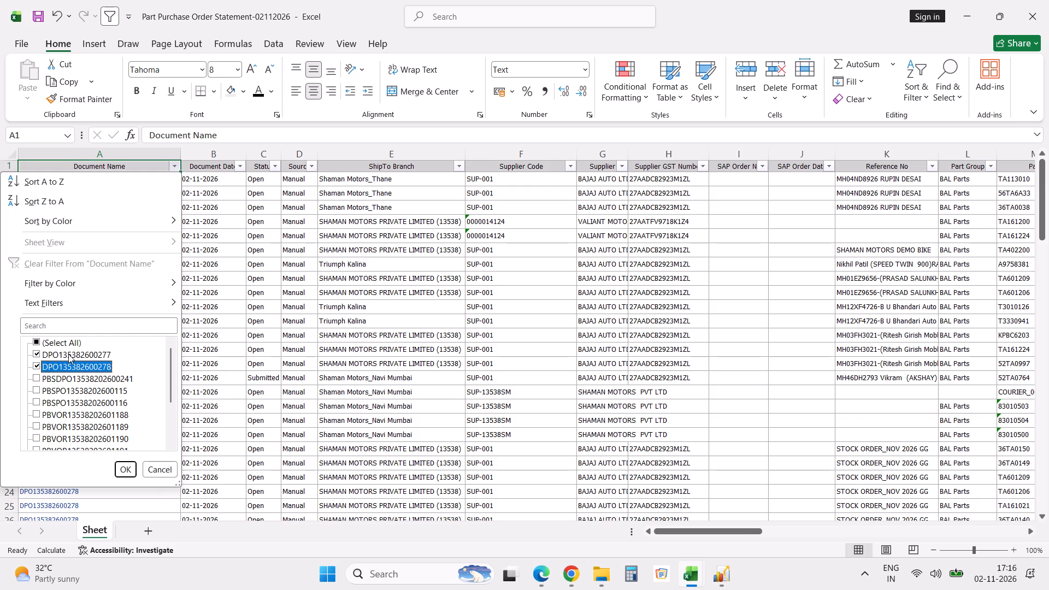
click(126, 465)
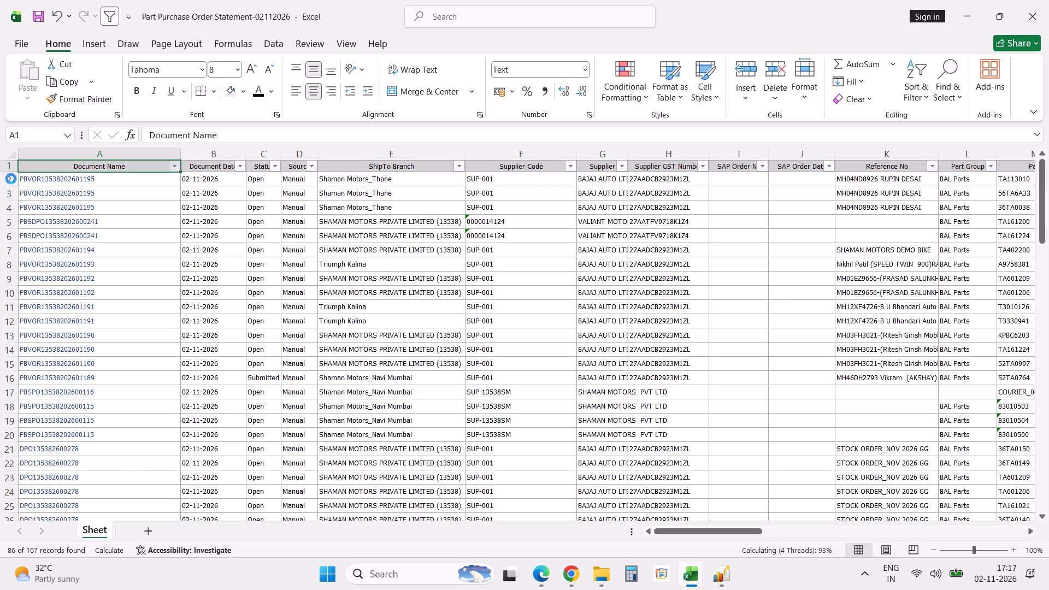
click(11, 179)
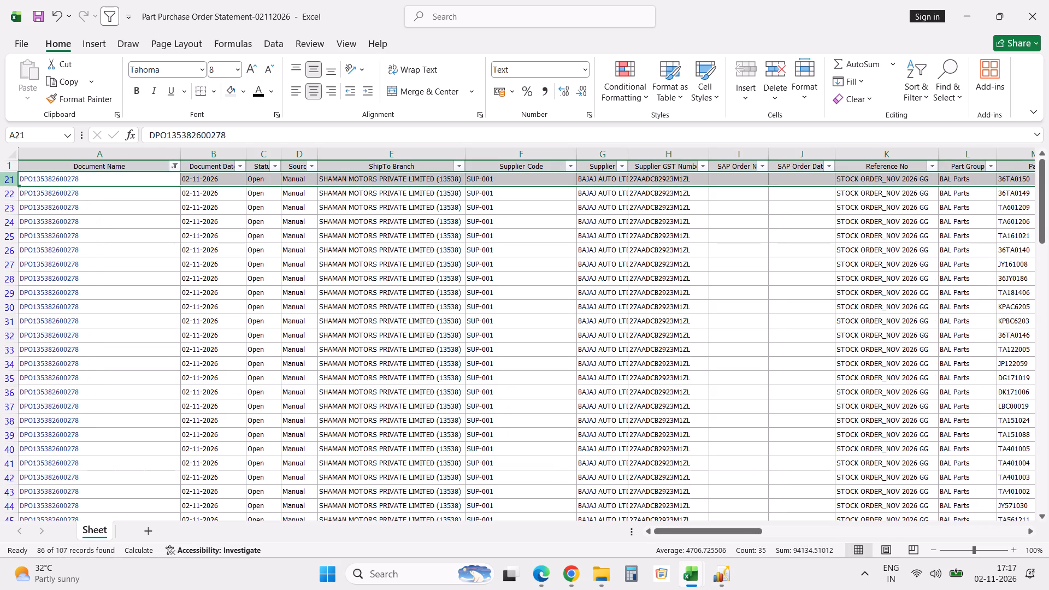
key(ctrl+shift+Down)
key(ctrl+minus)
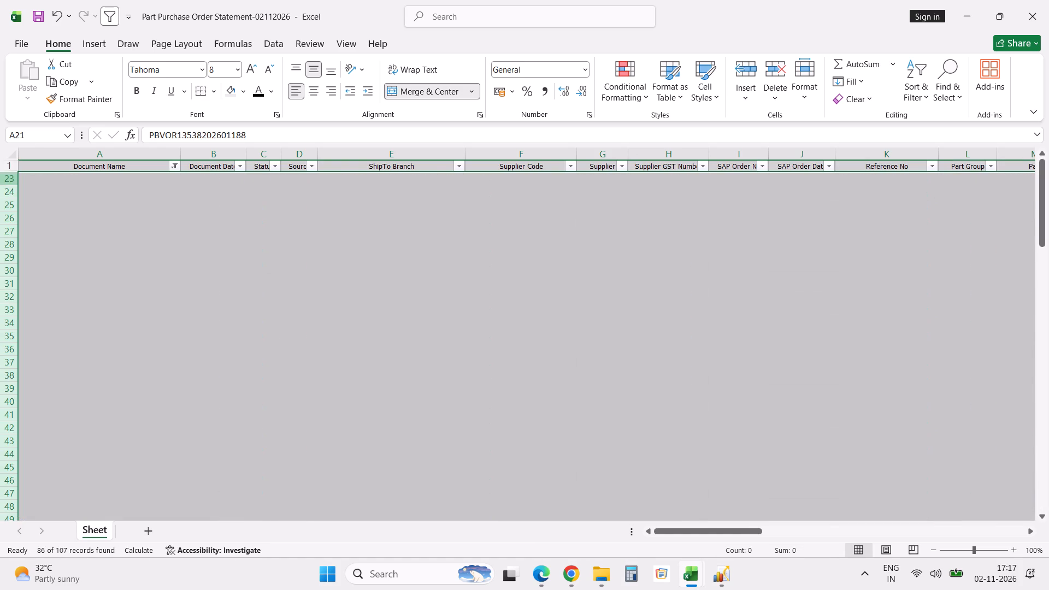
click(173, 167)
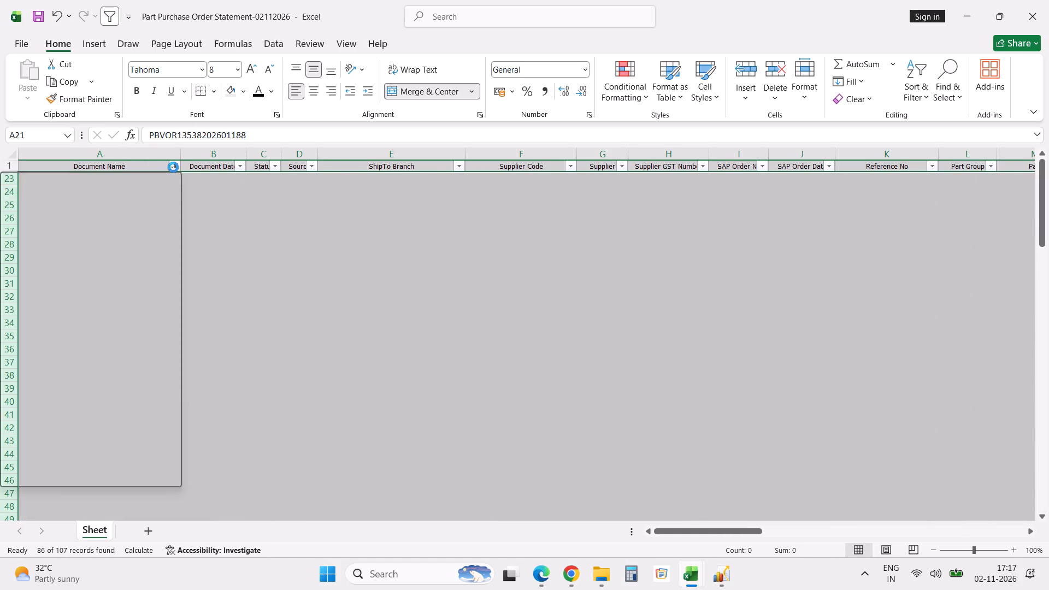
click(73, 351)
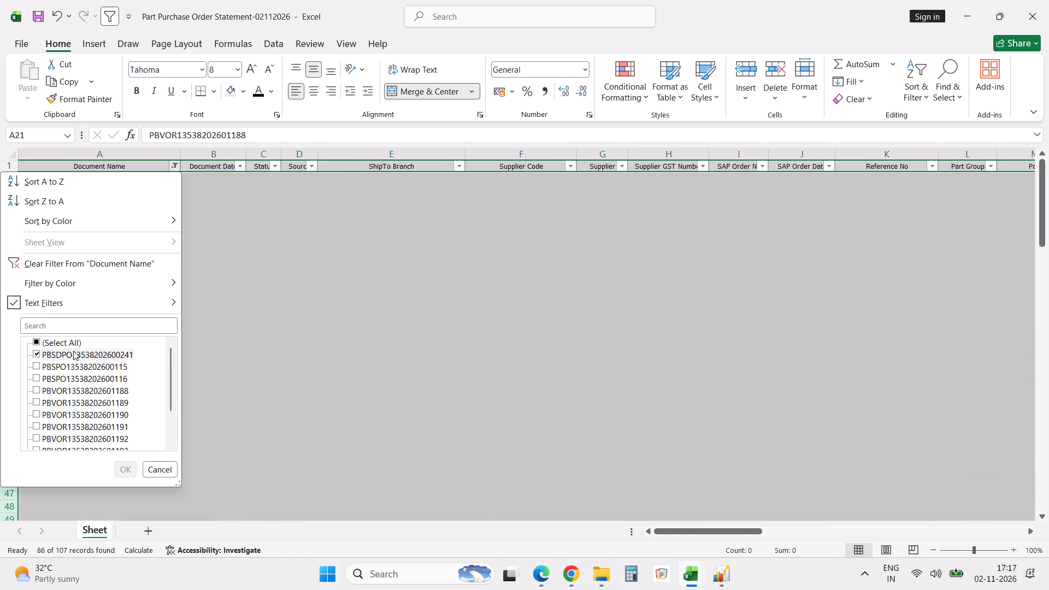
key(Down)
key(space)
key(Down)
key(space)
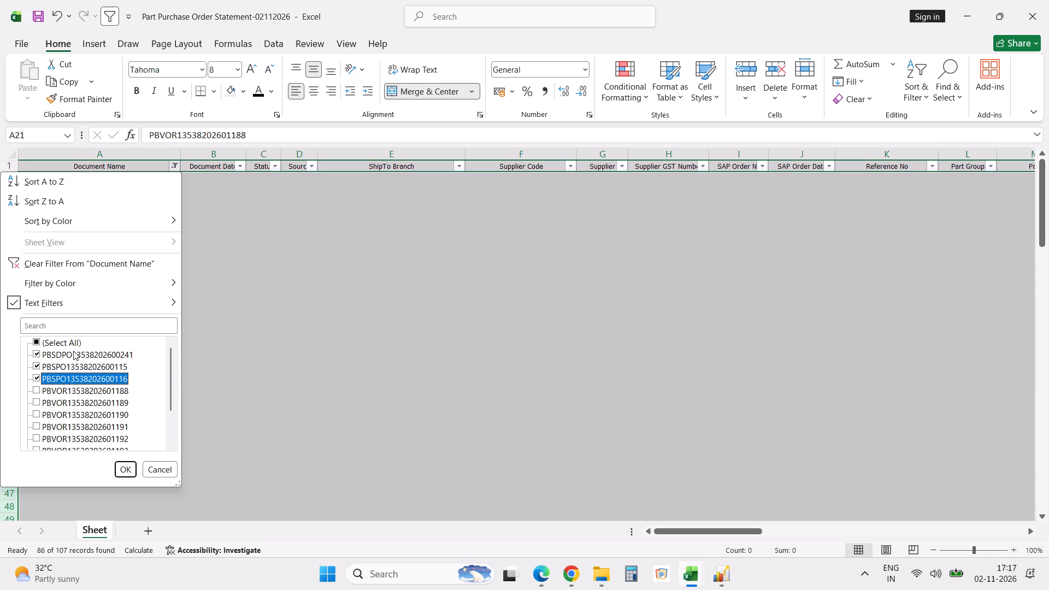
key(Return)
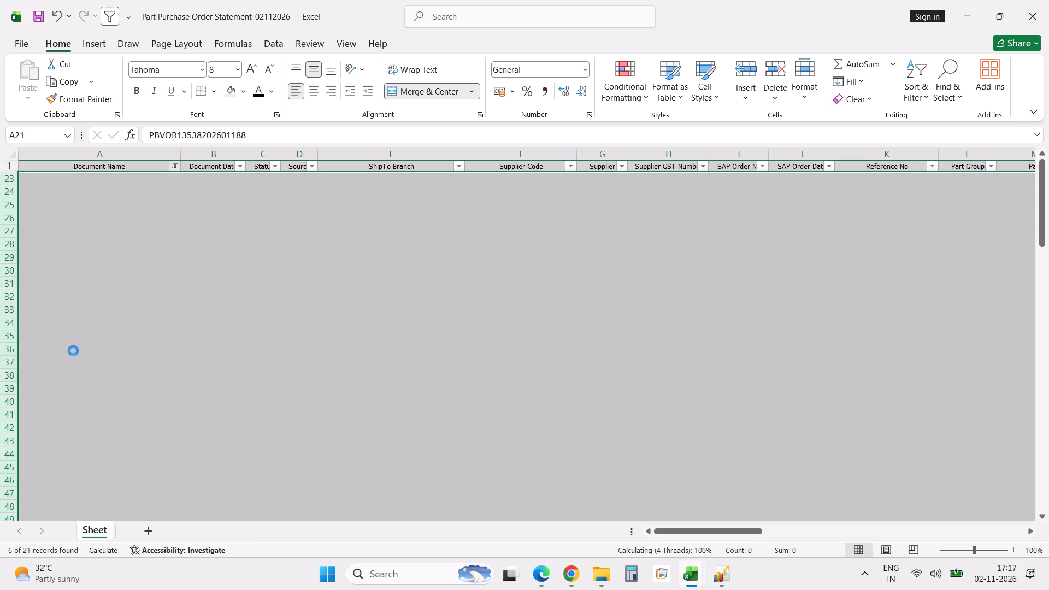
Examine the filtered lines' suppliers, parts, ordered quantities, order and invoice values, and back order and undispatched columns.
key(Down)
key(Up)
key(Up)
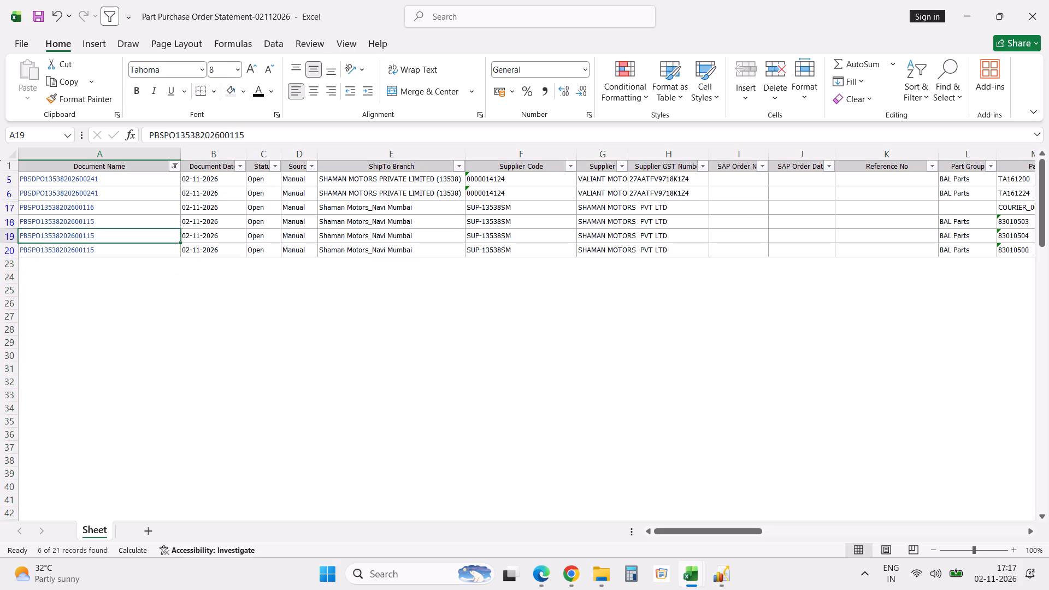
key(Up)
key(Up)
key(Up)
key(Up)
key(Right)
key(Right)
key(Right)
key(Right)
key(Right)
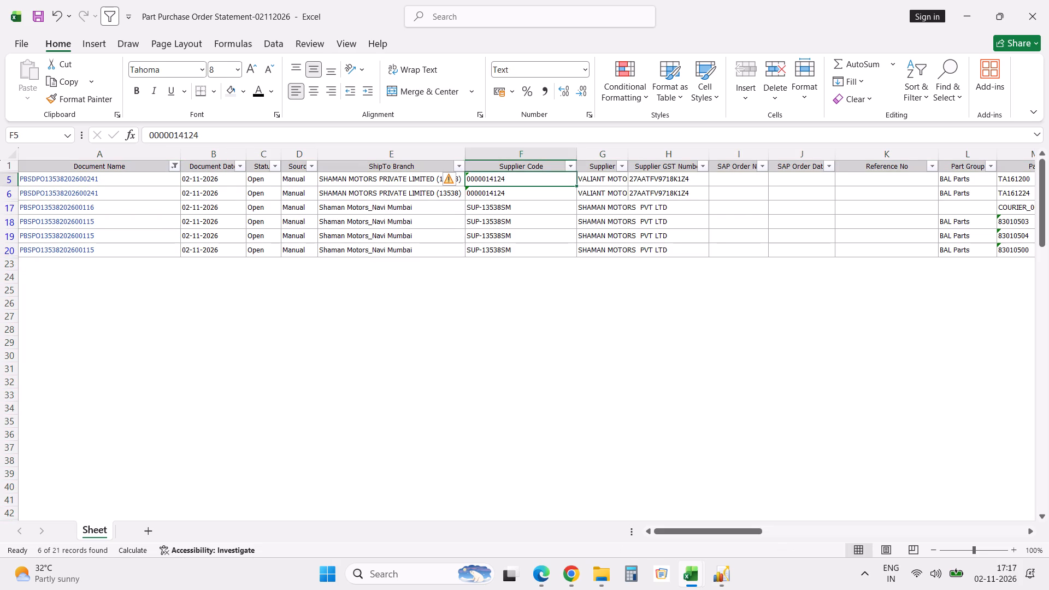
key(Right)
key(Right)
key(Right)
key(Right)
key(Right)
key(Right)
key(Right)
key(Right)
key(Right)
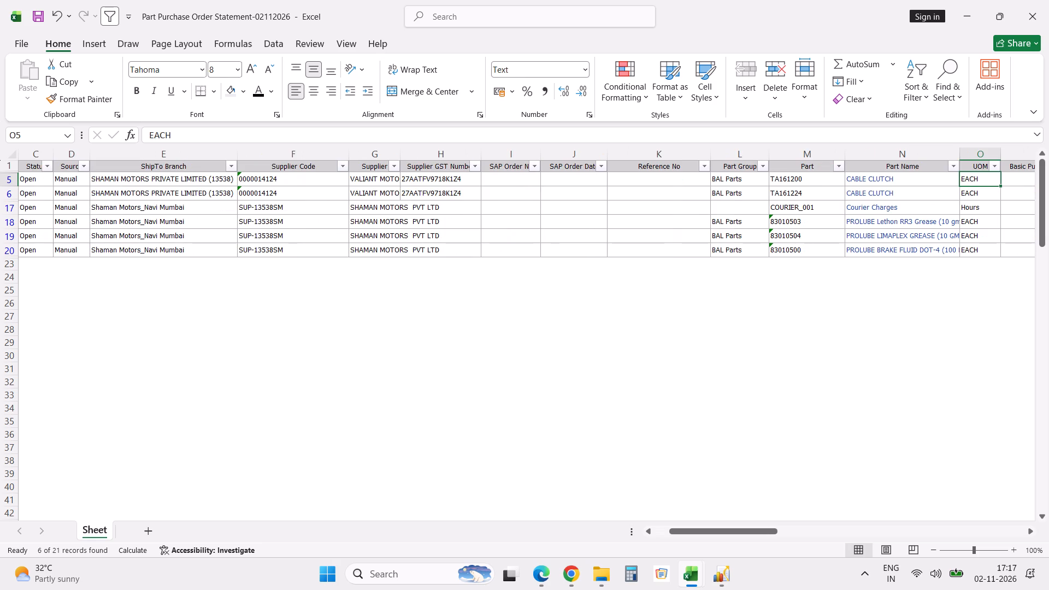
key(Right)
key(Right)
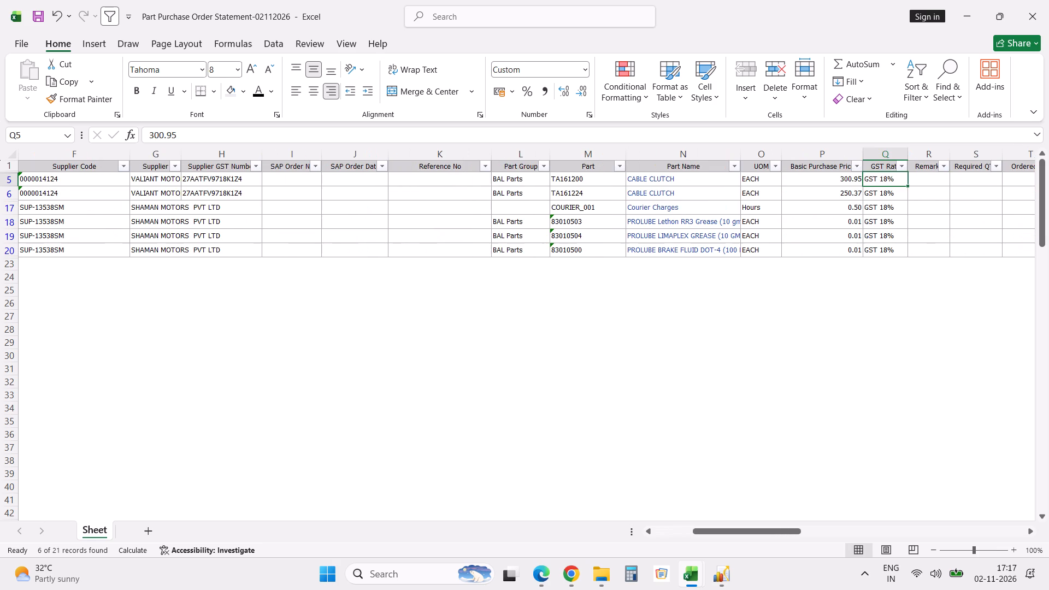
key(Right)
key(Right)
key(Right)
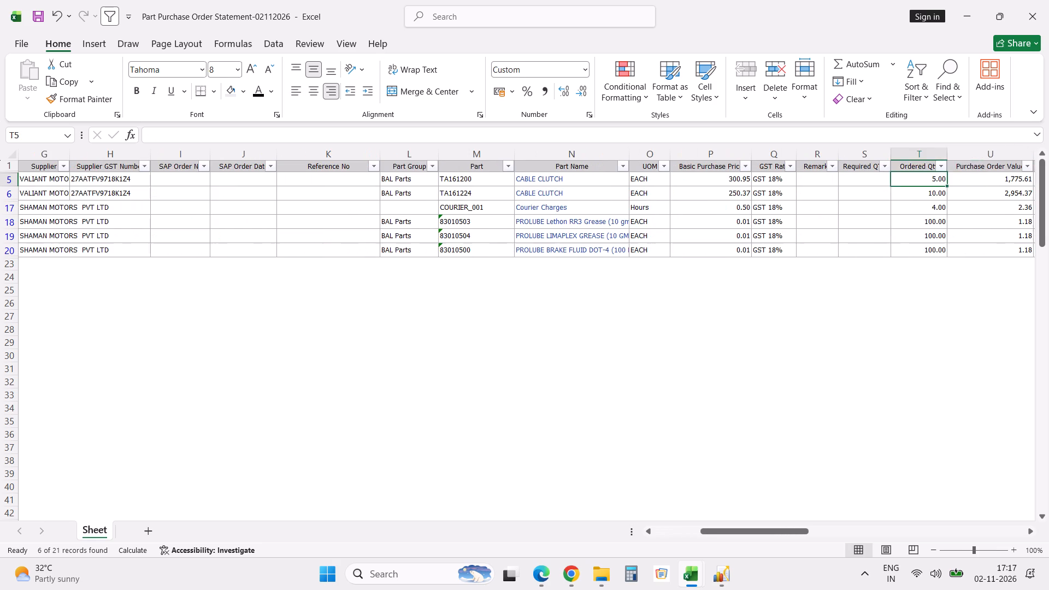
key(Right)
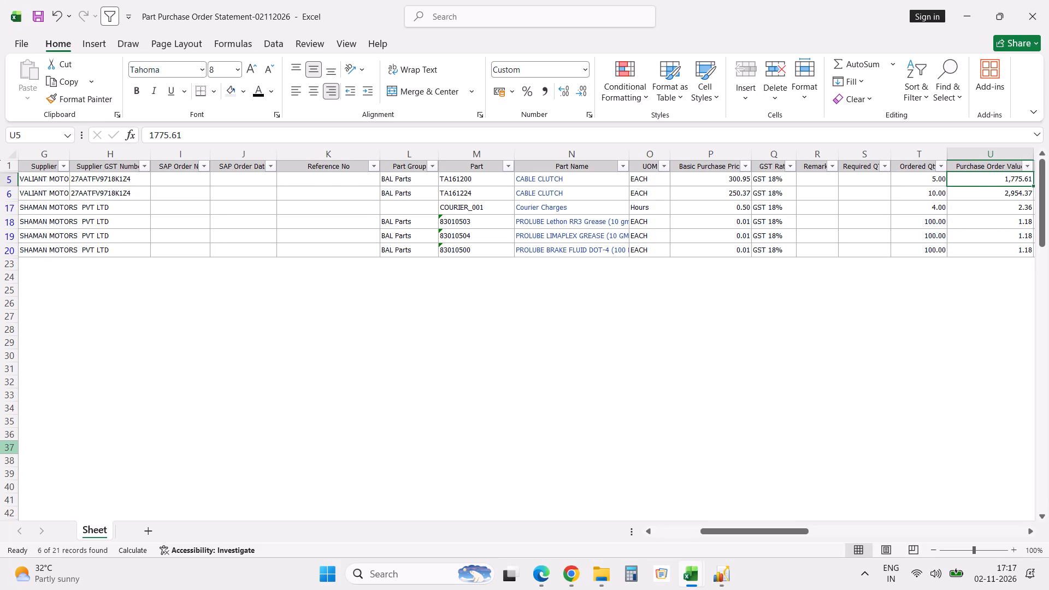
key(Right)
key(Right)
key(Right)
key(Right)
key(Right)
key(Right)
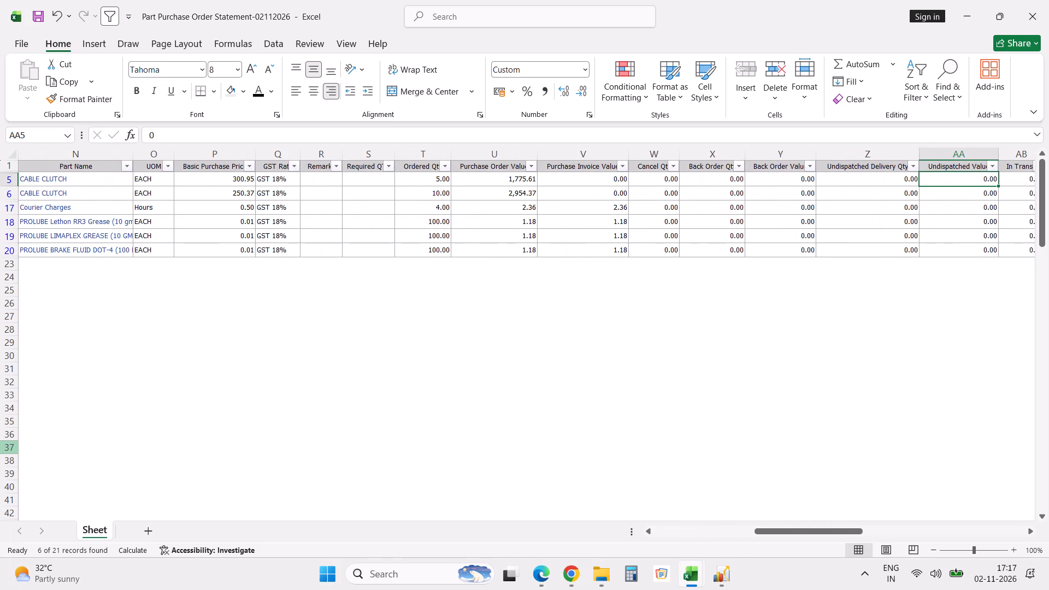
Delete all the filtered PBSDPO and PBSPO rows, then remove the header filters.
click(7, 181)
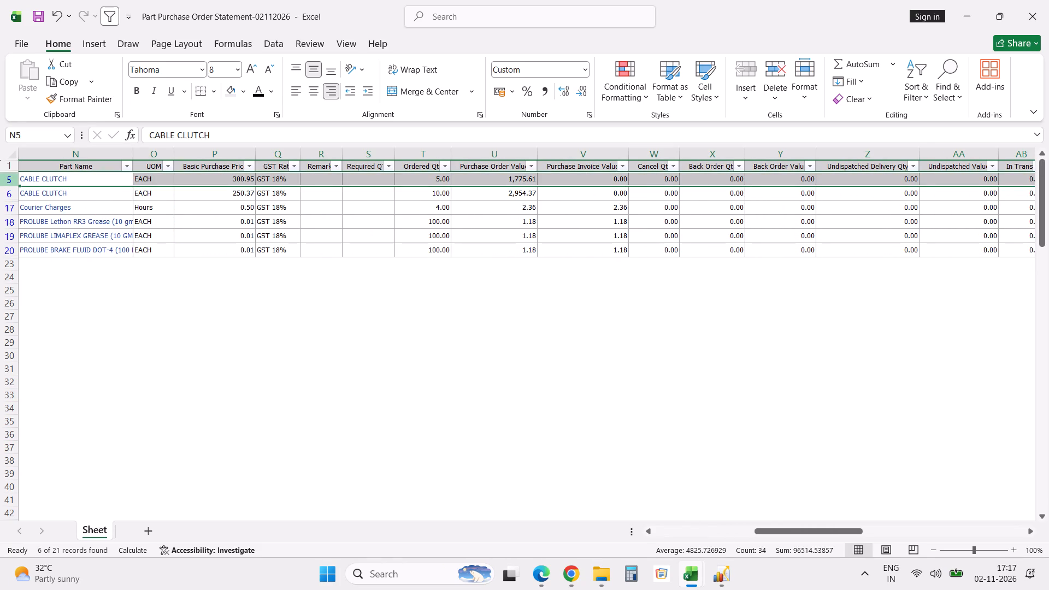
key(shift+Down)
key(shift+Down)
key(shift+Down)
key(shift+Down)
key(shift+Down)
key(ctrl+minus)
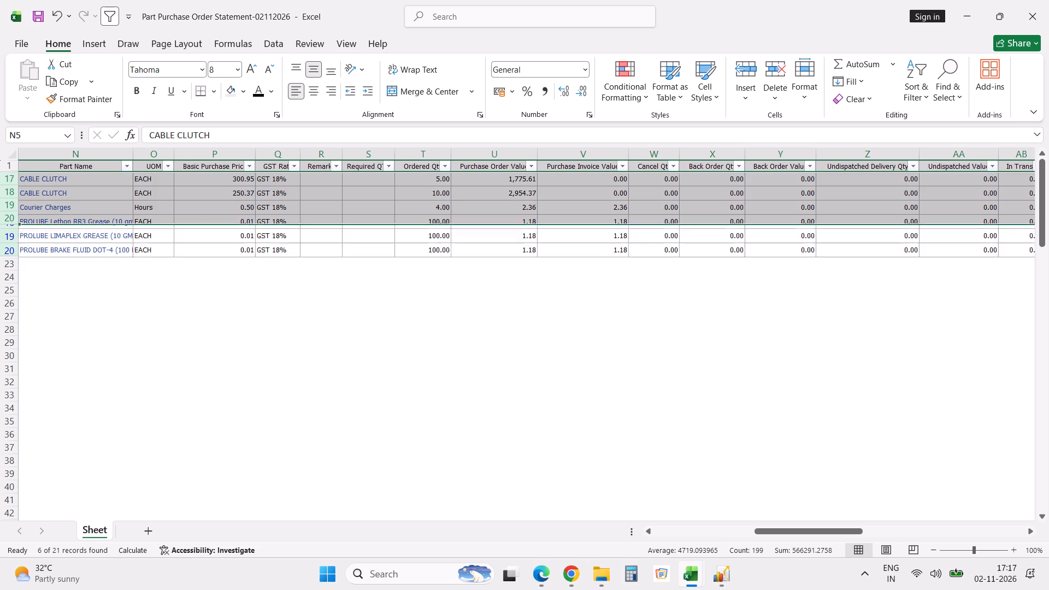
click(171, 251)
text(dff)
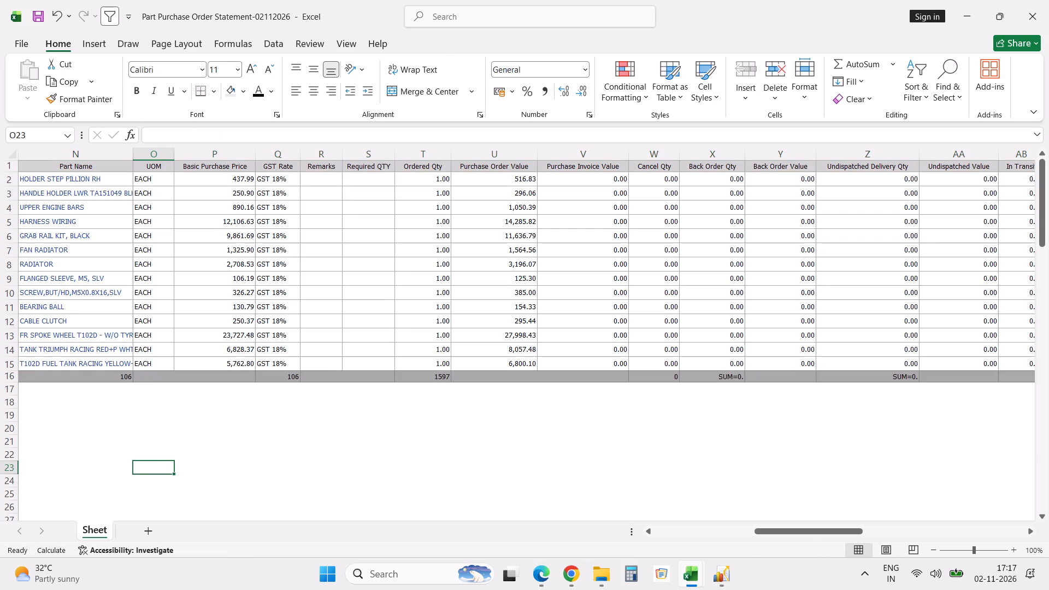
Delete the grey totals row below the remaining order lines.
click(14, 376)
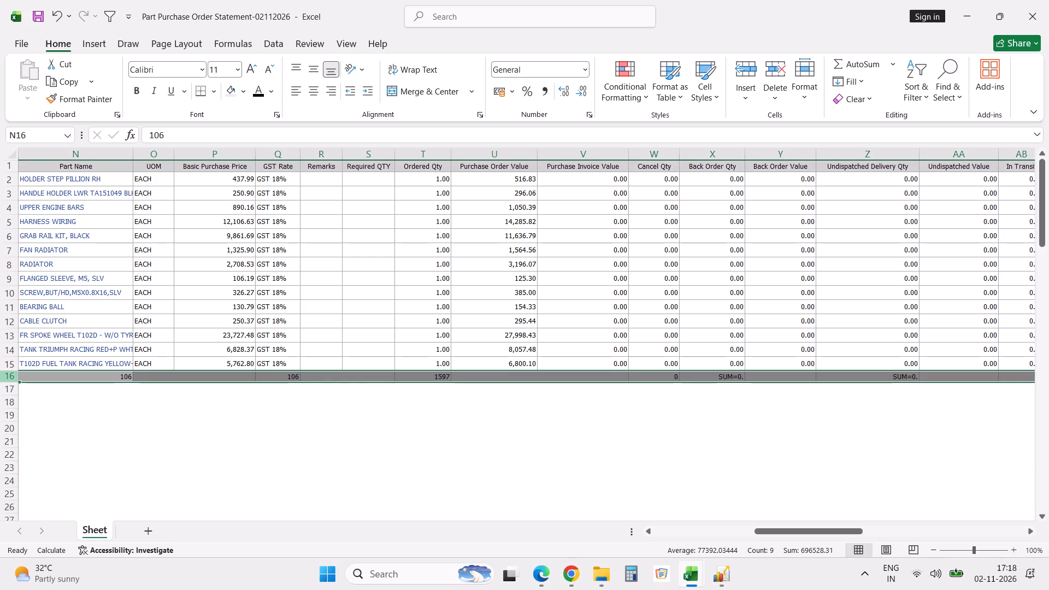
key(ctrl+minus)
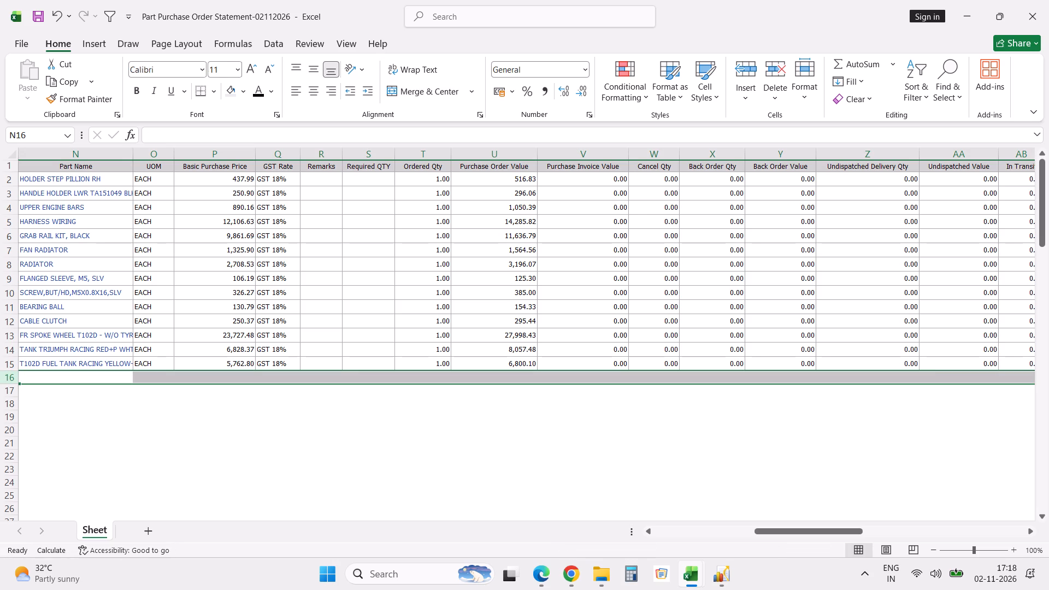
Examine the remaining order lines across all columns, from document date and status through part, value, transit, GRN and dealer order date columns.
click(229, 308)
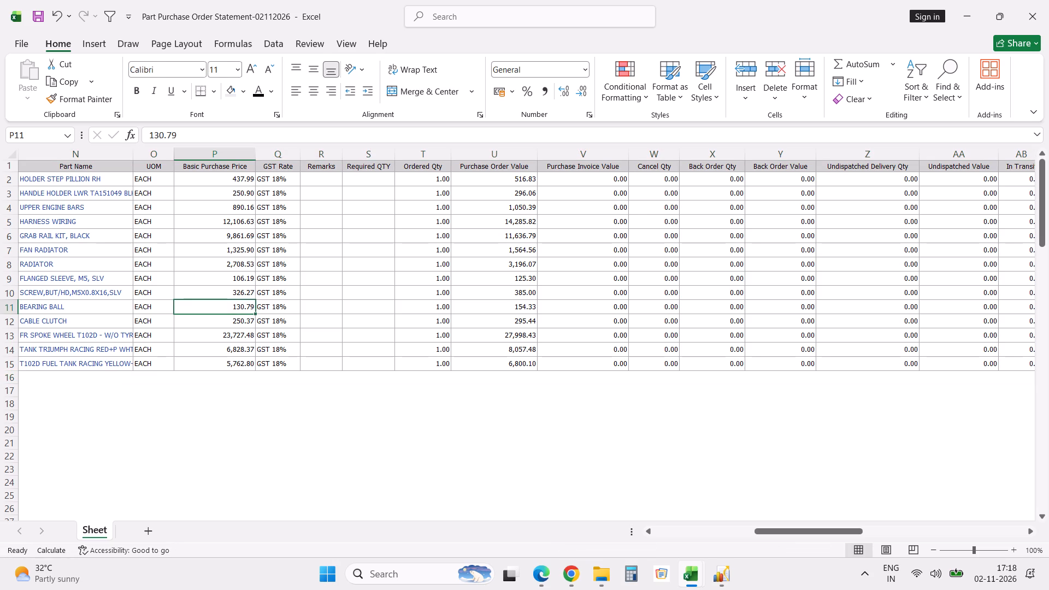
key(Left)
key(Left)
key(Left)
key(Left)
key(Left)
key(Left)
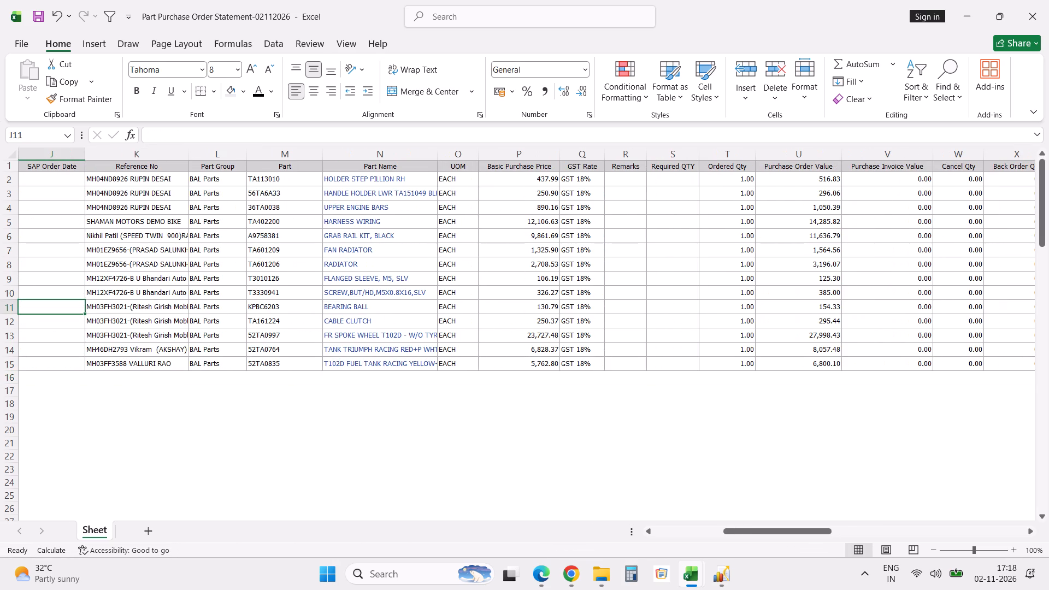
key(Left)
key(Left)
key(Left)
key(Left)
key(Left)
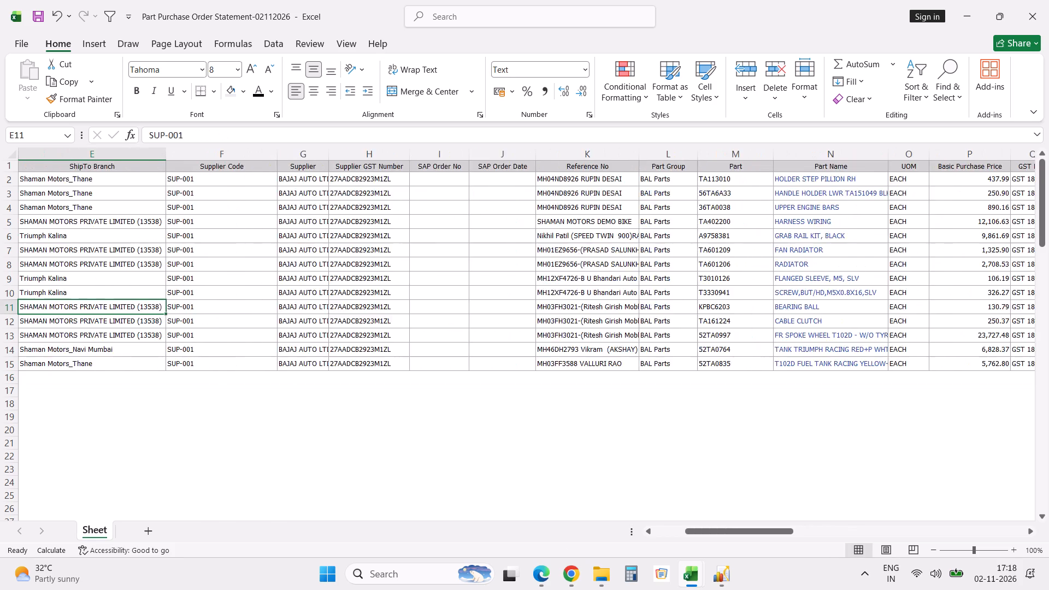
key(Left)
key(Left)
key(Right)
key(Right)
key(Right)
key(Right)
key(Right)
key(Right)
key(Right)
key(Right)
key(Right)
key(Right)
key(Right)
key(Right)
key(Right)
key(Right)
key(Right)
key(Right)
key(Right)
key(Right)
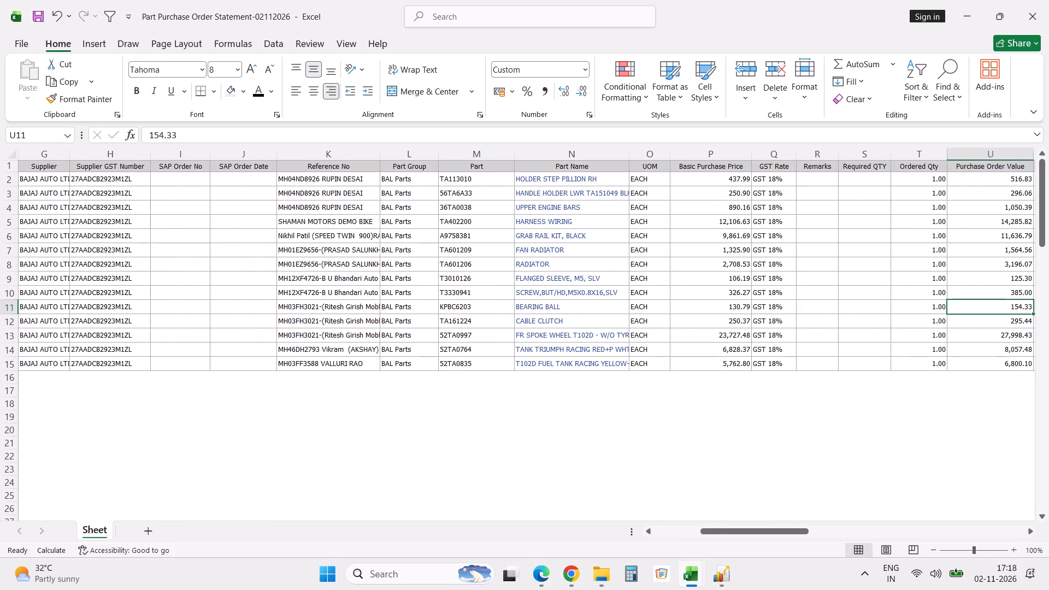
key(Right)
key(Right)
key(Right)
key(Right)
key(Right)
key(Right)
key(Right)
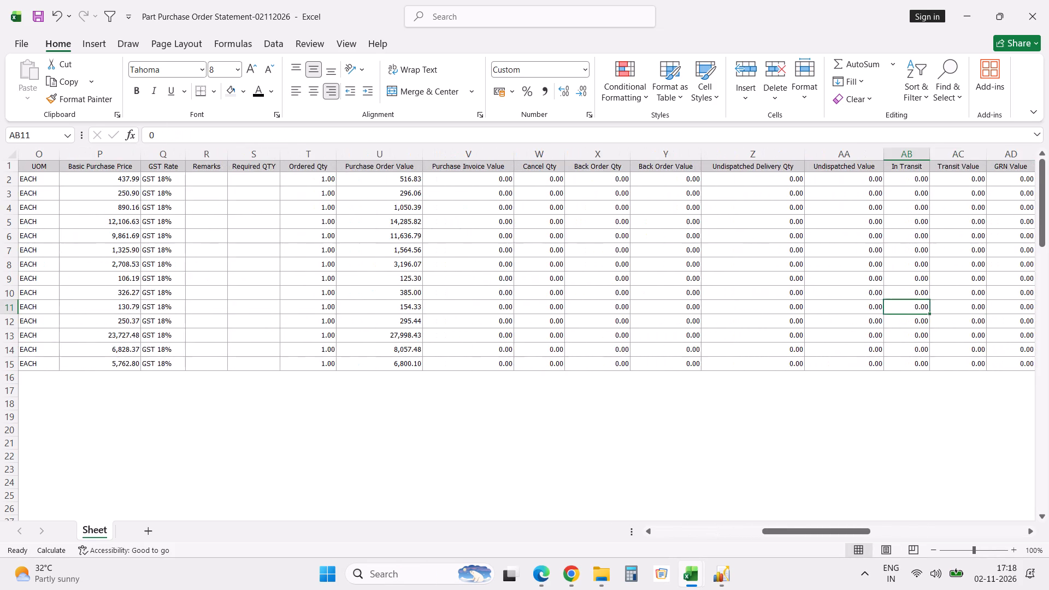
key(Right)
key(Right)
key(Right)
key(Right)
key(Right)
key(Right)
key(Right)
key(Right)
key(Right)
key(Right)
key(Right)
key(Right)
key(Right)
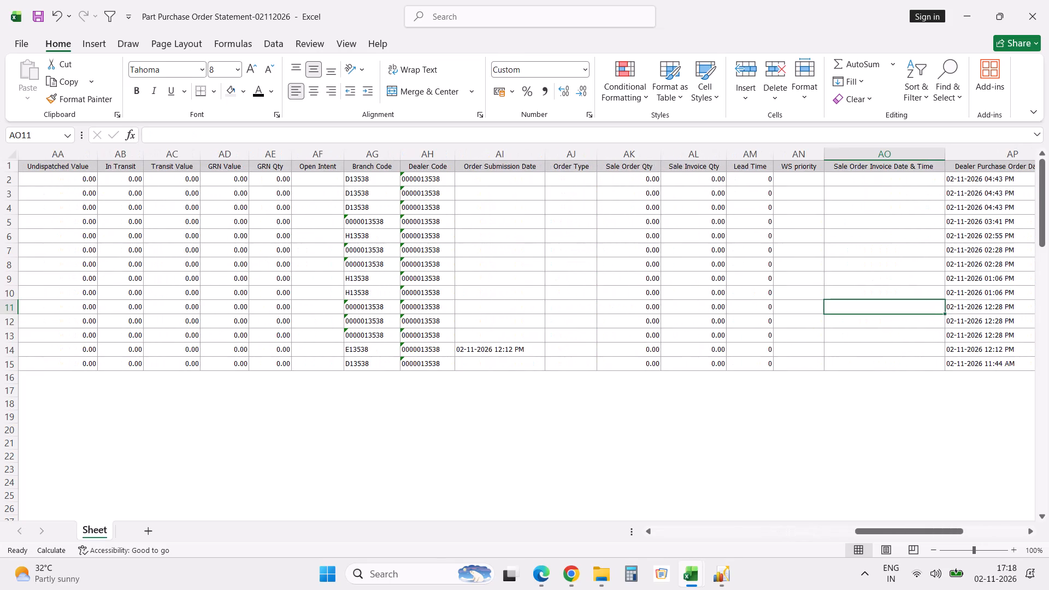
key(Left)
key(Left)
key(Left)
key(Left)
key(Left)
key(Left)
key(Left)
key(Left)
key(Left)
key(Left)
key(Left)
key(Left)
key(Left)
key(Left)
key(Left)
key(Left)
key(Left)
key(Left)
key(Left)
key(Left)
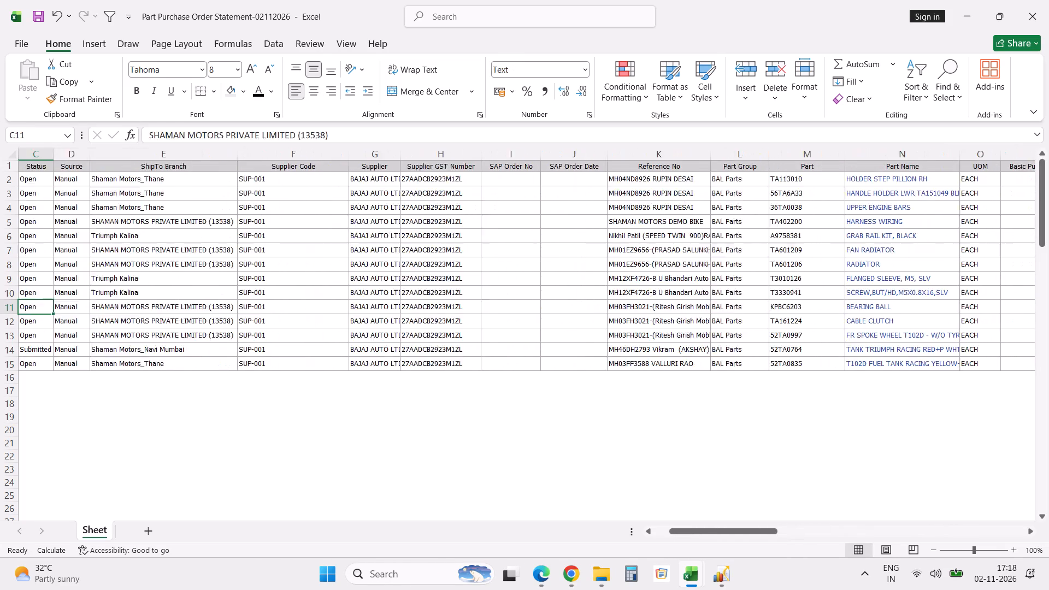
key(Right)
key(Right)
key(Right)
key(Right)
key(Right)
key(Right)
key(Right)
key(Right)
key(Right)
key(Right)
key(Right)
key(Right)
key(Right)
key(Right)
key(Right)
key(Right)
key(Right)
key(Right)
key(Right)
key(Right)
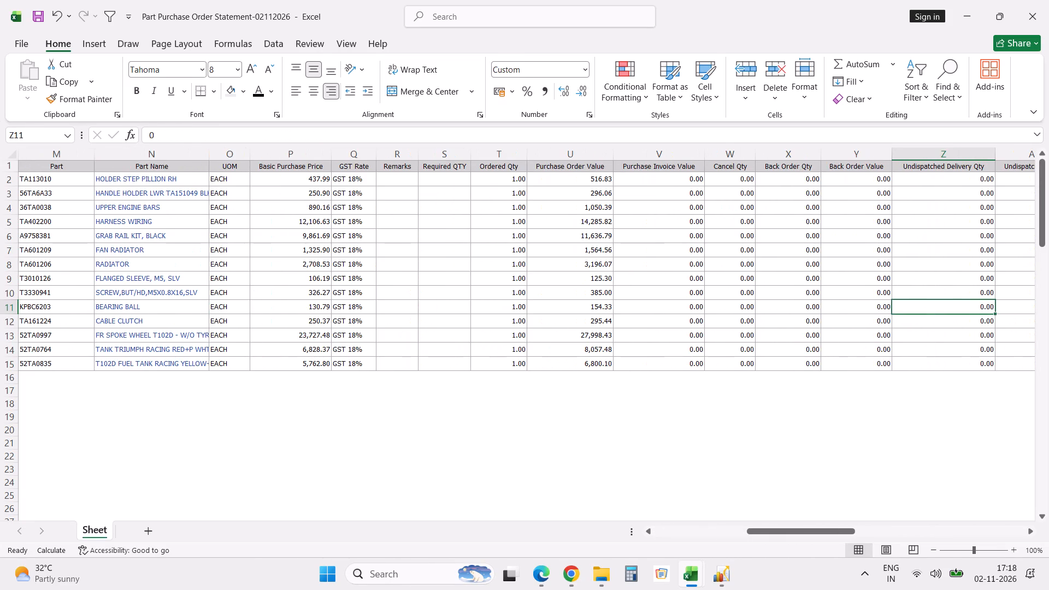
key(Right)
key(Right)
key(Right)
key(Right)
key(Right)
key(Right)
key(Right)
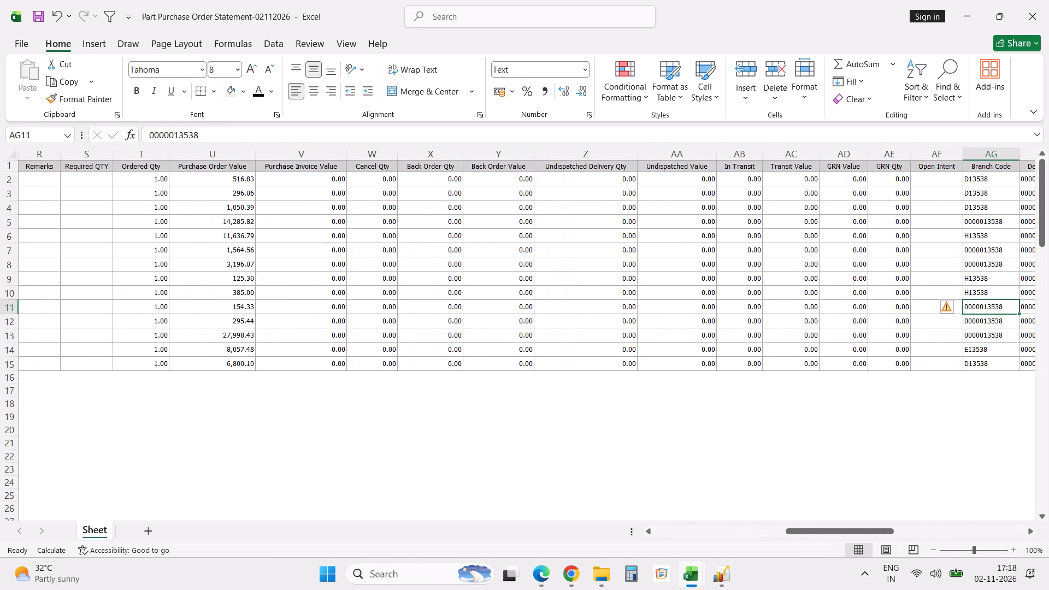
key(Right)
key(Right)
key(Right)
key(Right)
key(Right)
key(Left)
key(Left)
key(Left)
key(Left)
key(Left)
key(Left)
key(Left)
key(Left)
key(Left)
key(Left)
key(Left)
key(Left)
key(Left)
key(Left)
key(Left)
key(Left)
key(Left)
key(Left)
key(Left)
key(Left)
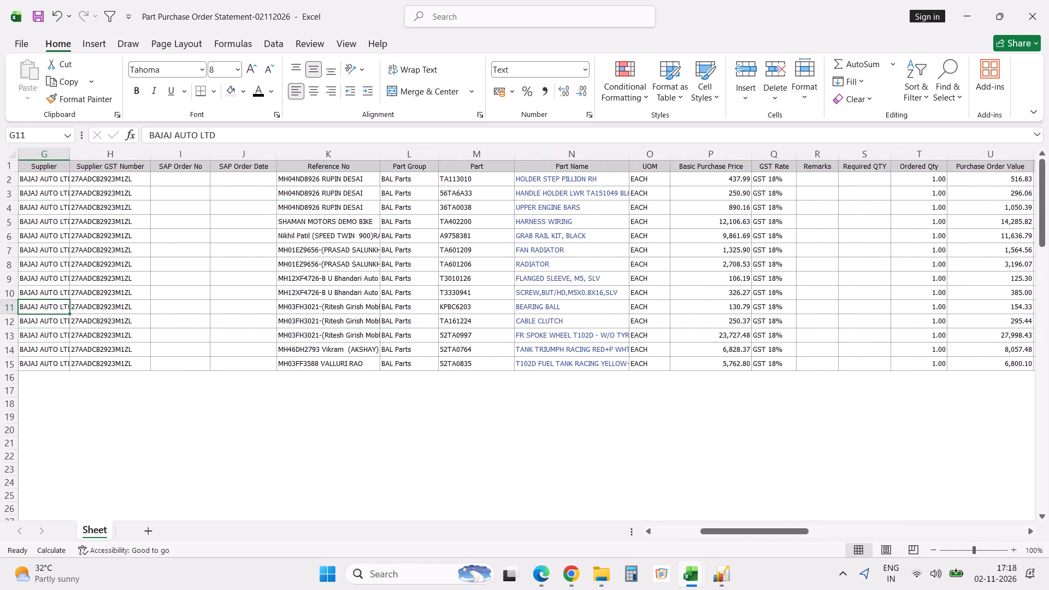
key(Left)
key(Left)
key(Left)
key(Left)
key(Left)
key(Down)
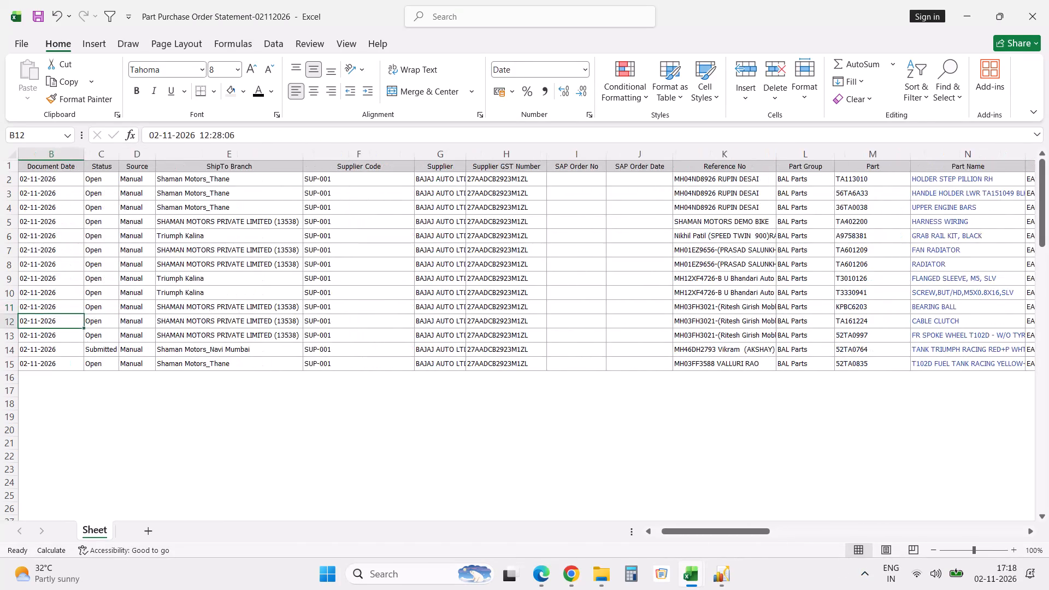
key(Down)
key(Down)
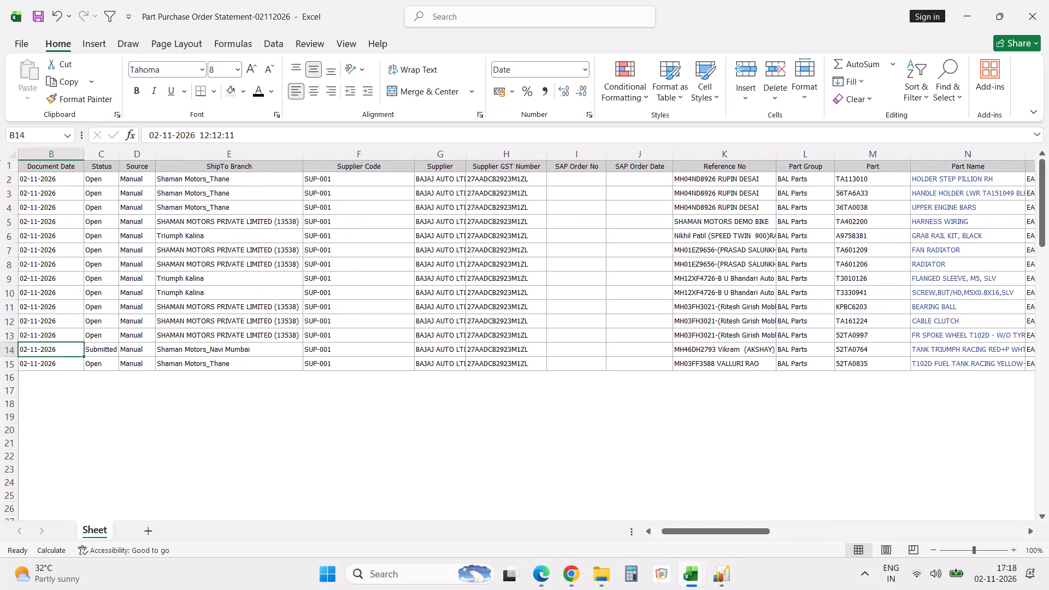
Delete the Status, Source, Supplier Code, Supplier, Supplier GST Number, SAP Order No and SAP Order Date columns.
click(106, 153)
key(shift+Right)
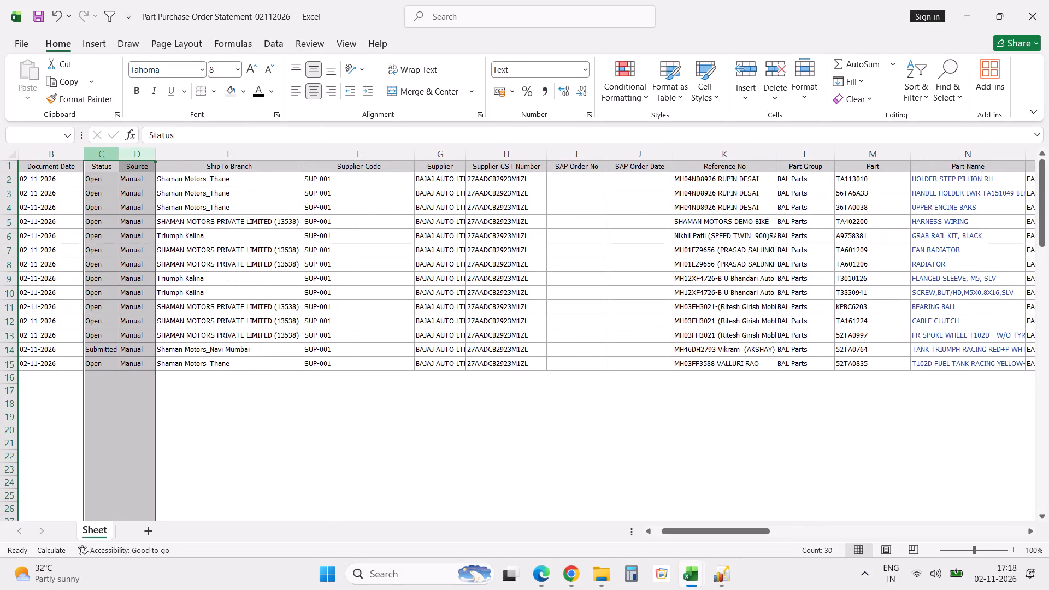
key(ctrl+minus)
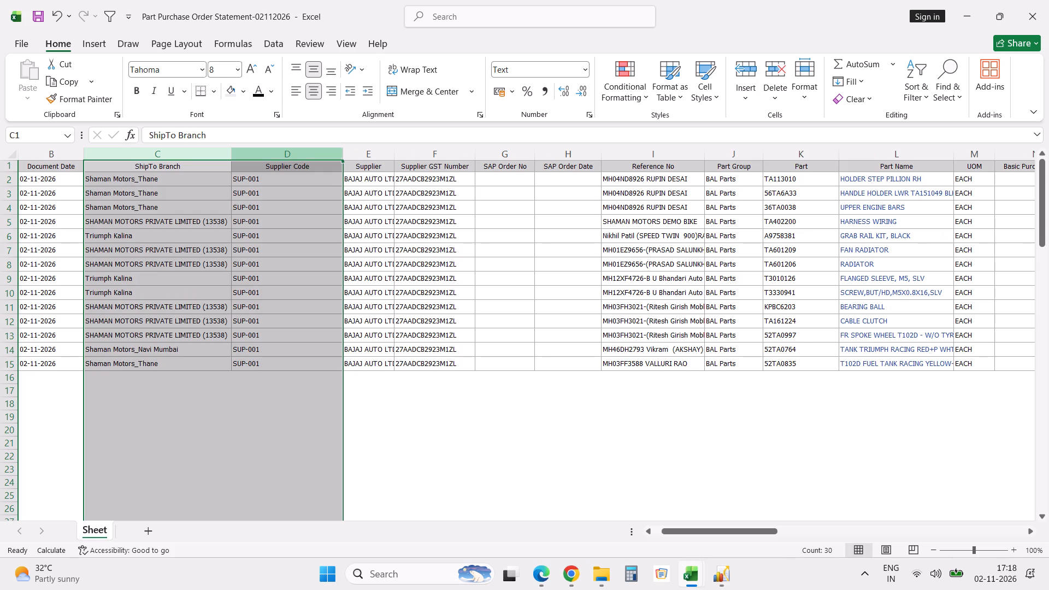
click(267, 154)
key(shift+Right)
key(shift+Right)
key(shift+Right)
key(shift+Right)
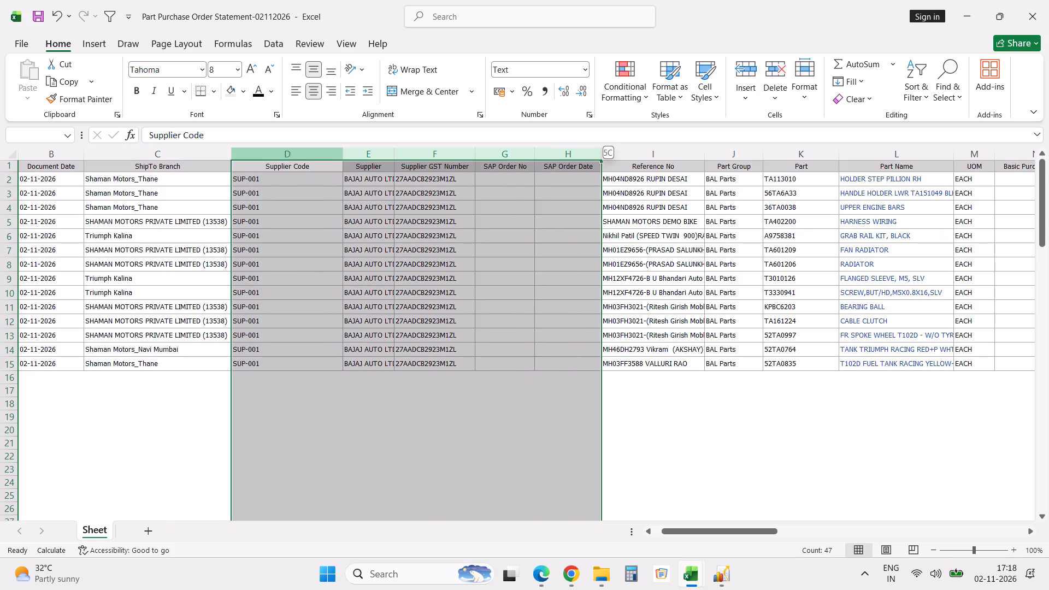
key(F4)
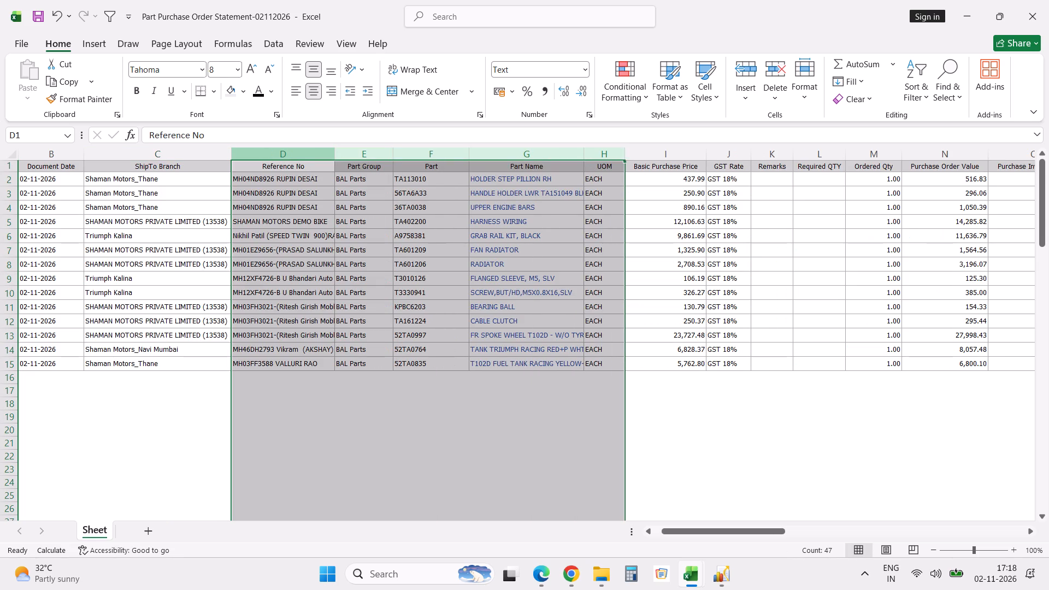
Delete the Reference No, Part Group, UOM, GST Rate, Remarks and Required QTY columns.
click(365, 154)
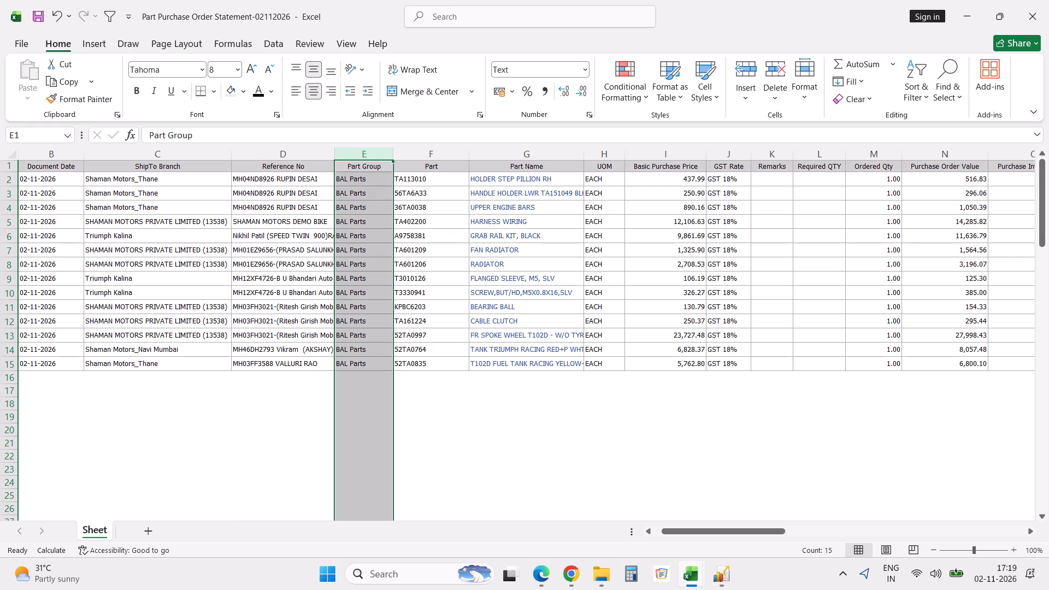
click(288, 155)
key(shift+Right)
key(F4)
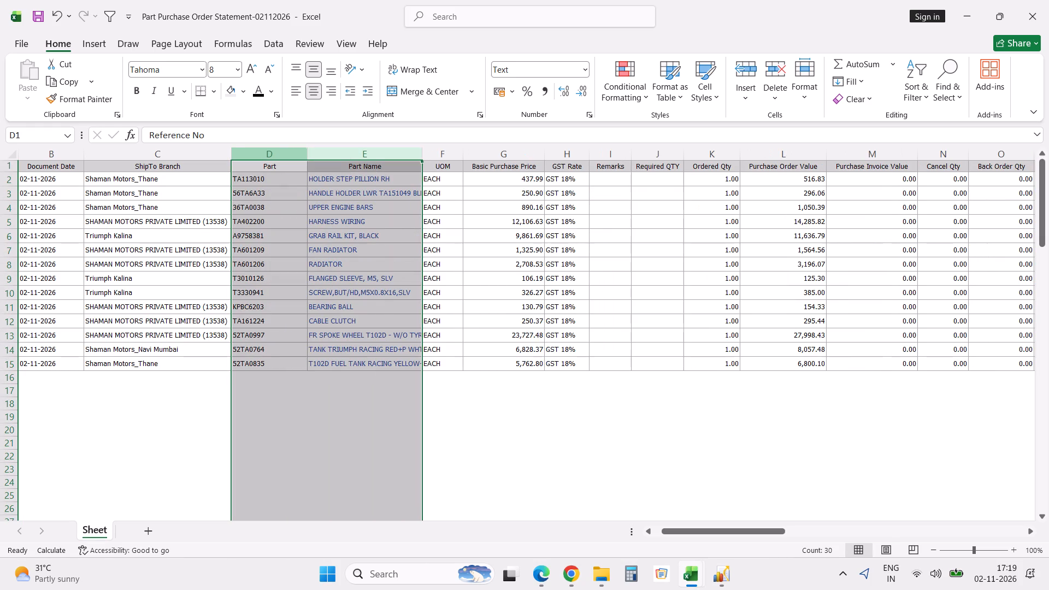
click(438, 160)
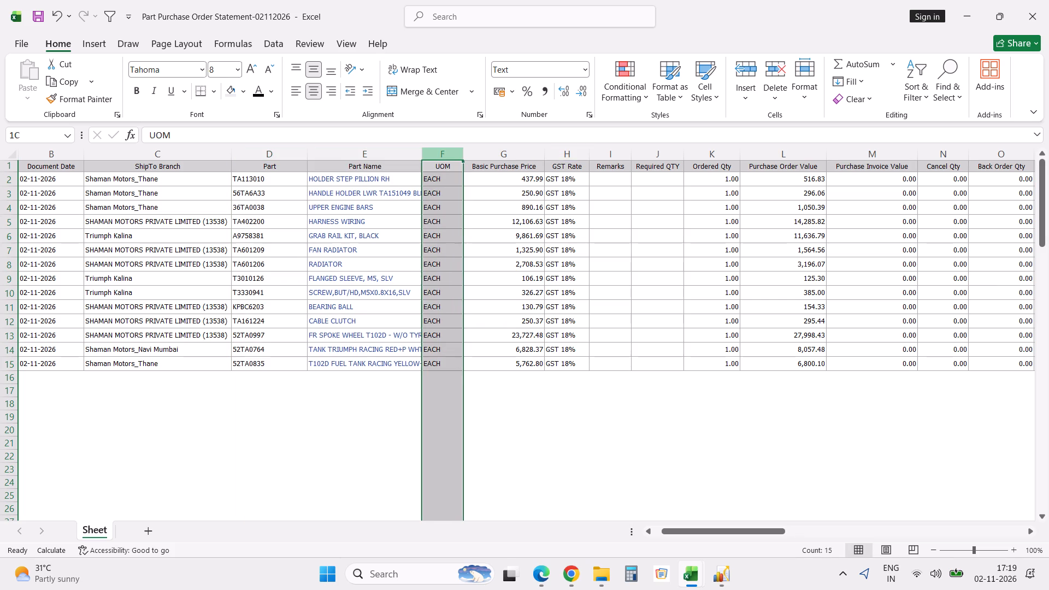
key(F4)
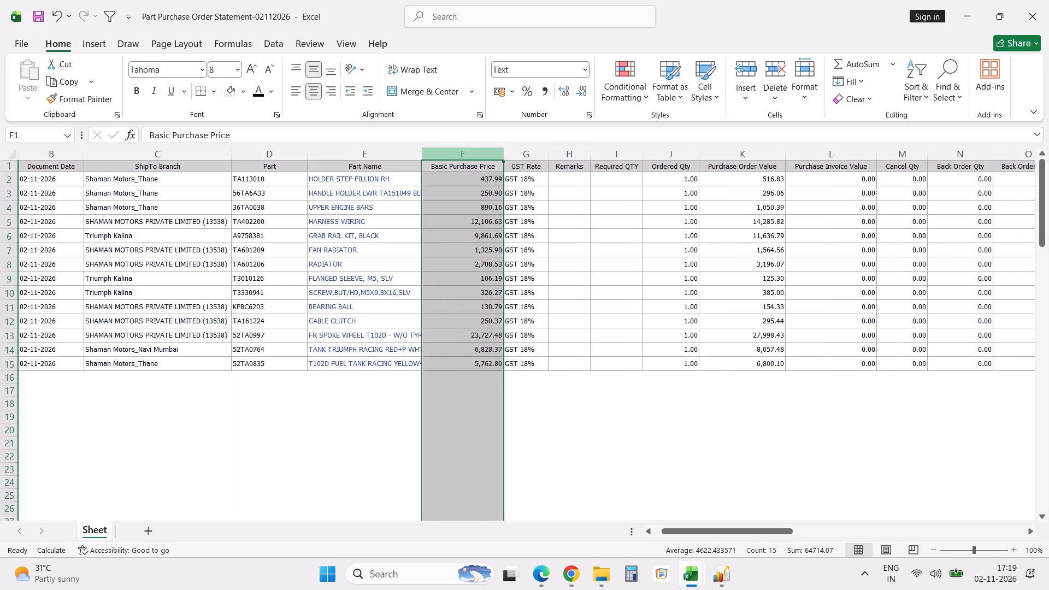
click(525, 153)
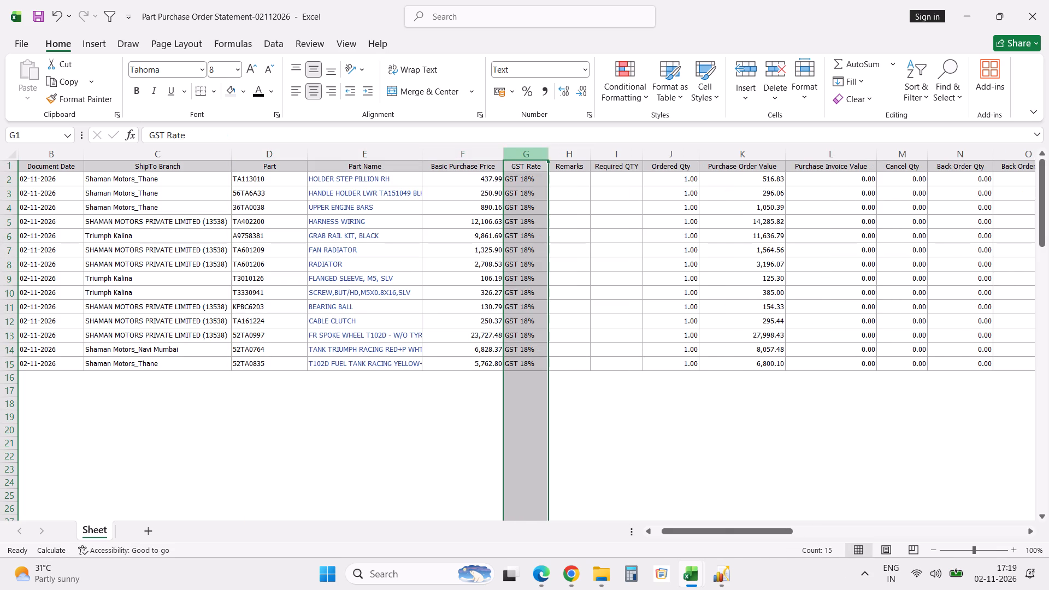
key(shift+Right)
key(shift+Right)
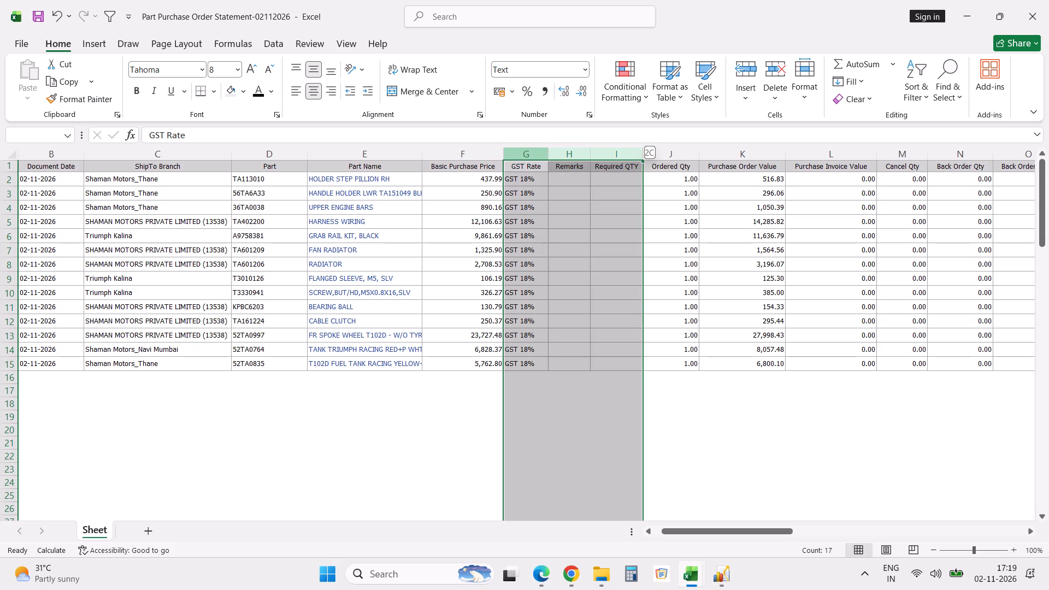
key(F4)
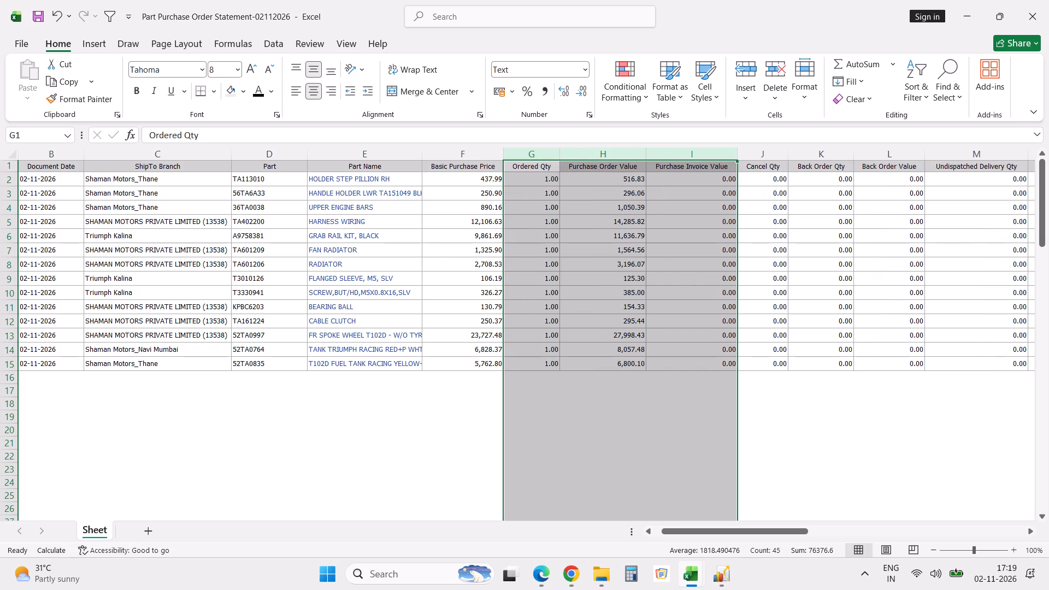
Delete all columns from Purchase Invoice Value through RM Remark, keeping the Total Amount column.
click(709, 159)
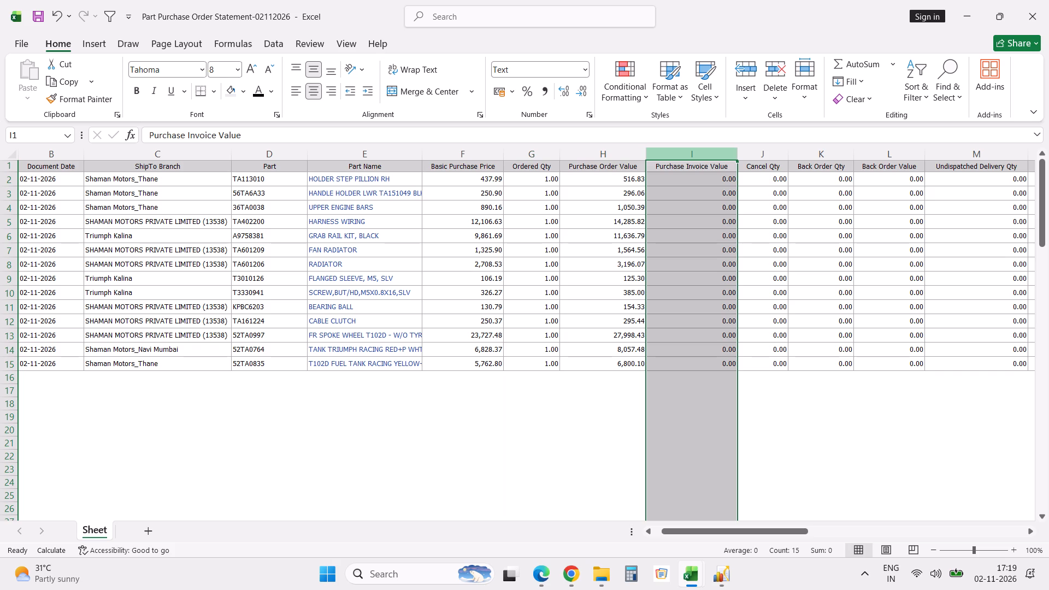
key(shift+Right)
key(shift+Right)
key(shift+Right)
key(shift+Right)
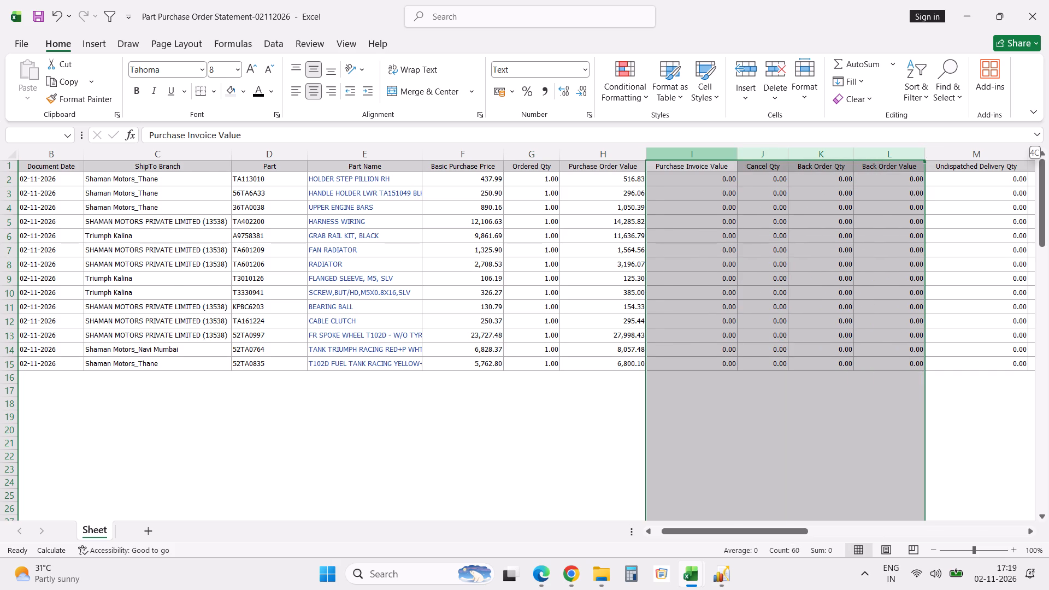
key(shift+Right)
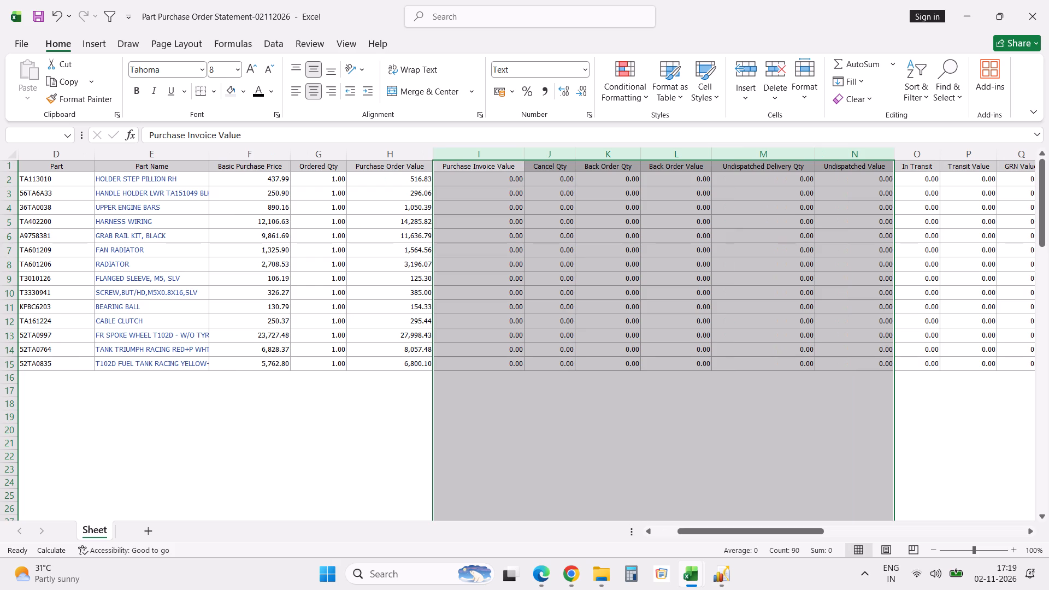
key(shift+Right)
key(shift+Right)
key(shift+Right)
key(shift+Right)
key(shift+Right)
key(shift+Right)
key(shift+Right)
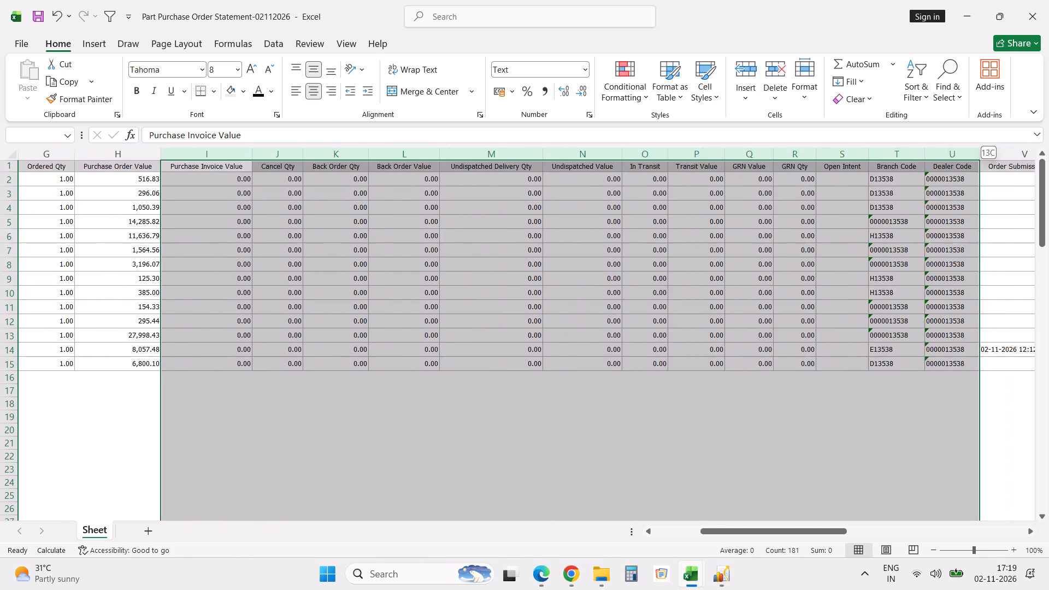
key(shift+Right)
key(shift+Right)
key(shift+Right)
key(shift+Right)
key(shift+Right)
key(shift+Right)
key(shift+Right)
key(shift+Right)
key(shift+Right)
key(shift+Right)
key(shift+Right)
key(shift+Right)
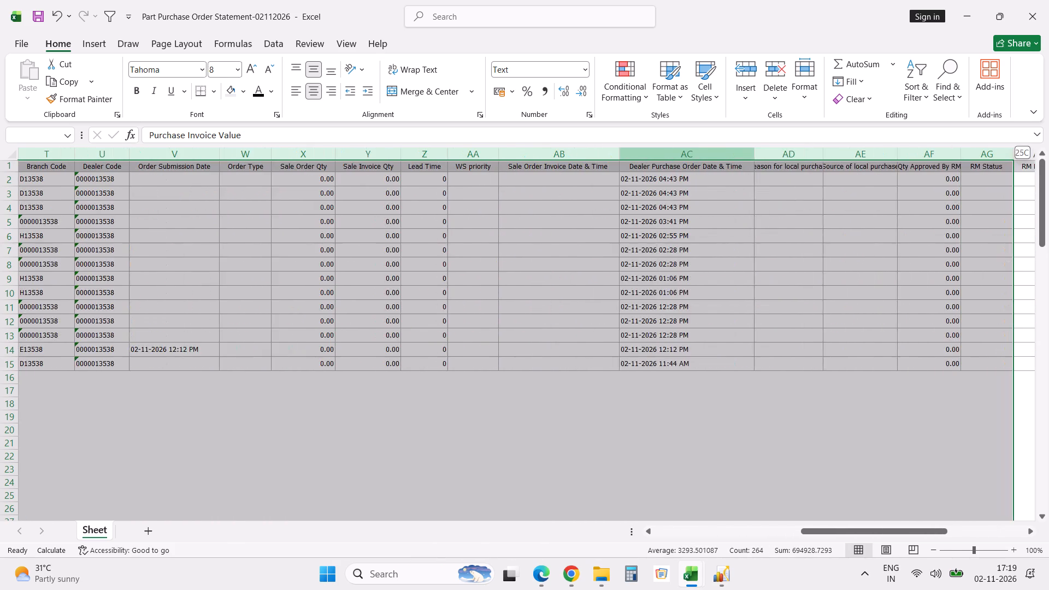
key(shift+Right)
key(shift+Right)
key(shift+Right)
key(shift+Right)
key(shift+Left)
key(shift+Left)
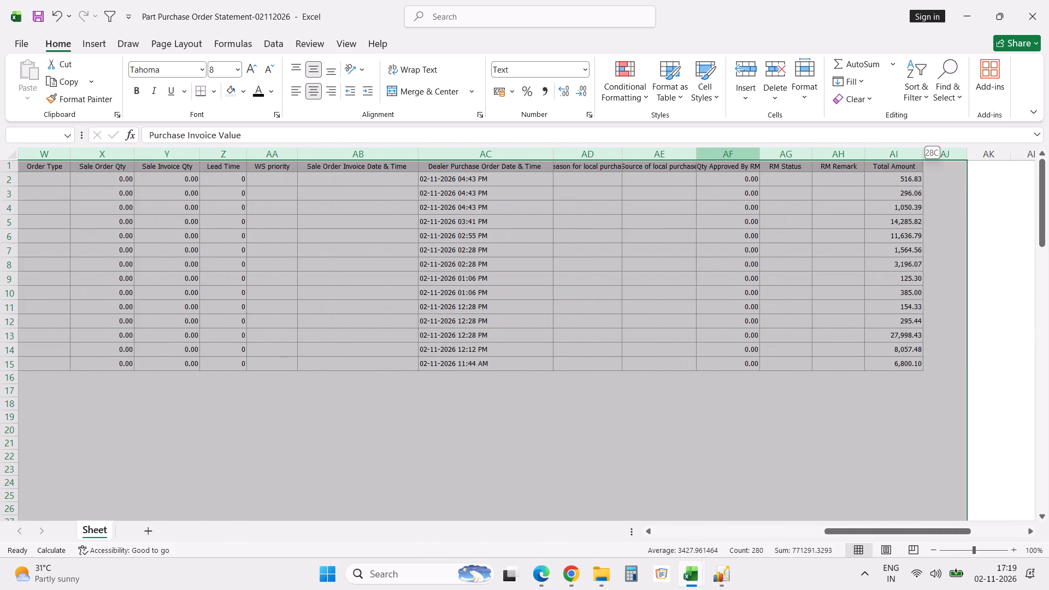
key(shift+Left)
key(F4)
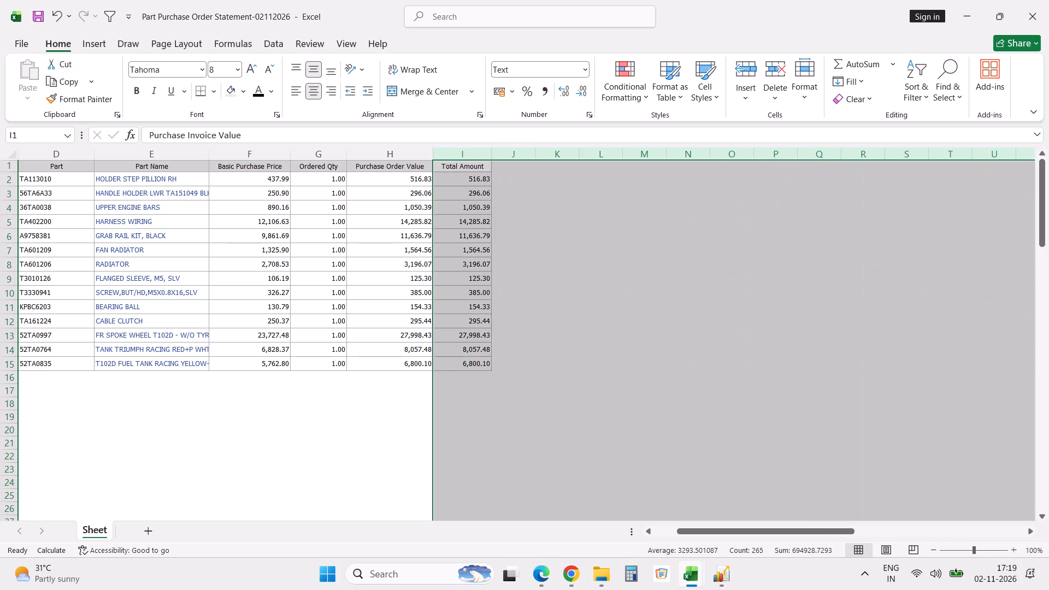
Select the Total Amount values from the first to the last order line to check their sum.
click(475, 181)
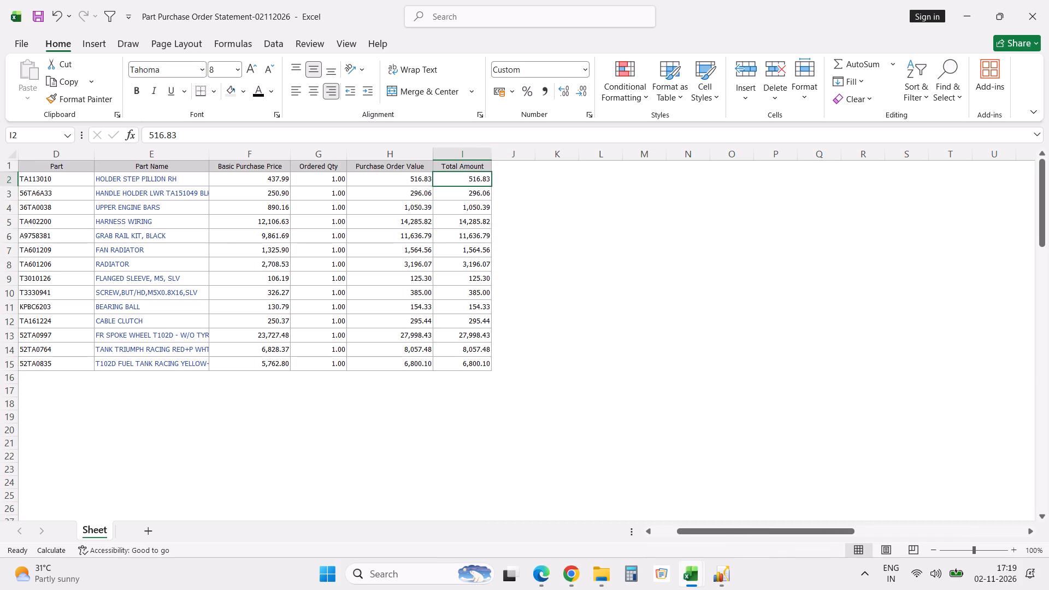
shift+click(474, 362)
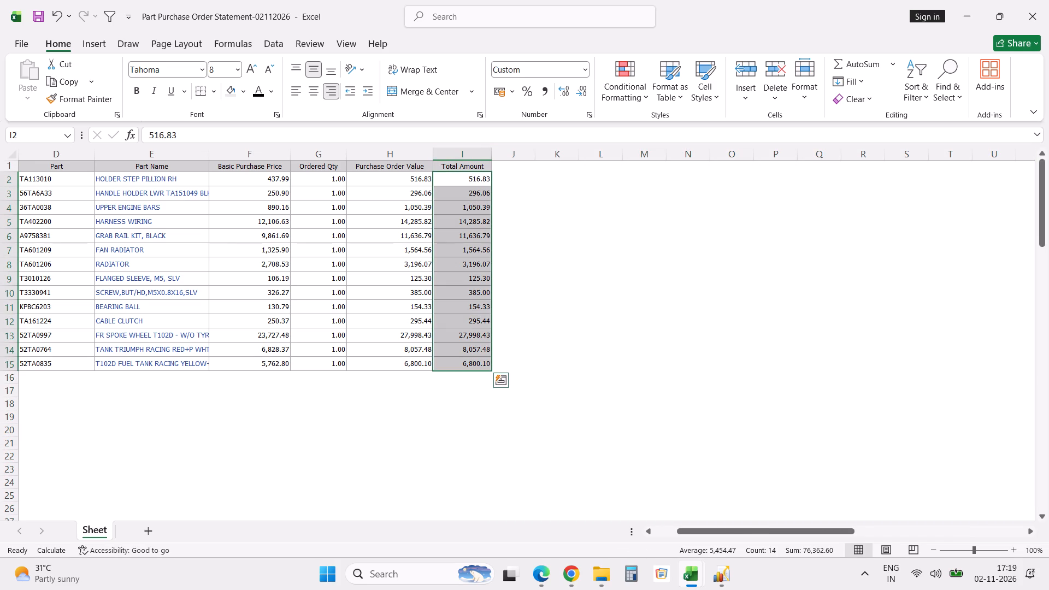
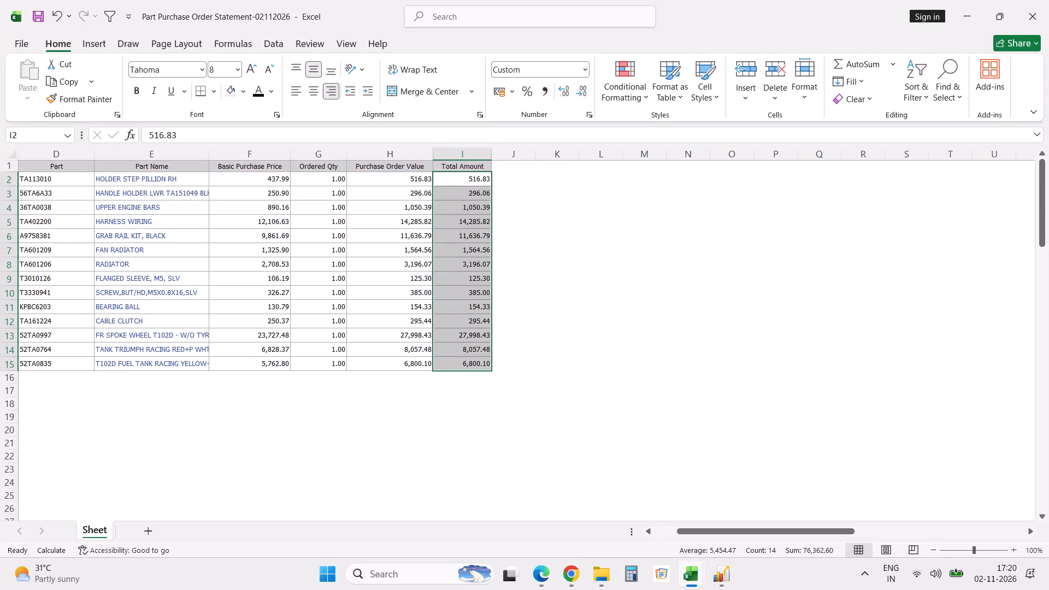
Search the New AMC_ABC_Oct 2026 workbook for part 52TA0997 and examine its stock and AMC figures.
click(29, 331)
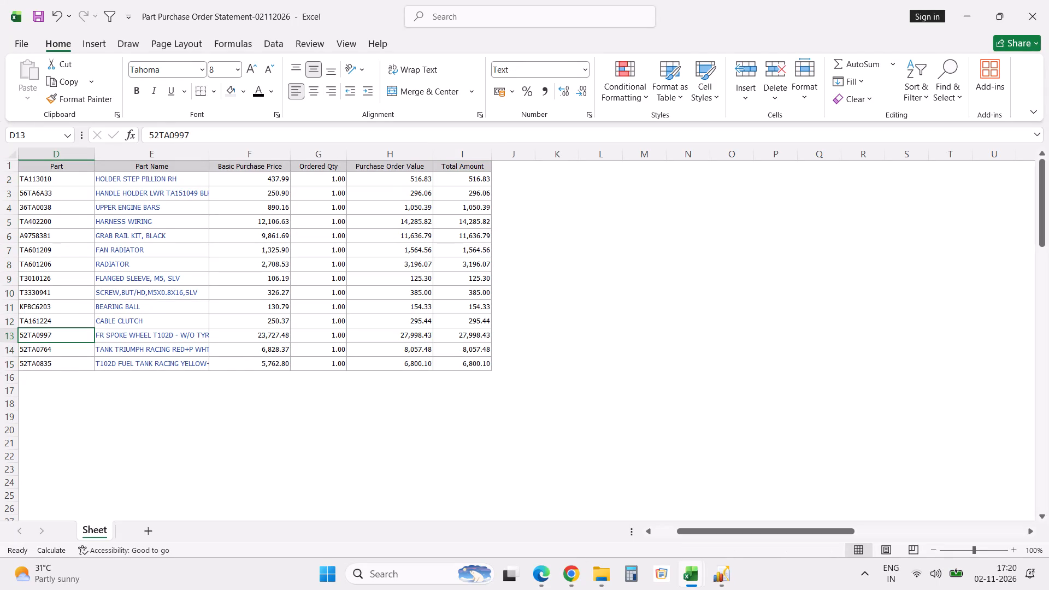
key(ctrl+c)
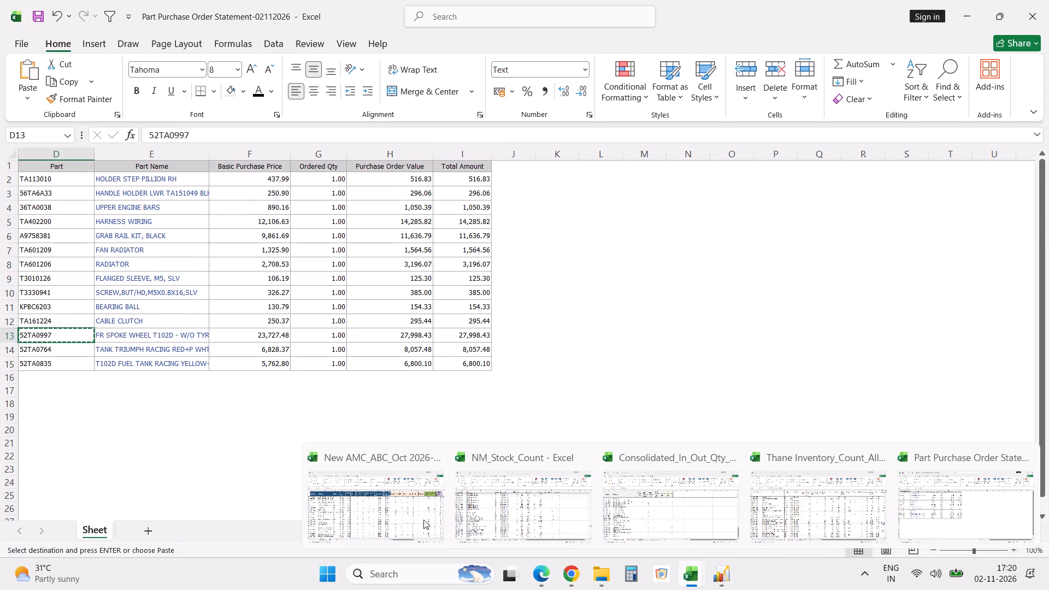
click(387, 520)
click(363, 385)
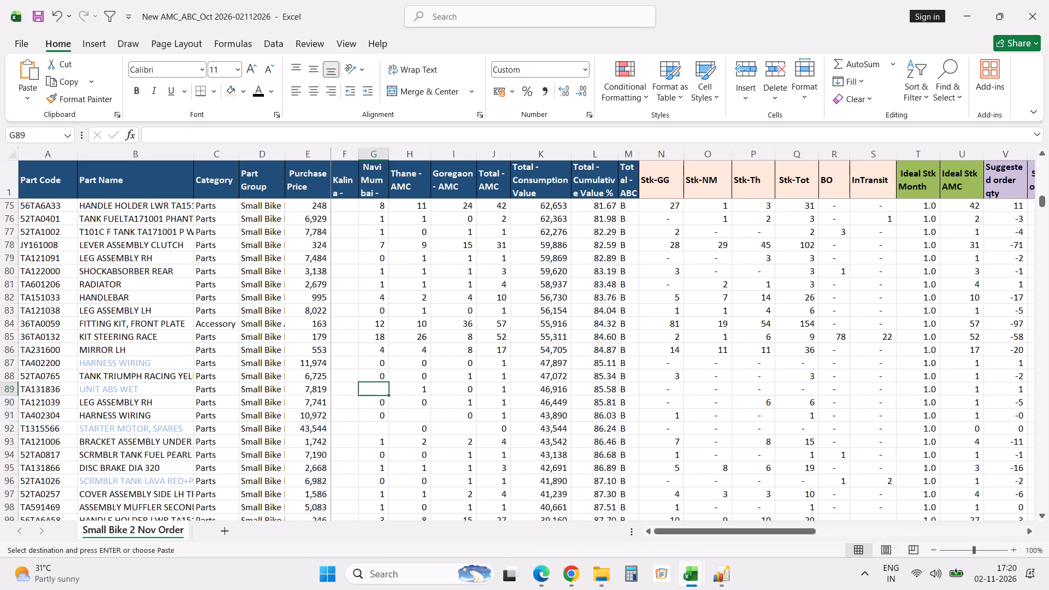
key(ctrl+f)
key(ctrl+v)
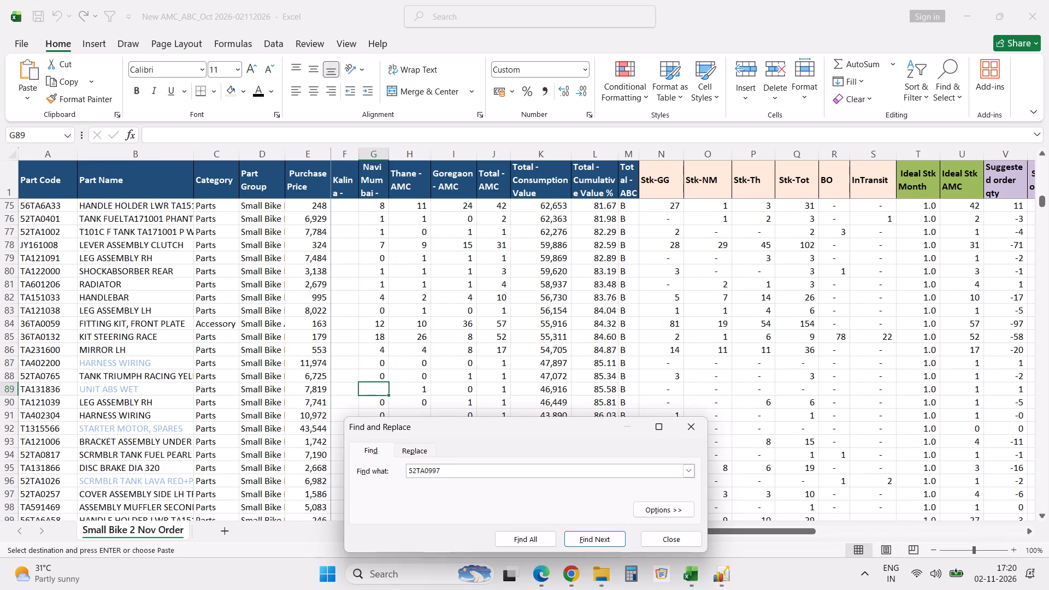
key(Return)
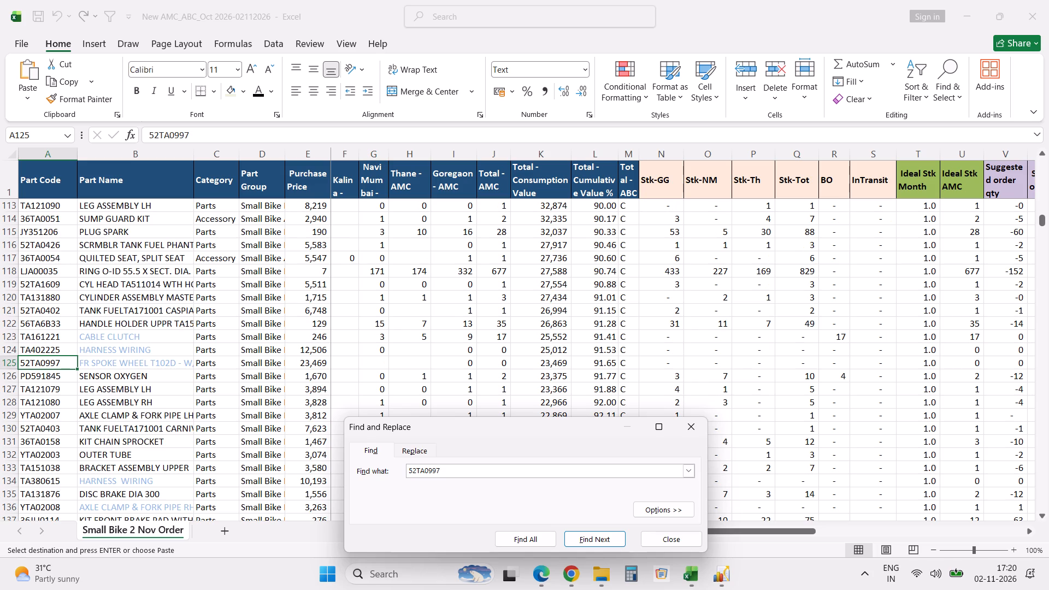
key(Return)
key(Escape)
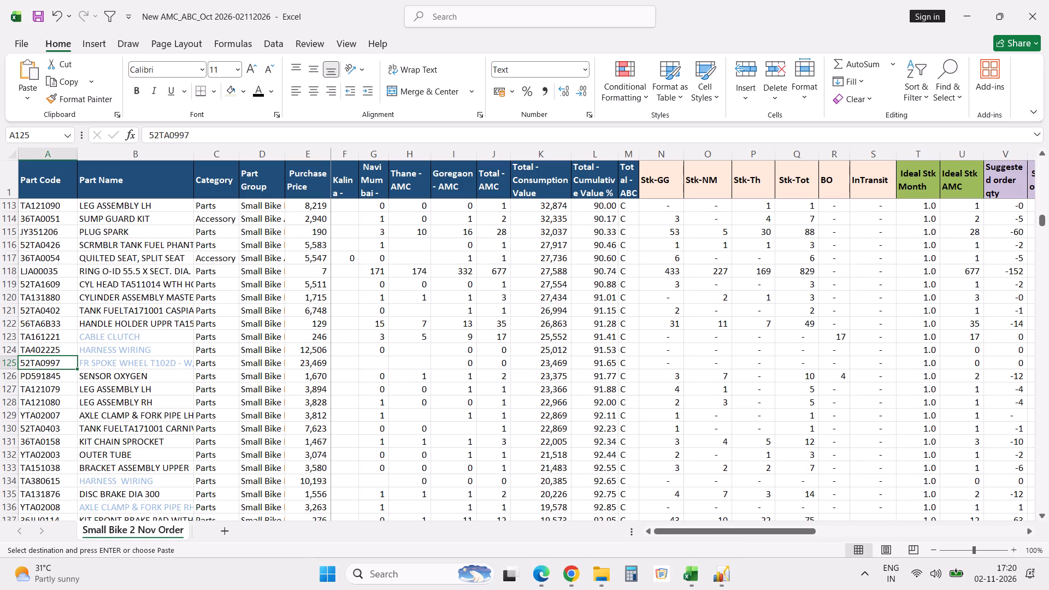
key(alt+Tab)
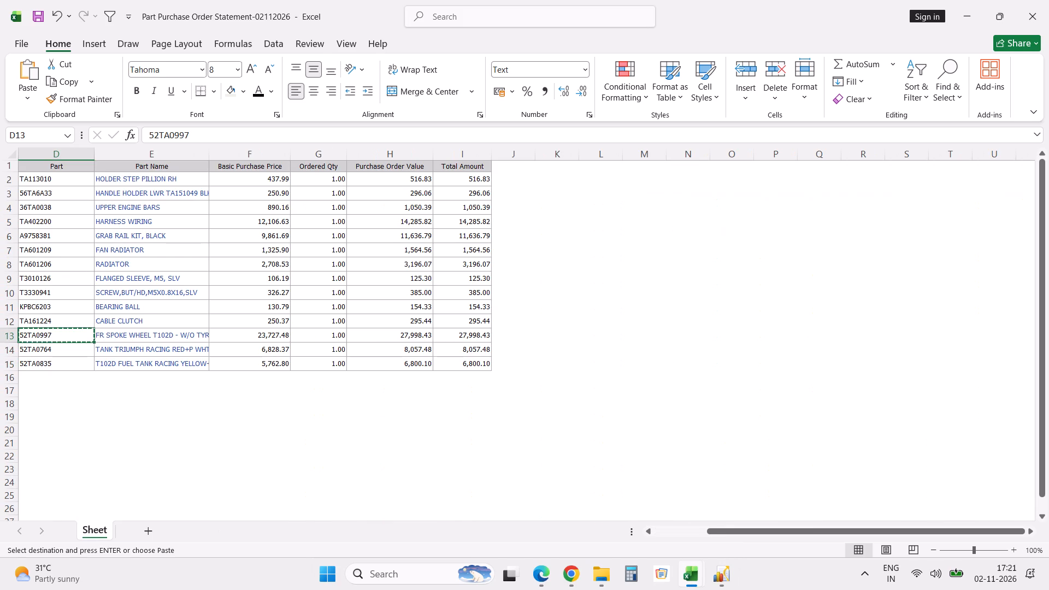
Add the column headers Stock and AMC after Total Amount in the purchase order statement.
click(518, 169)
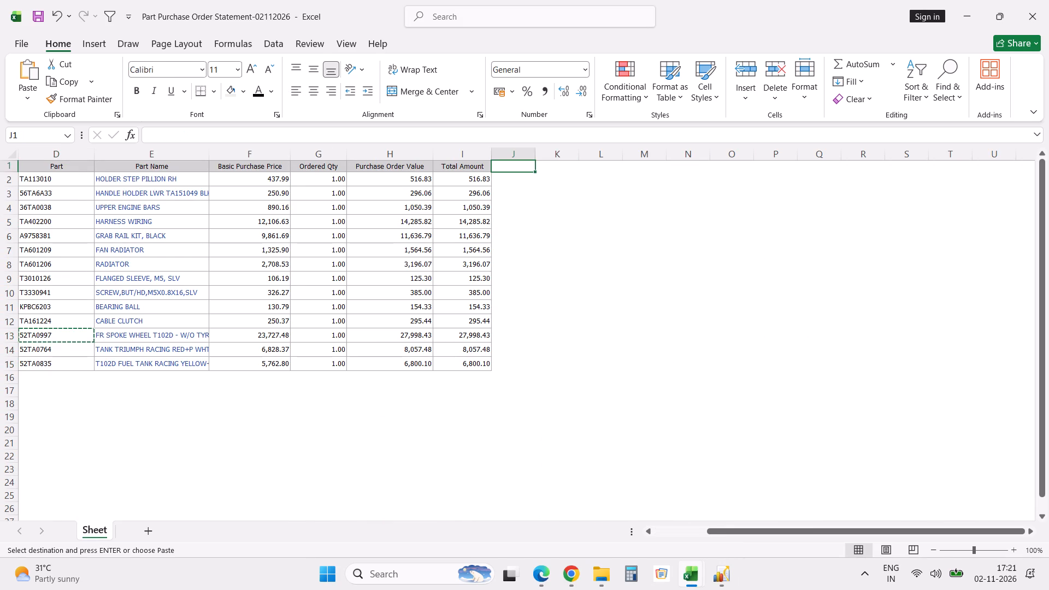
text(Stock)
key(Return)
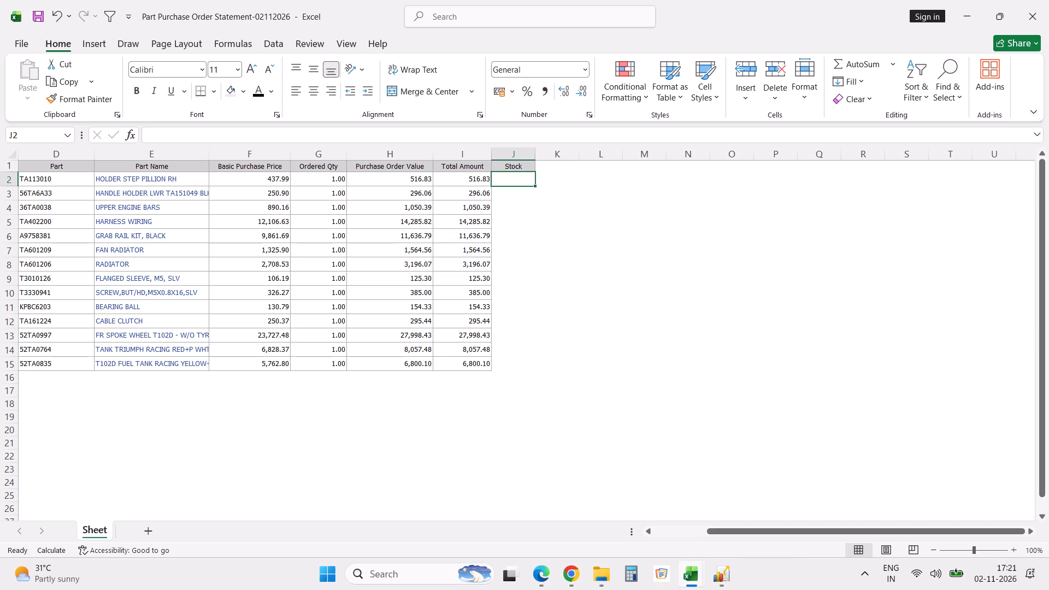
click(559, 169)
text(AMC)
key(Return)
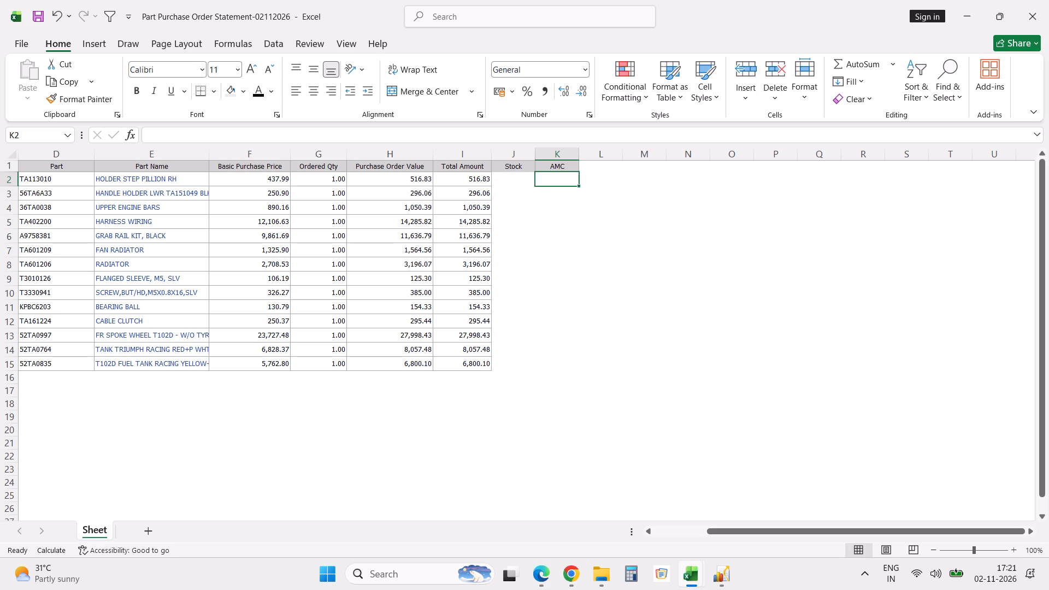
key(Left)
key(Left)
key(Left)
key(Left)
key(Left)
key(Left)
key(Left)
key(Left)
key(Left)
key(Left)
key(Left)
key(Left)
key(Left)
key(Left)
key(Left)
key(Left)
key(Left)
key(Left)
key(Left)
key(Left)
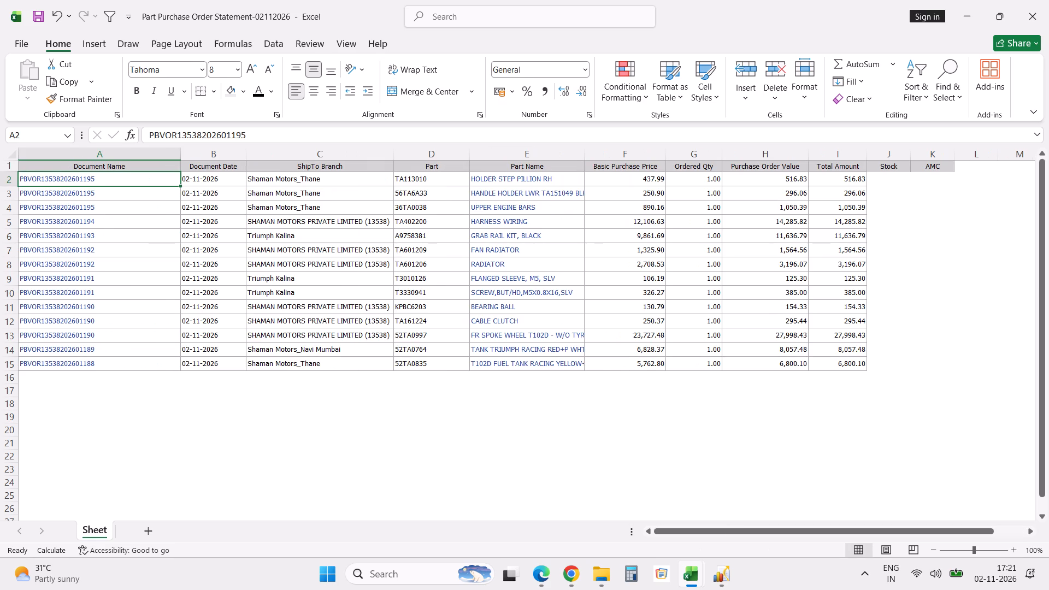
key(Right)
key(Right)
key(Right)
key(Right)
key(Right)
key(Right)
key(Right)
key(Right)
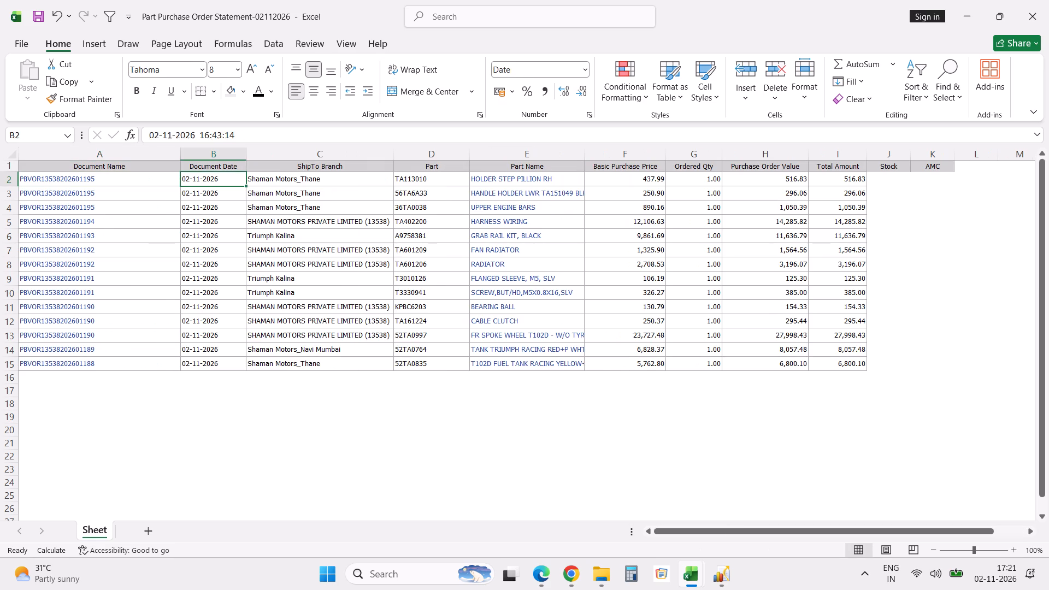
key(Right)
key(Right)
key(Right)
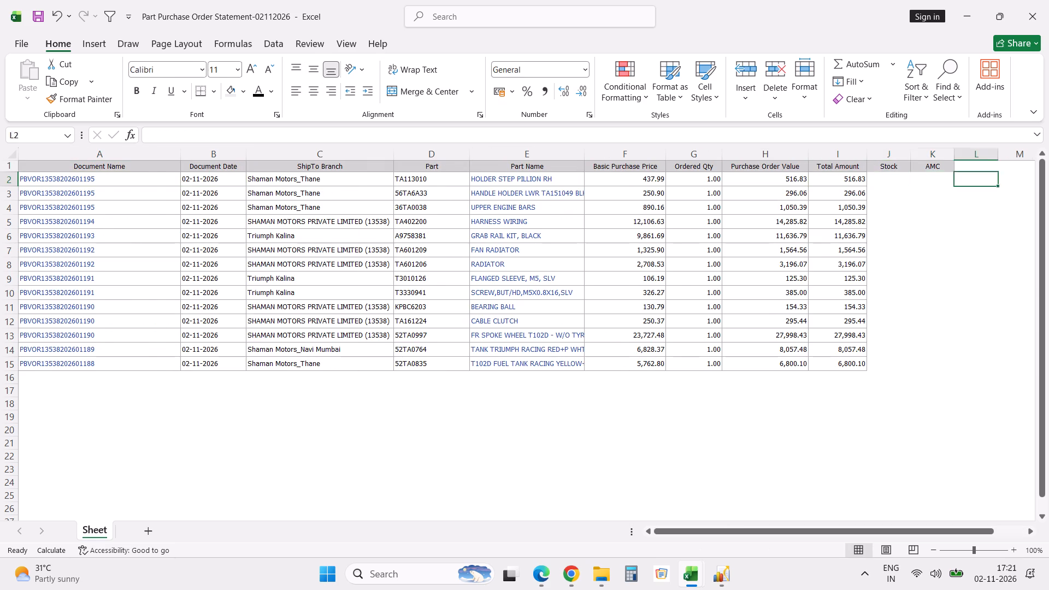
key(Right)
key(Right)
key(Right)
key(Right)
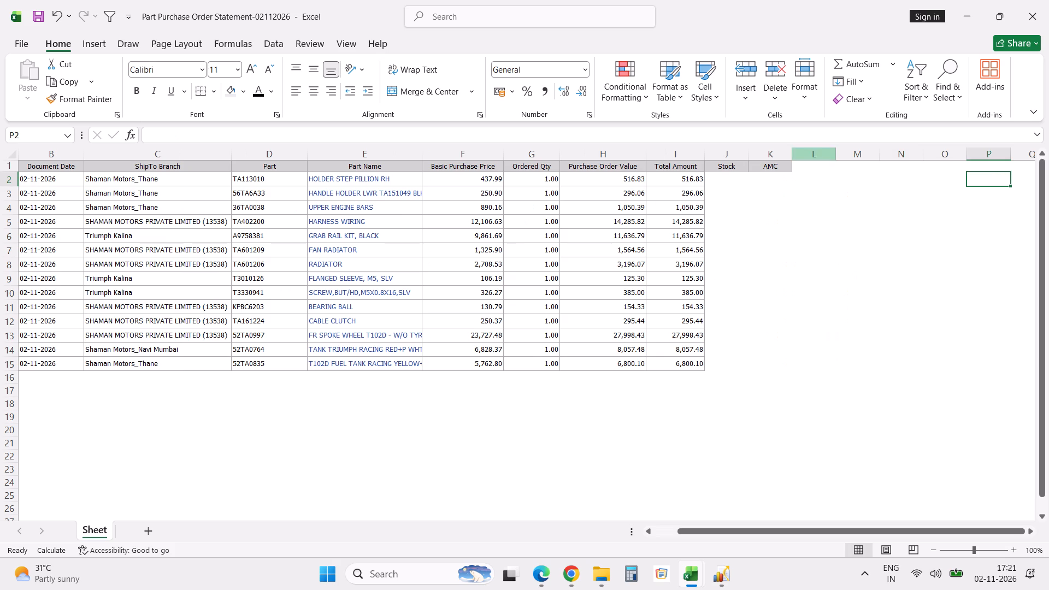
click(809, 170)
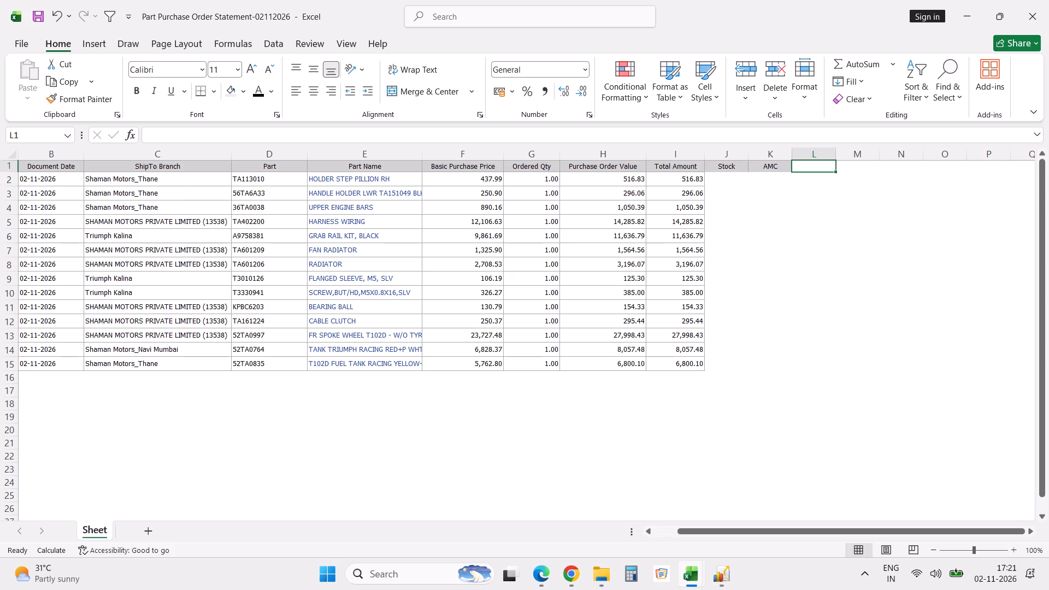
Enter a VLOOKUP in the first Stock cell, matching D2 against A2:S704 of the Small Bike 2 Nov Order sheet, column 10, exact match 0.
click(720, 183)
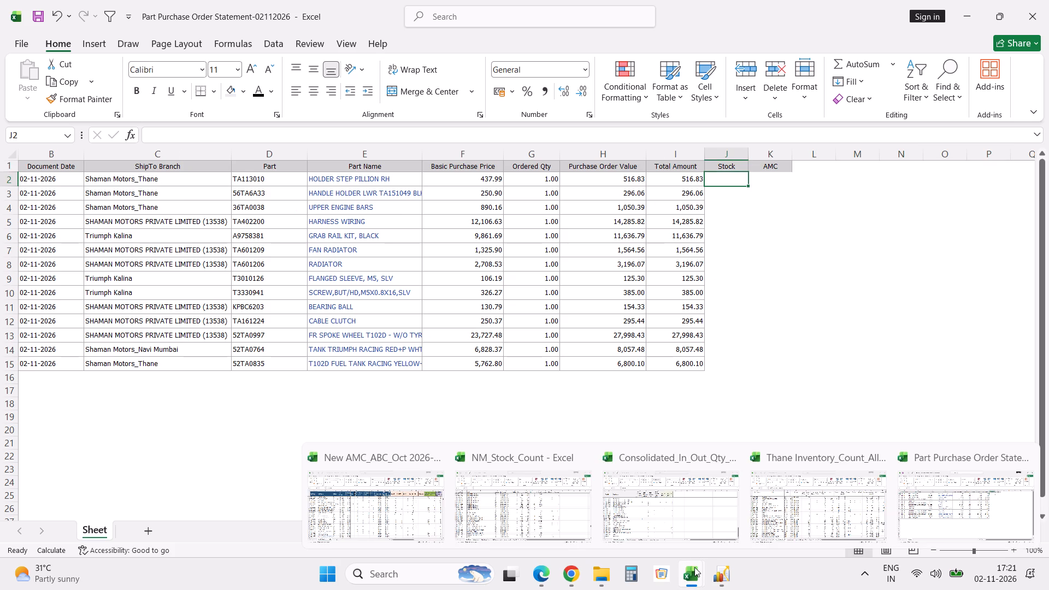
click(392, 521)
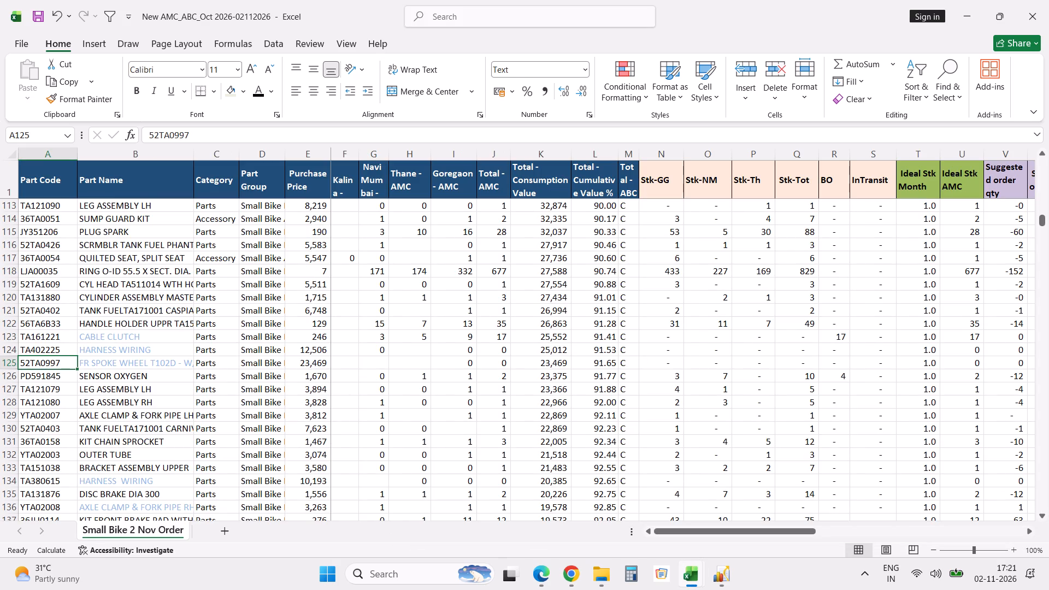
click(60, 185)
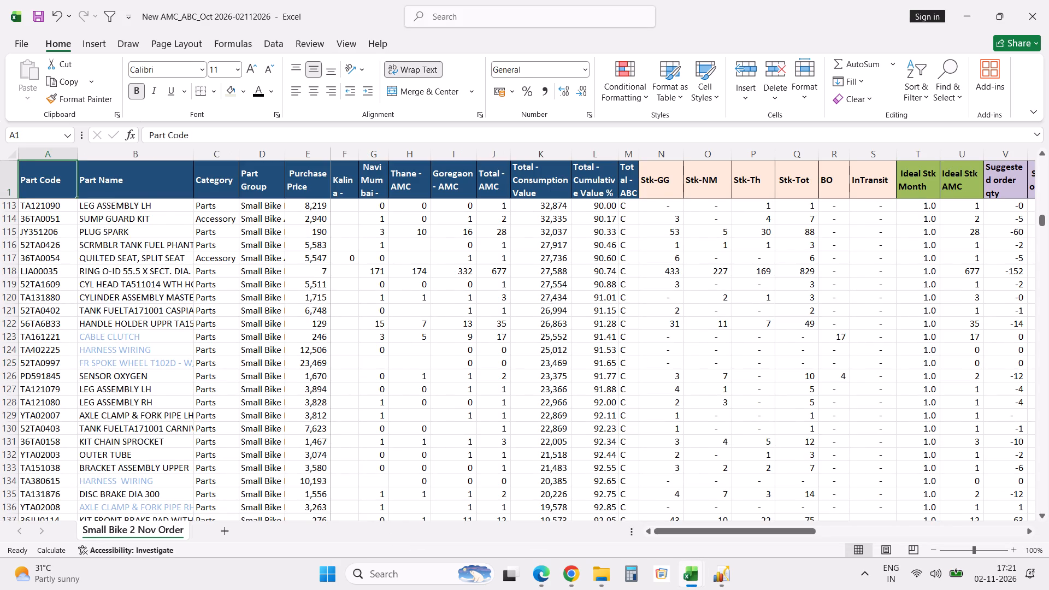
key(Down)
key(alt+Tab)
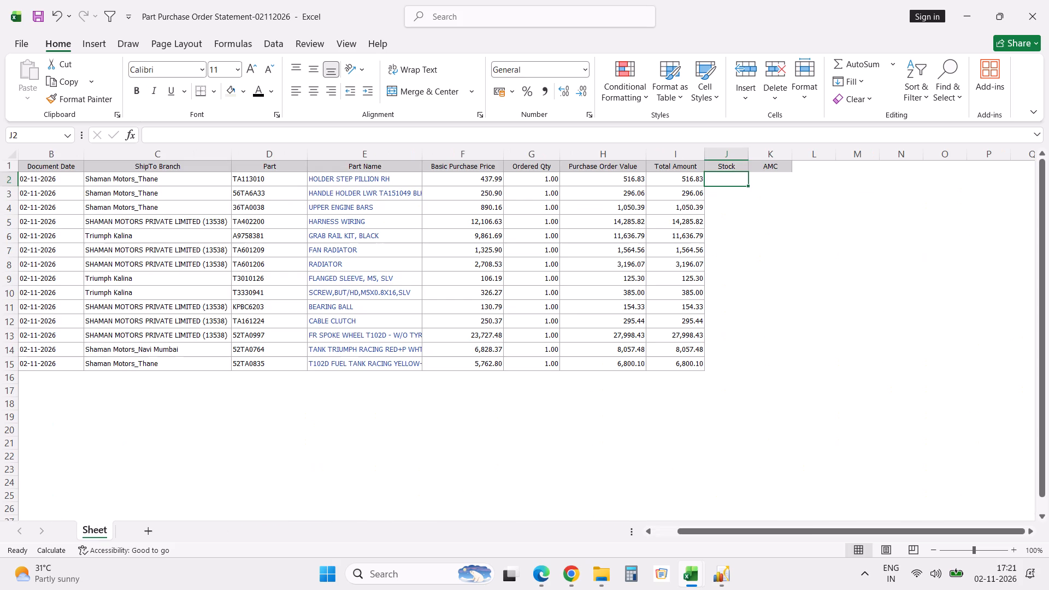
text(=vlo)
key(Tab)
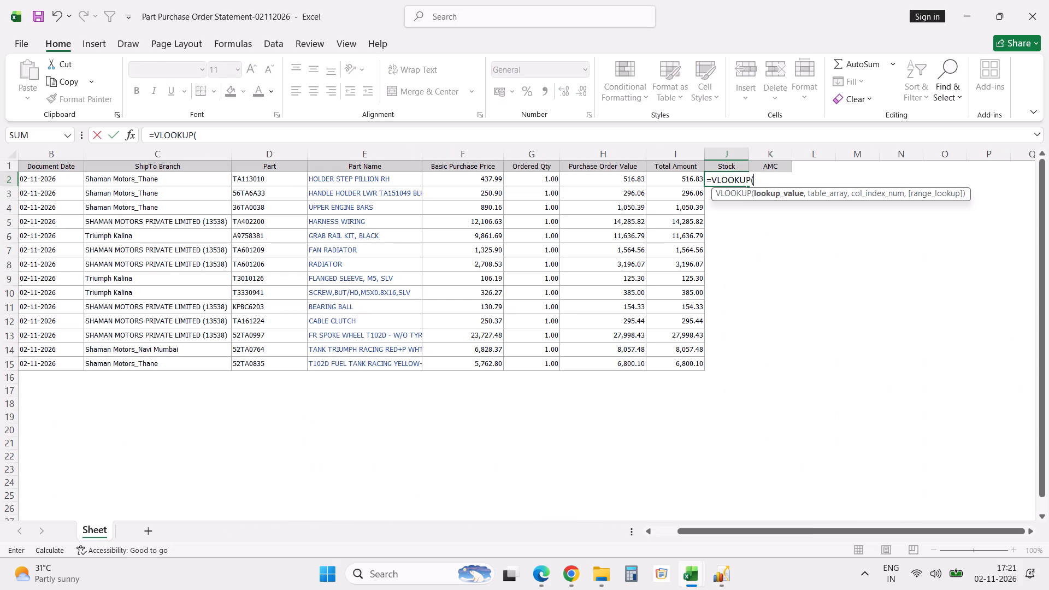
click(259, 179)
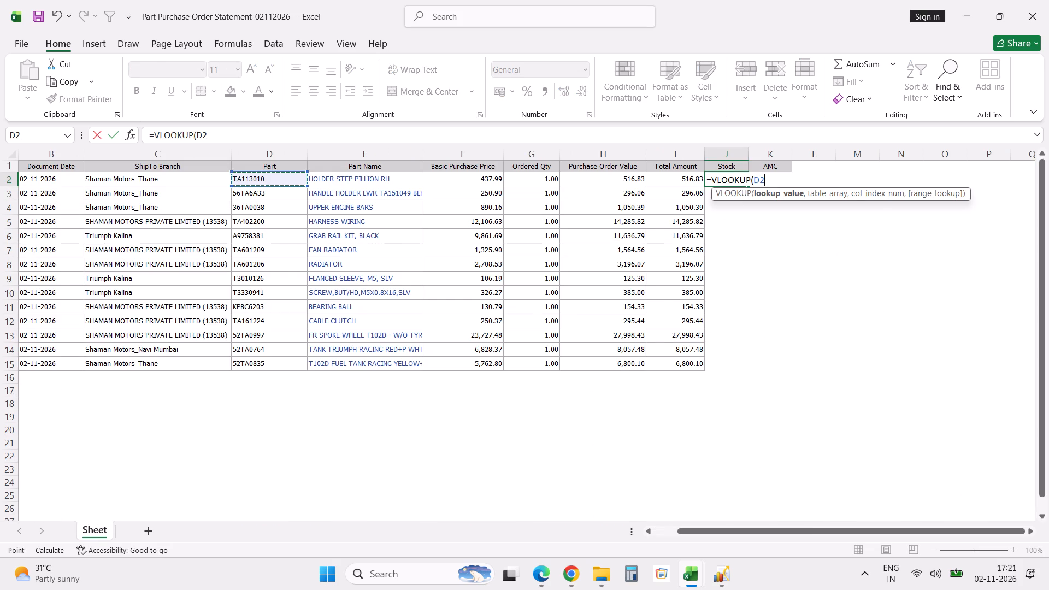
key(comma)
key(alt+Tab)
click(55, 207)
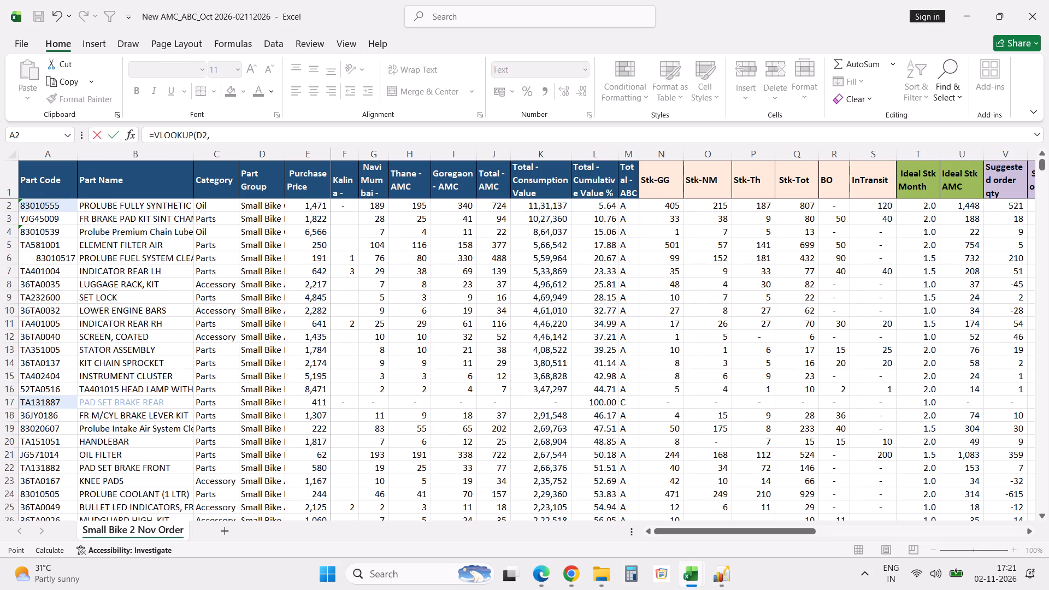
key(shift+Right)
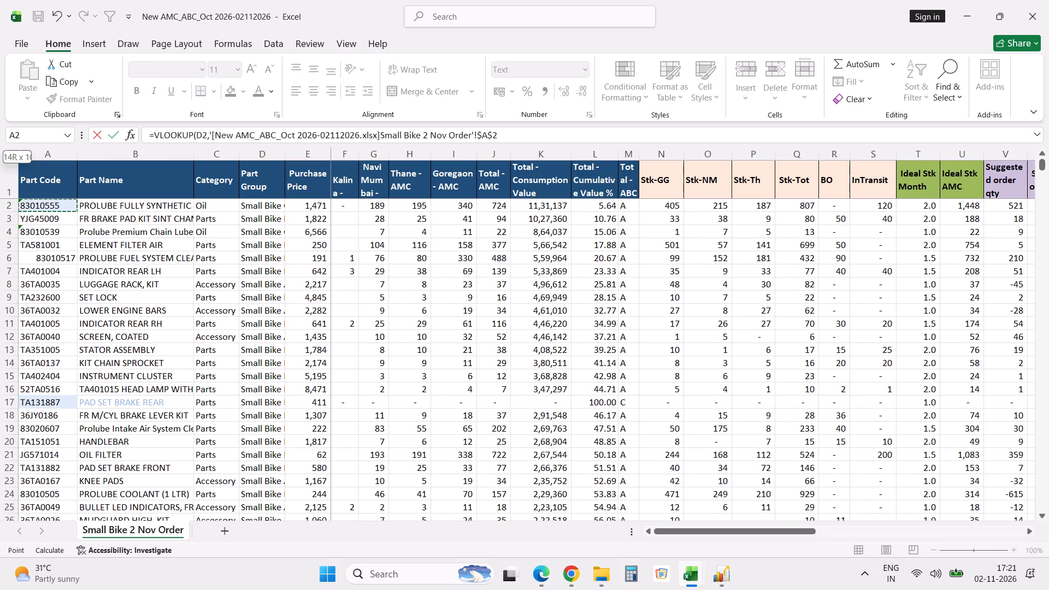
key(shift+Right)
key(shift+Right)
key(shift+Right)
key(shift+Right)
key(shift+Right)
key(shift+Right)
key(shift+Right)
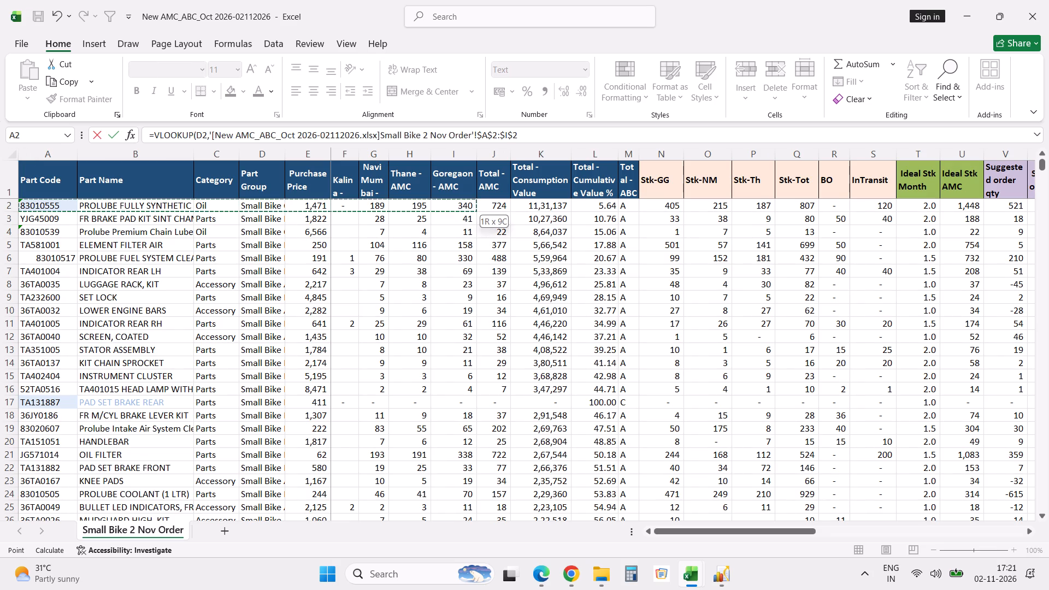
key(shift+Right)
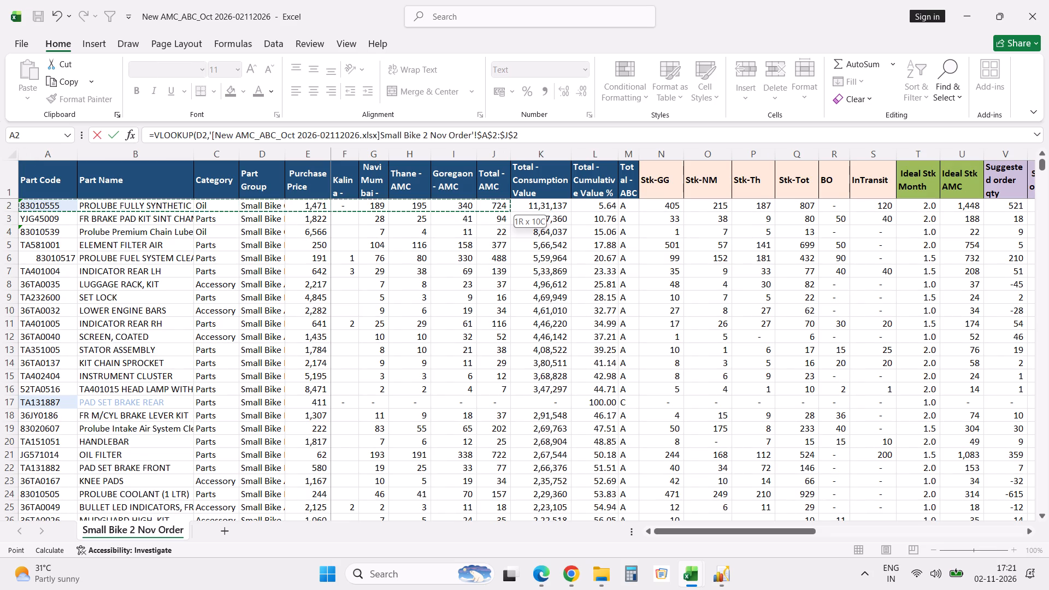
key(shift+Right)
key(shift+Right)
key(shift+Right)
key(shift+Right)
key(shift+Right)
key(shift+Right)
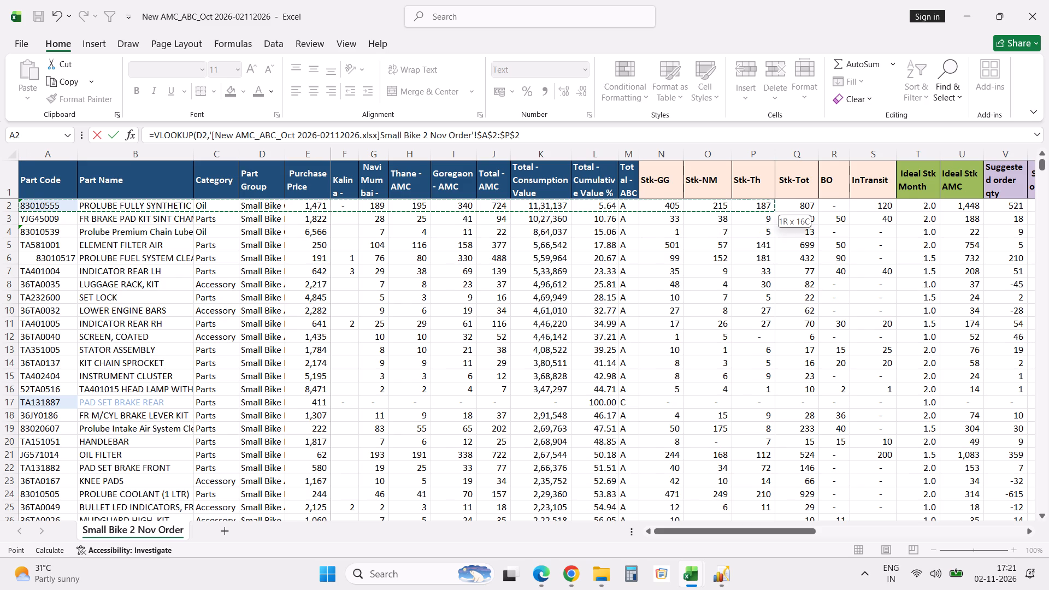
key(shift+Right)
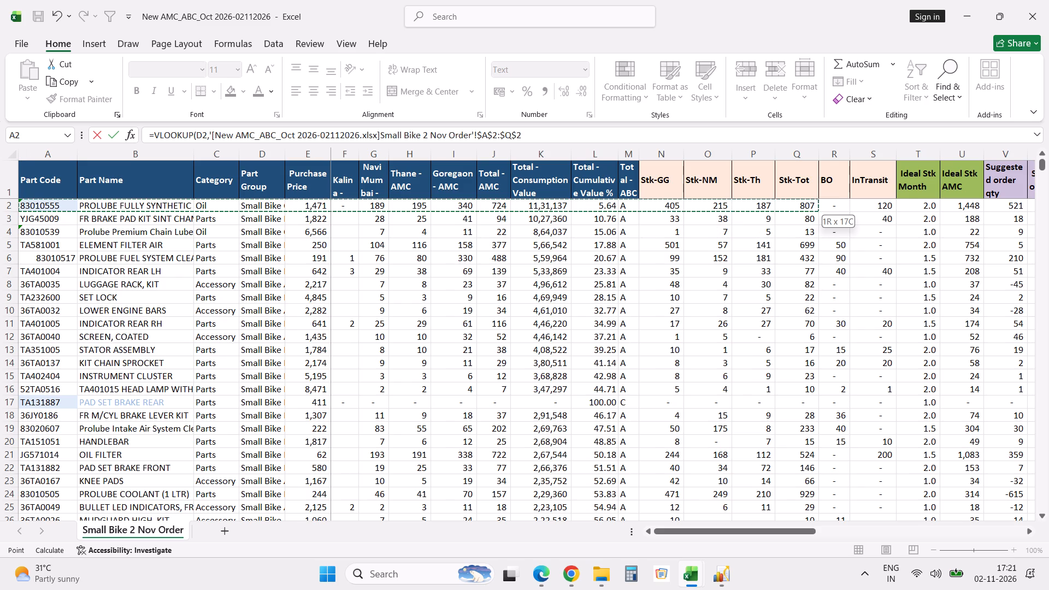
key(shift+Right)
key(shift+Right)
key(ctrl+shift+Down)
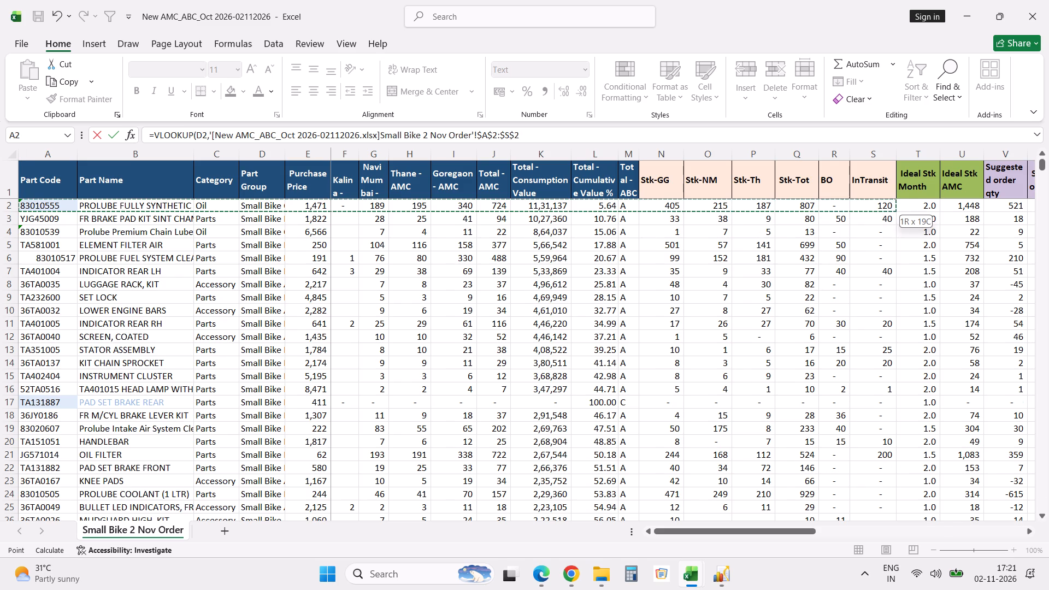
text(,10,0)
key(Return)
key(Return)
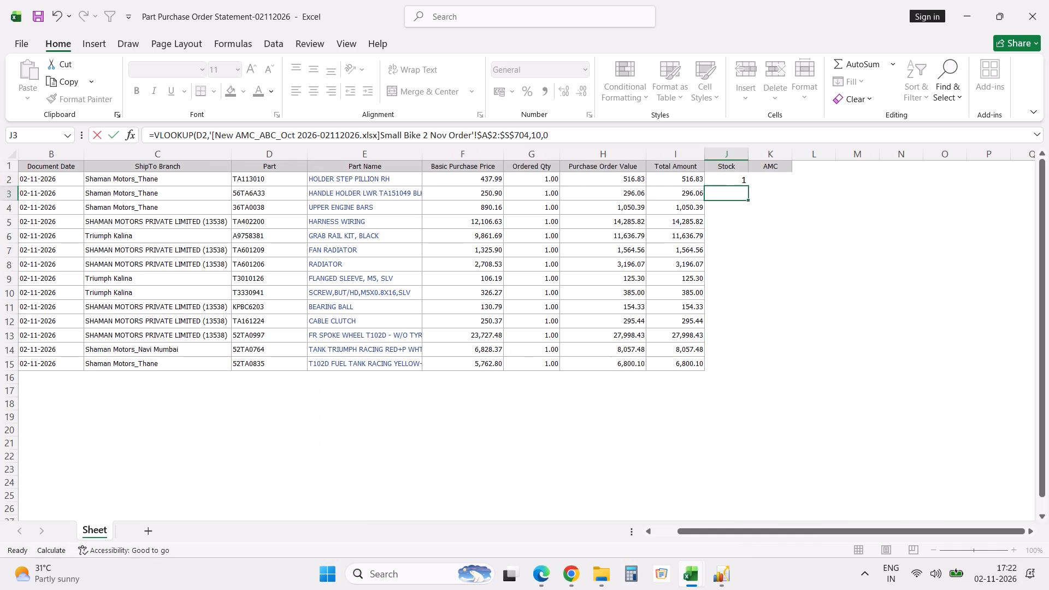
Copy the VLOOKUP text without its equals sign from the first Stock cell into K2, L2 and M2 of the first order line.
key(Up)
key(Up)
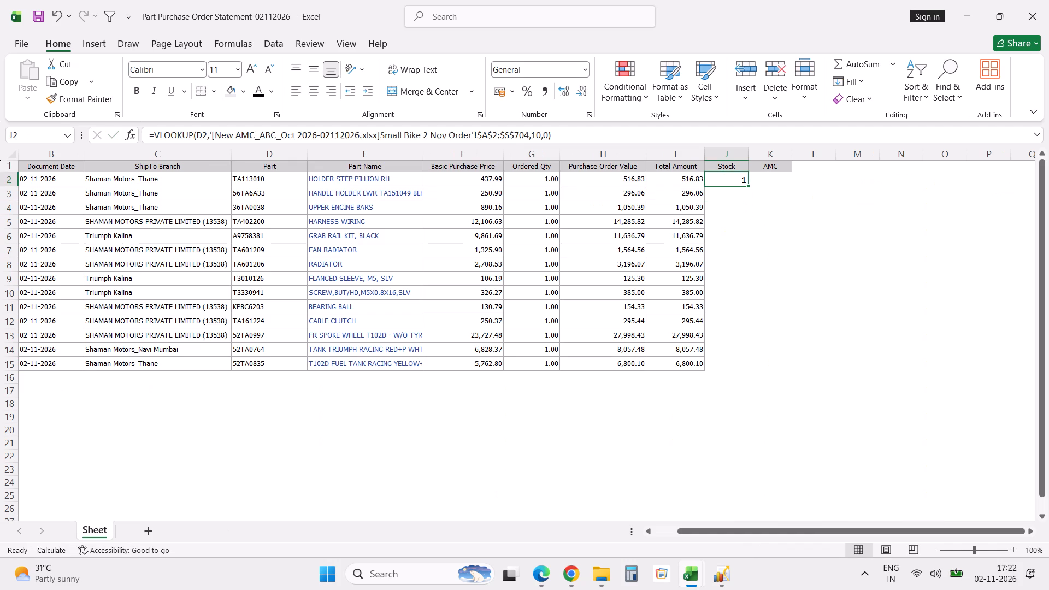
click(573, 140)
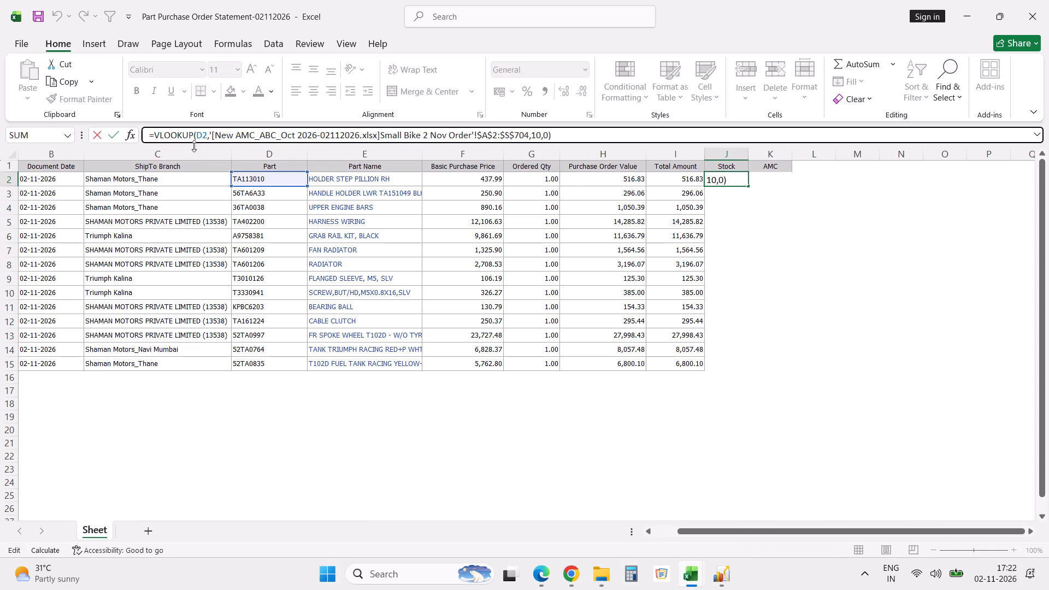
shift+click(156, 132)
key(ctrl+c)
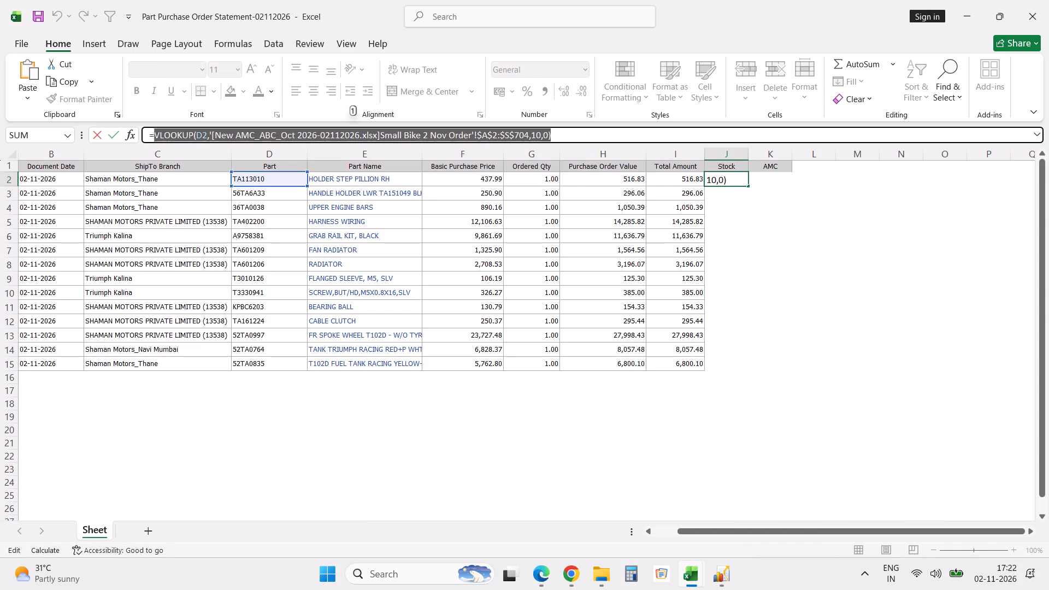
key(Tab)
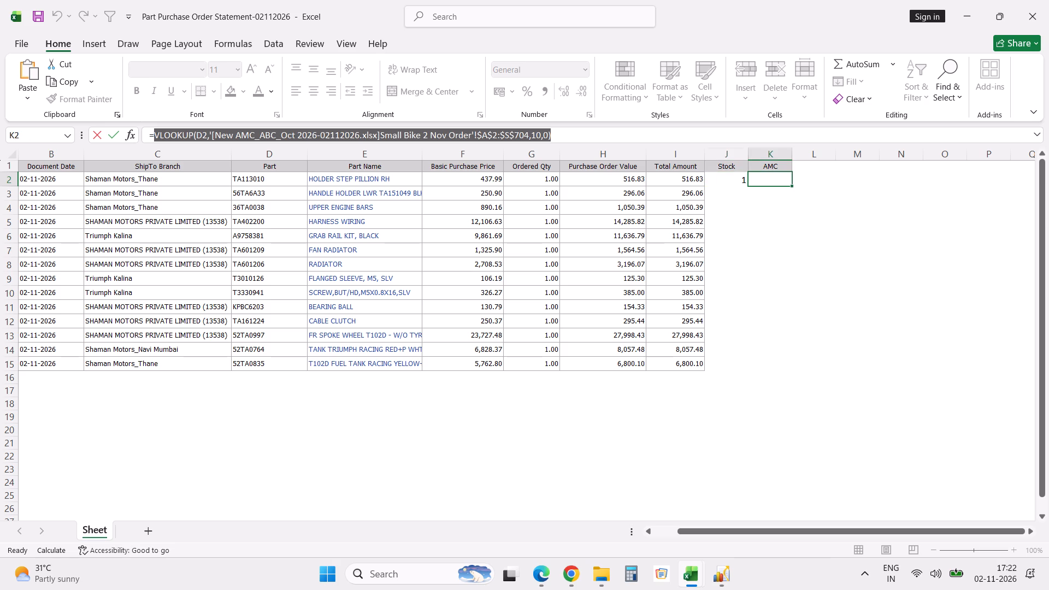
key(ctrl+v)
key(Tab)
key(ctrl+v)
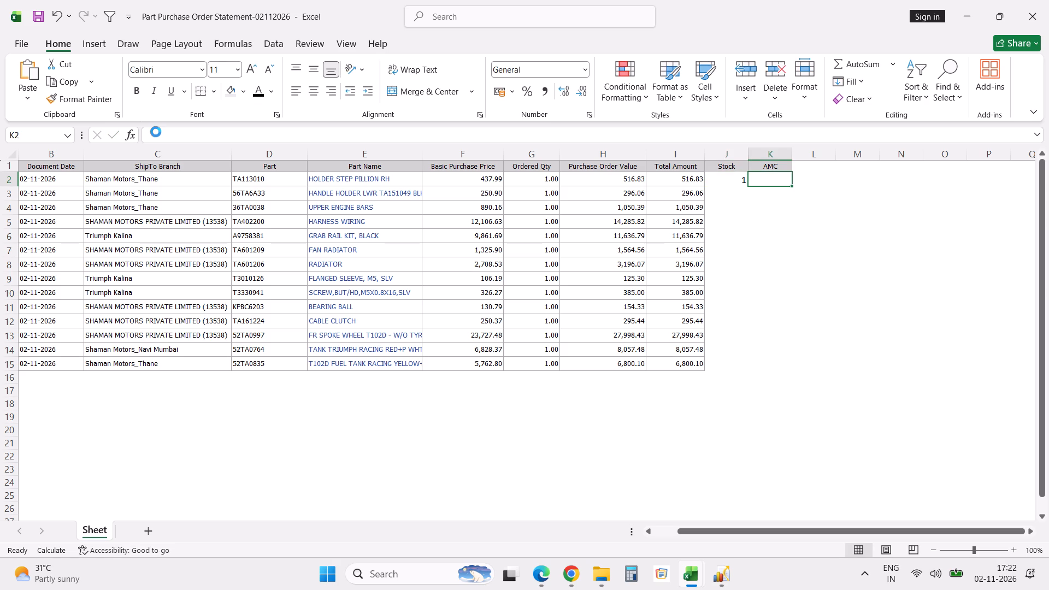
key(Tab)
key(ctrl+v)
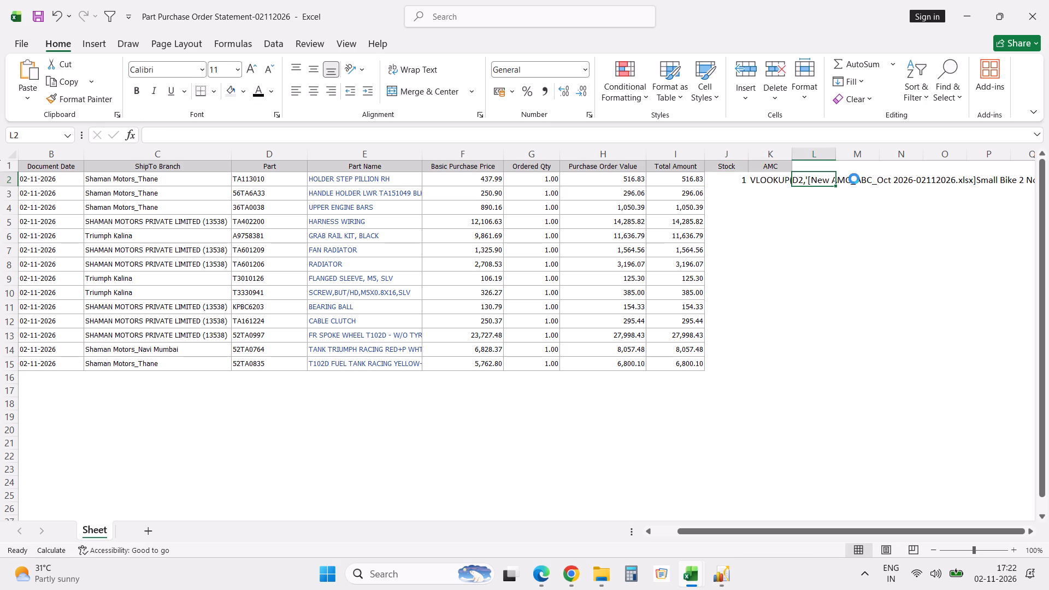
Make the copied text in K2, under AMC, a working VLOOKUP formula with column index 17.
click(773, 184)
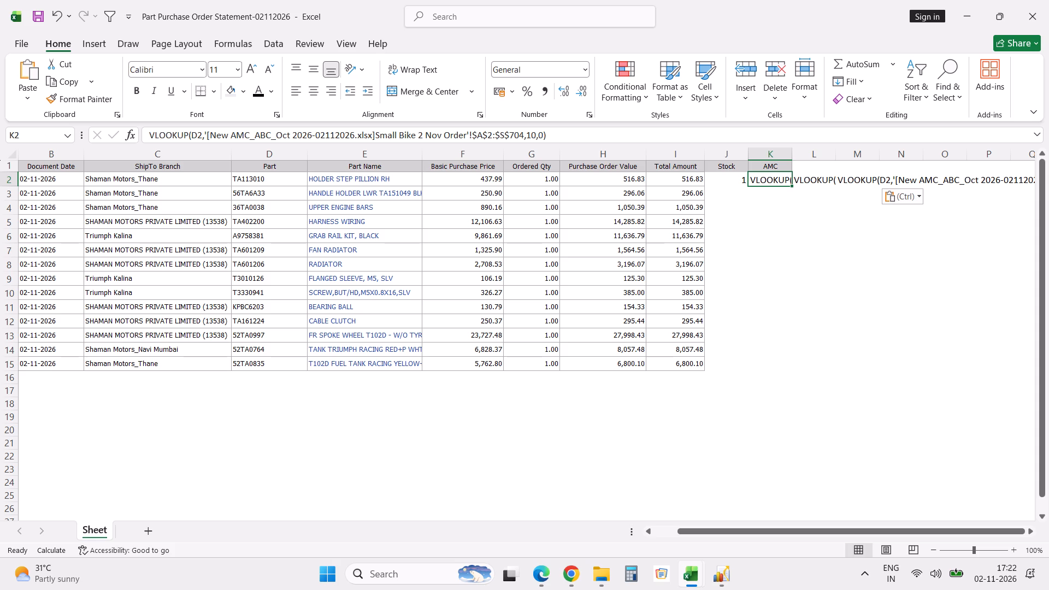
click(635, 134)
key(Left)
key(Left)
key(Left)
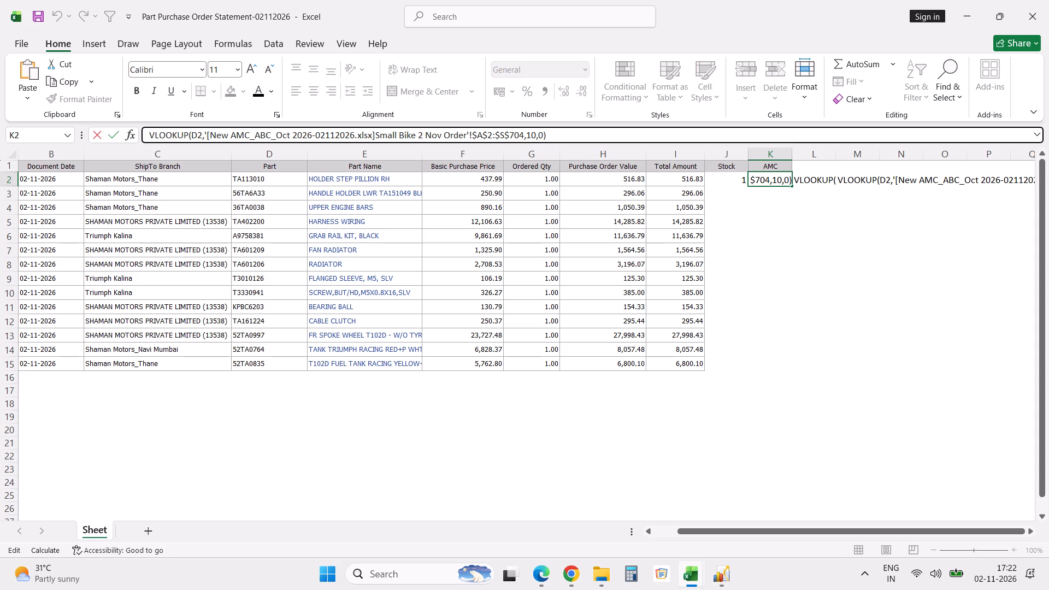
key(Left)
key(shift+Right)
key(7)
click(148, 133)
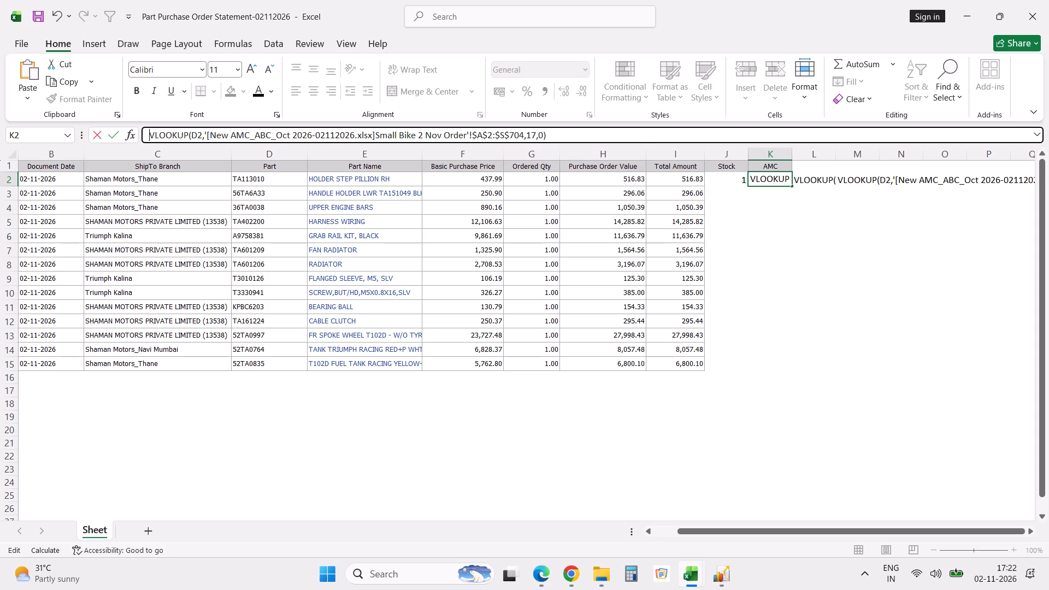
key(equal)
key(Tab)
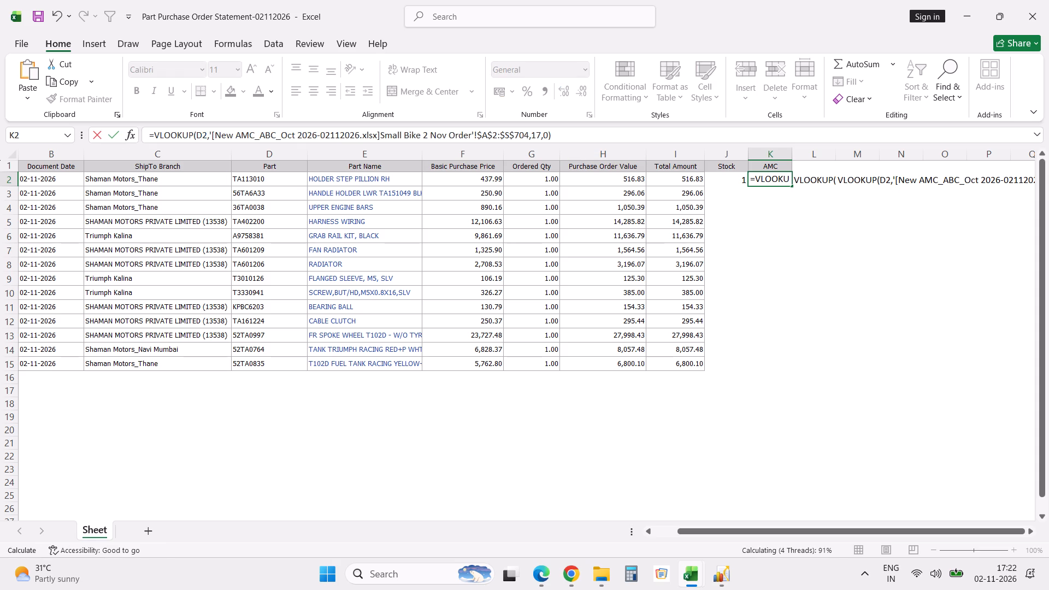
Turn the copied text in L2 into a VLOOKUP formula with column index 18.
click(550, 128)
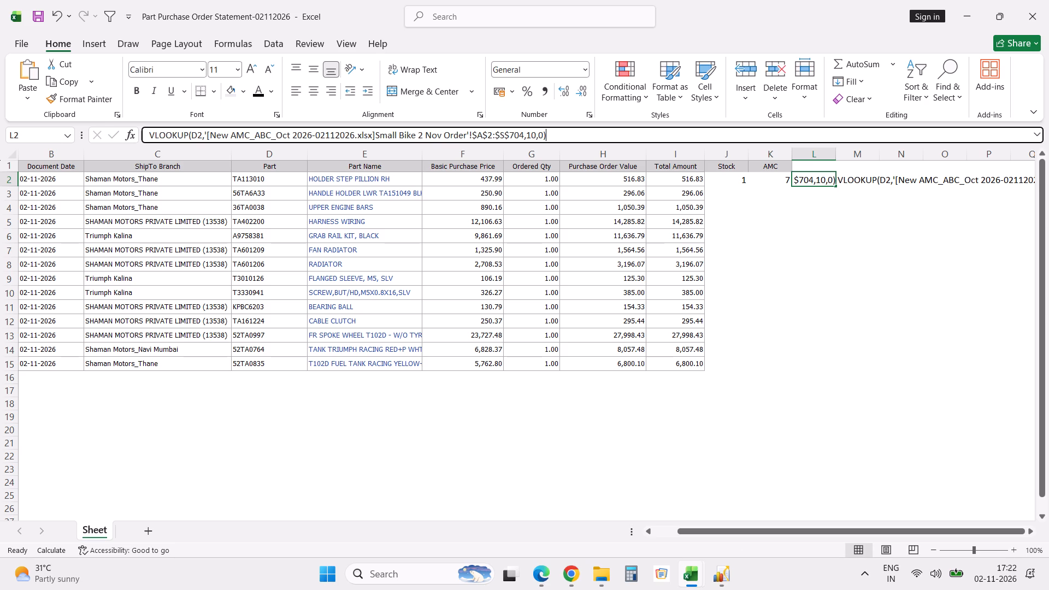
key(Left)
key(Left)
key(Left)
key(shift+Left)
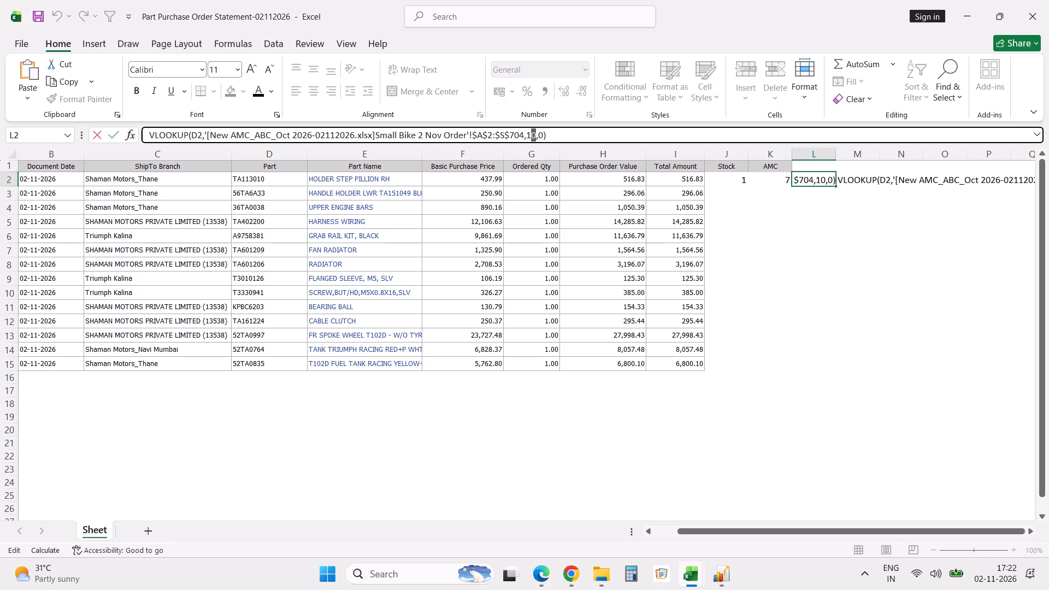
key(8)
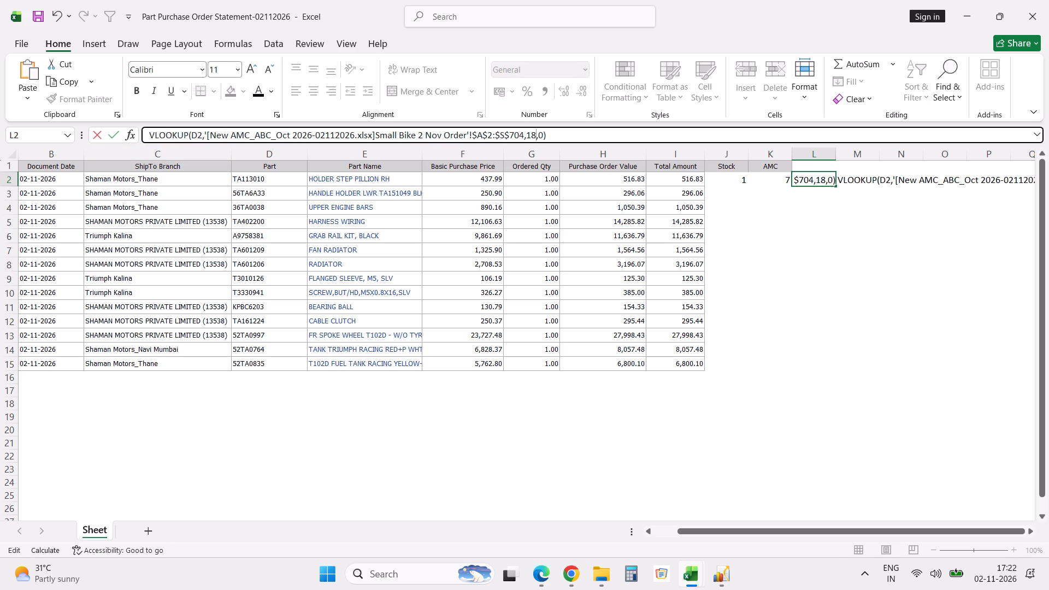
click(145, 135)
key(equal)
key(Tab)
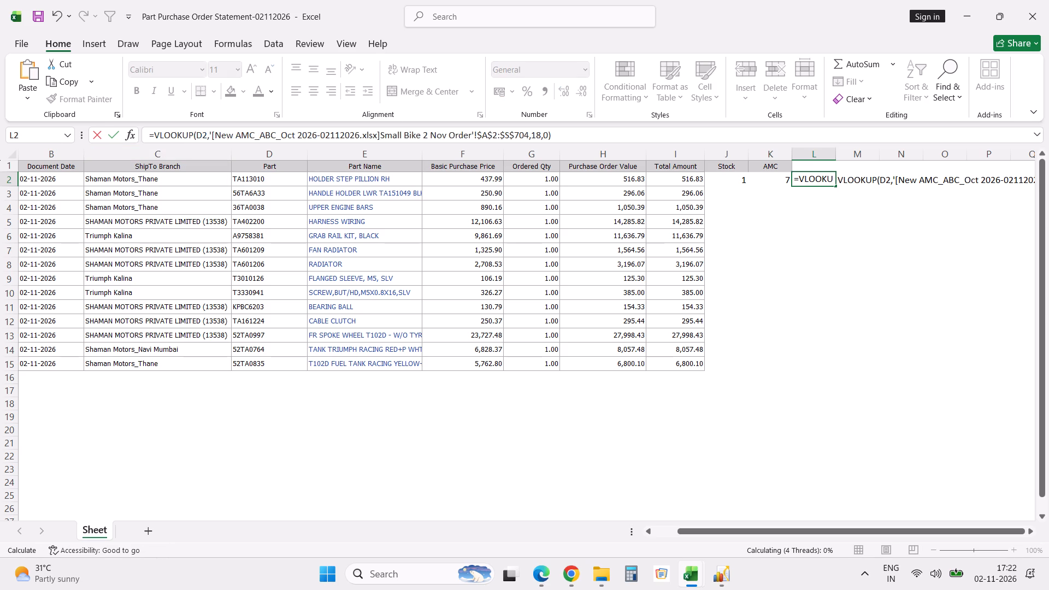
Turn the copied text in M2 into a VLOOKUP formula with column index 19.
click(563, 132)
key(Left)
key(Left)
key(Left)
key(Left)
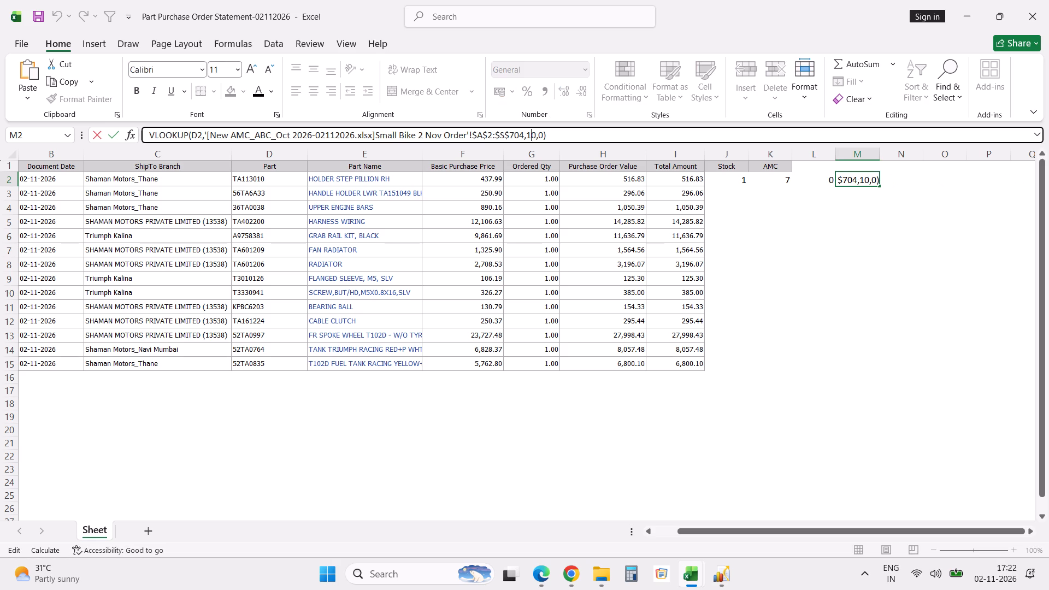
key(shift+Right)
key(9)
click(146, 129)
key(equal)
key(Tab)
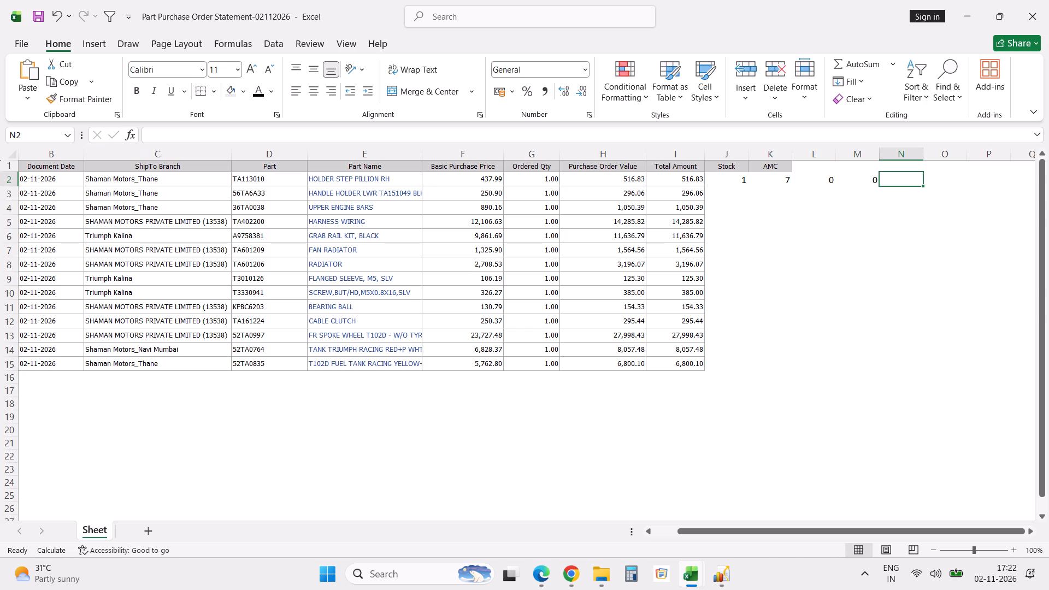
Search the New AMC_ABC_Oct 2026 workbook for part TA113010 and examine its Total AMC through Stk-Tot figures.
key(Left)
key(Left)
key(Left)
key(Left)
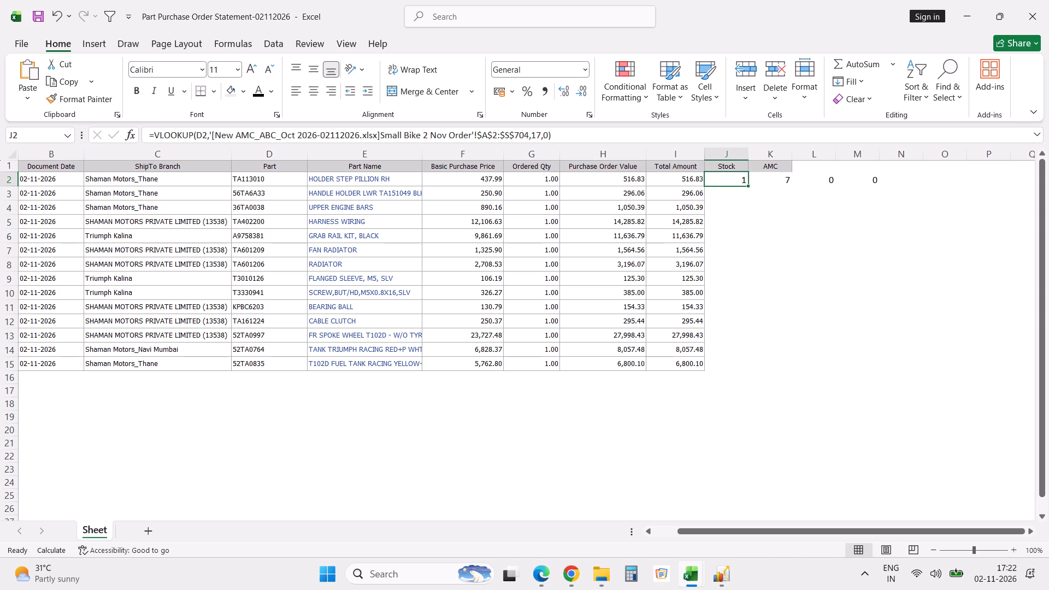
click(280, 181)
key(ctrl+c)
key(alt+Tab)
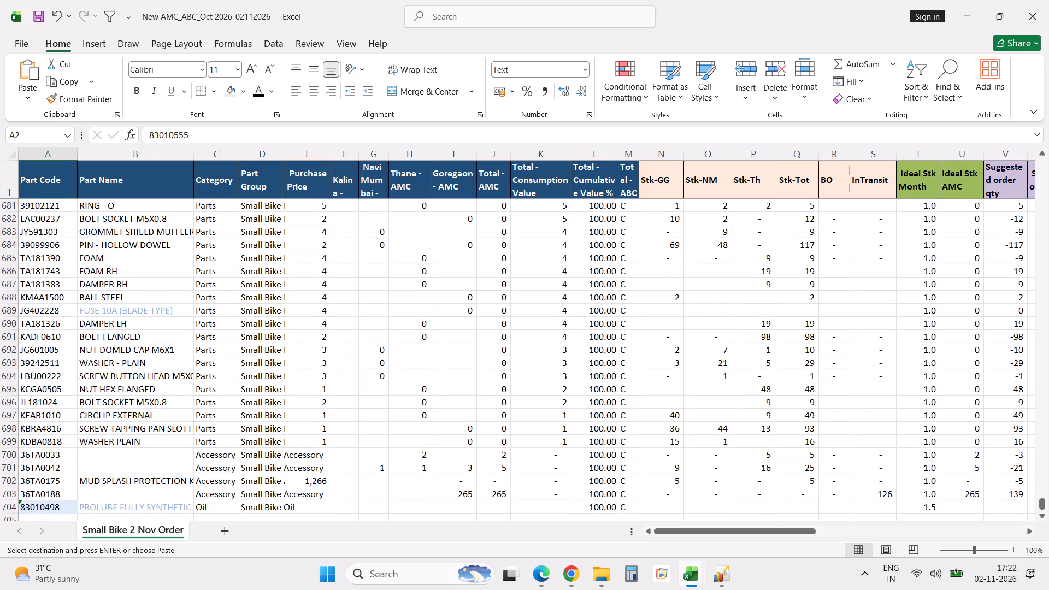
key(ctrl+f)
key(ctrl+v)
key(Return)
key(Escape)
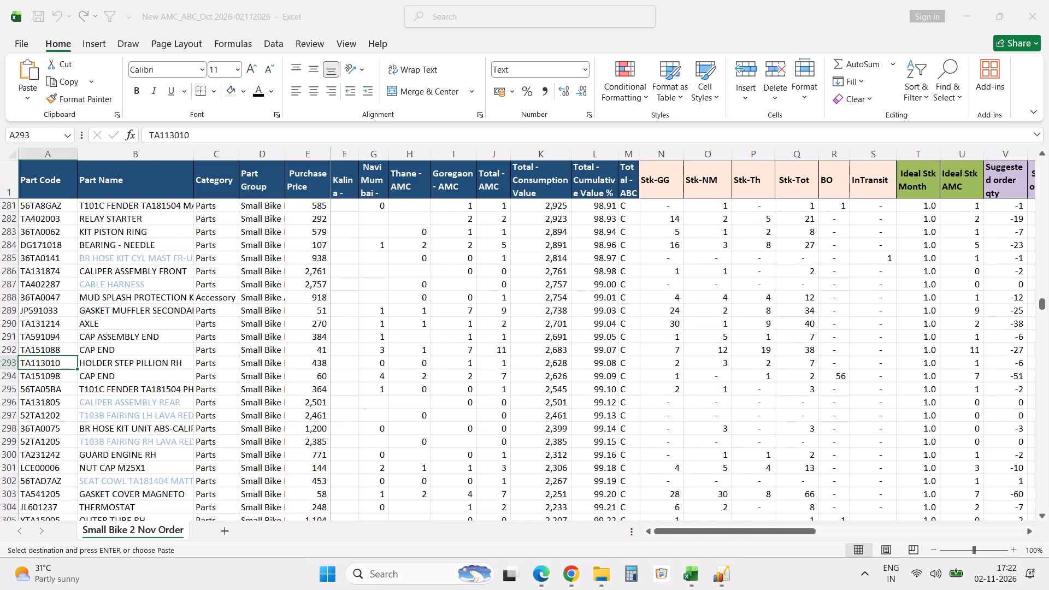
key(Tab)
key(Tab)
key(Tab)
key(Tab)
key(Tab)
key(Tab)
key(Tab)
key(Tab)
key(Tab)
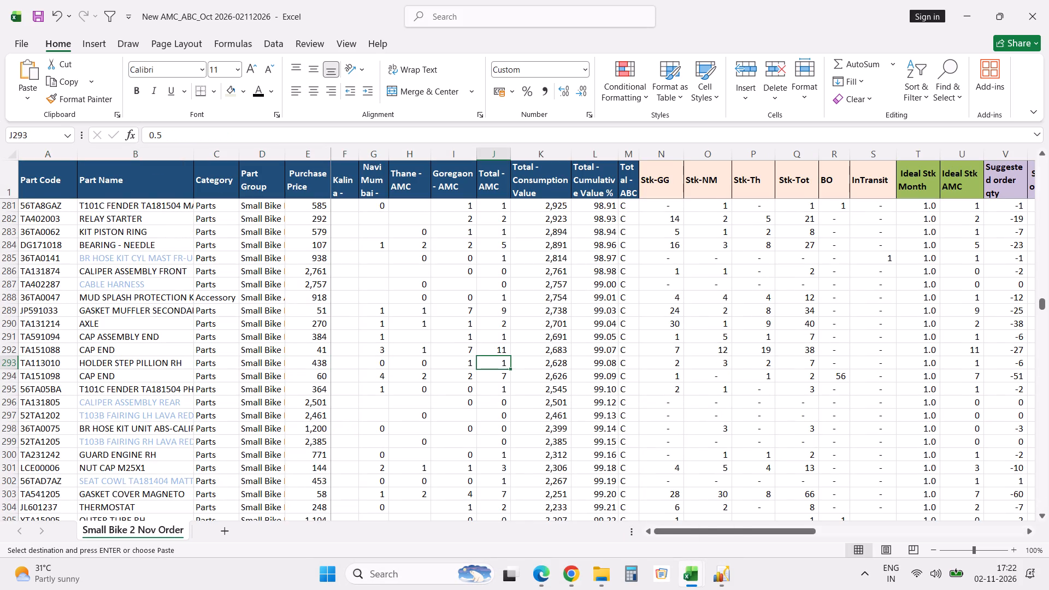
key(Right)
key(Right)
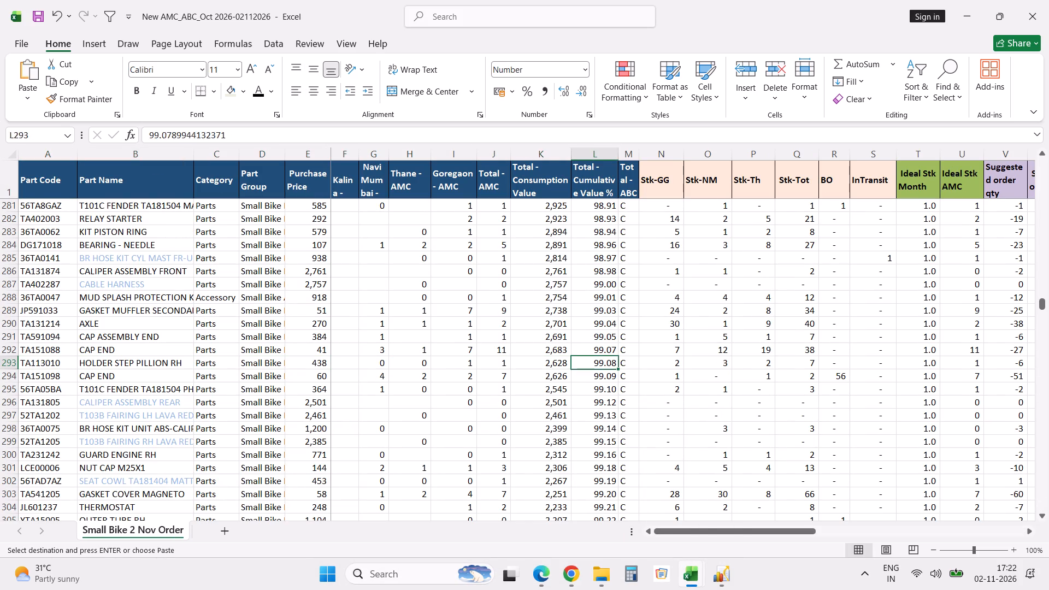
key(Right)
key(Right)
key(Right)
key(Right)
key(Right)
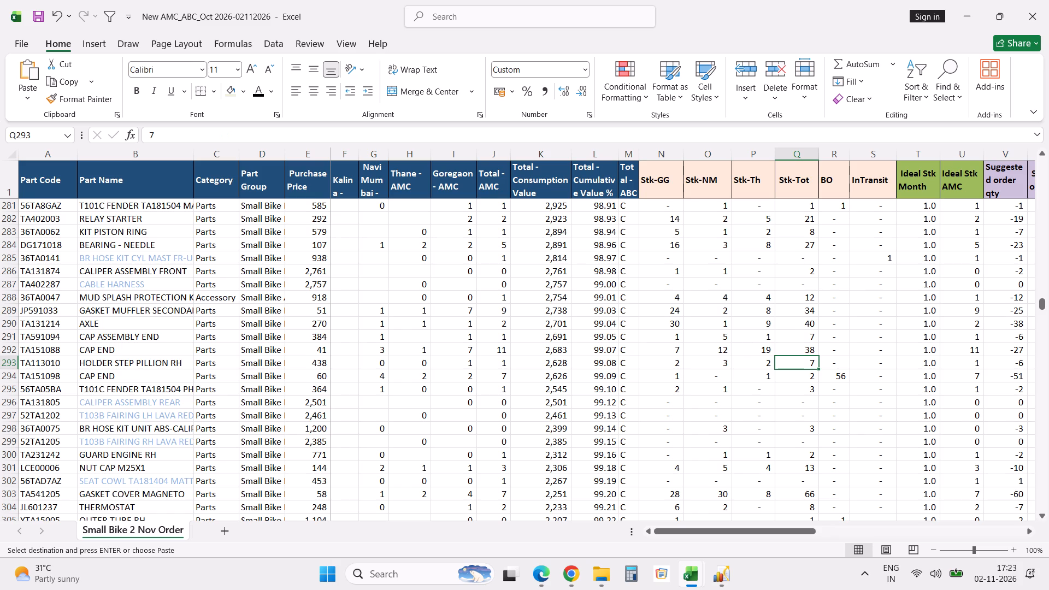
Compare the looked-up values for TA113010 in the purchase order statement with its Stk-Tot and Total AMC in the AMC_ABC workbook.
key(alt+Tab)
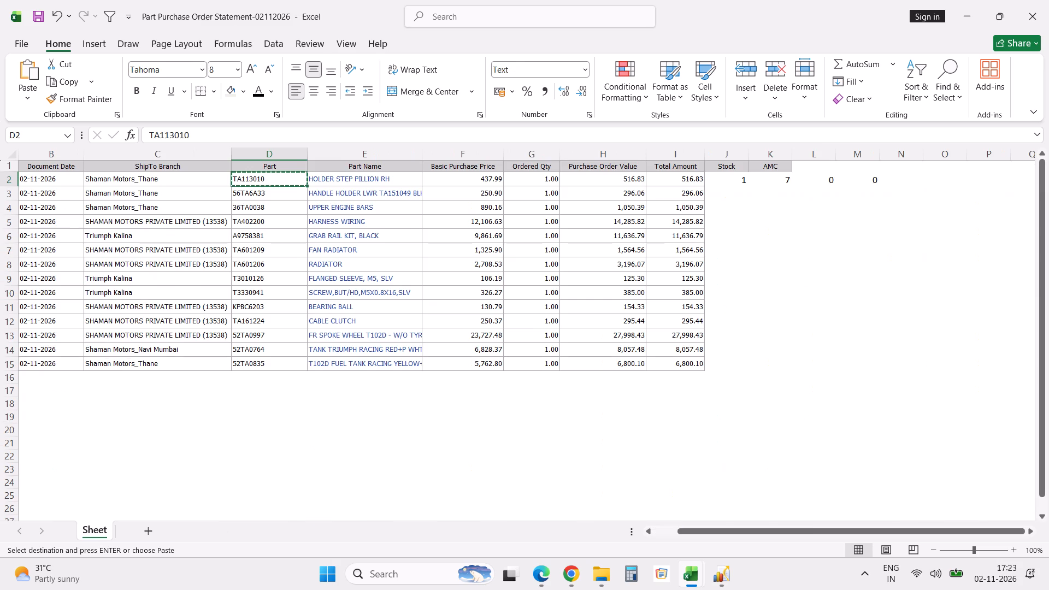
key(alt+Tab)
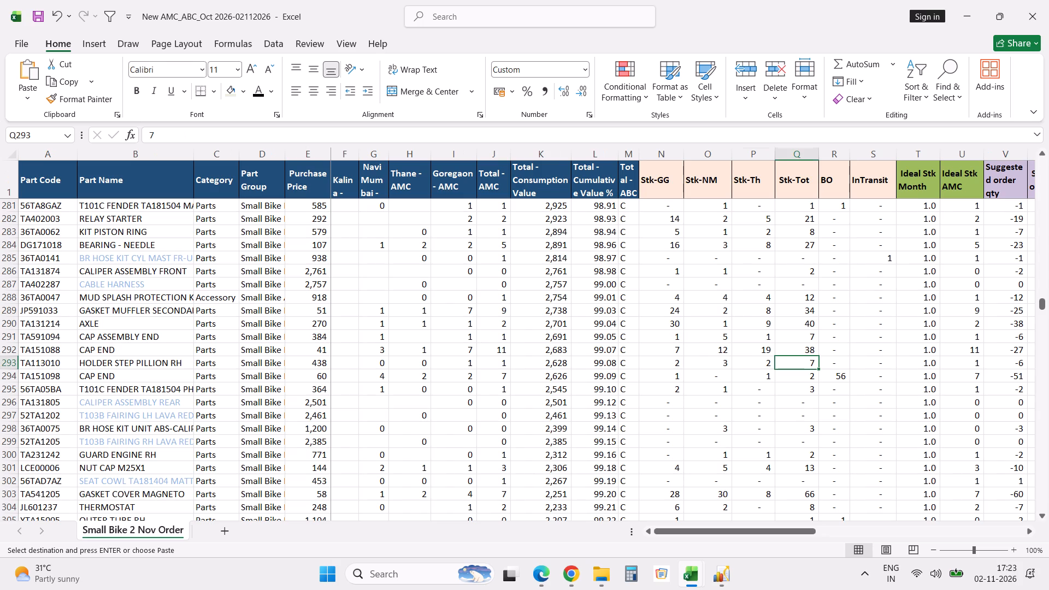
key(Left)
key(Left)
key(Left)
key(Left)
key(Left)
key(Left)
key(Left)
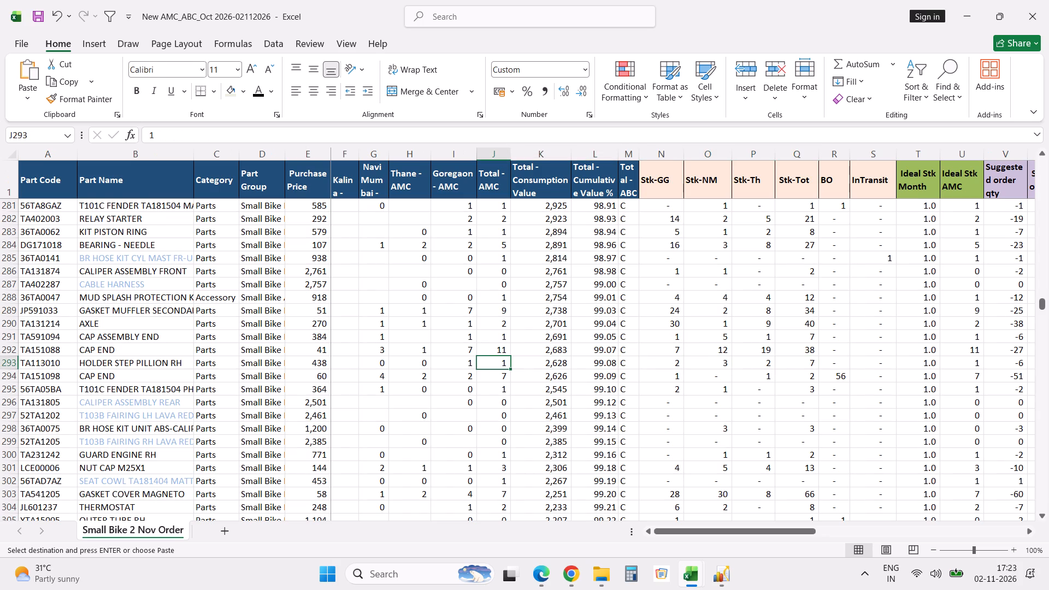
Search the Combined Stock sheet of the Thane Inventory_Count_All-2 workbook for part TA113010 and examine its row.
key(alt+Tab)
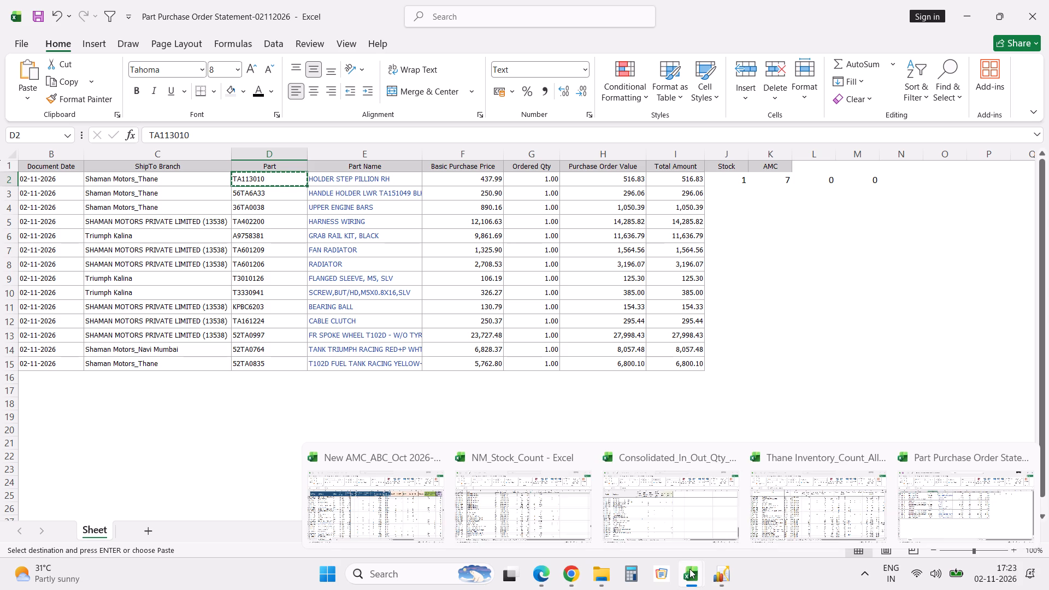
click(749, 529)
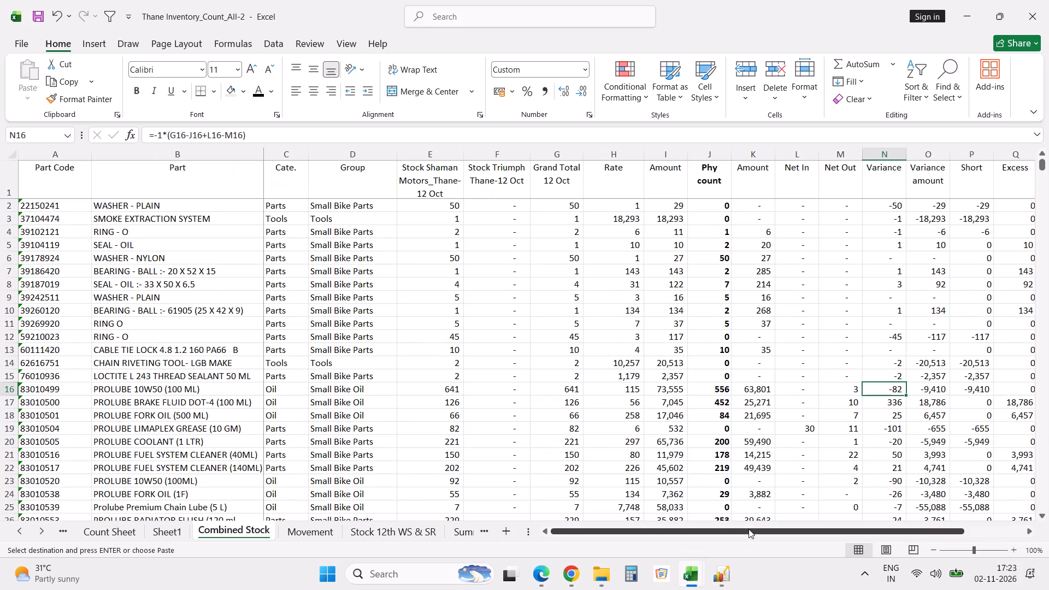
click(694, 375)
key(ctrl+f)
key(ctrl+v)
key(Return)
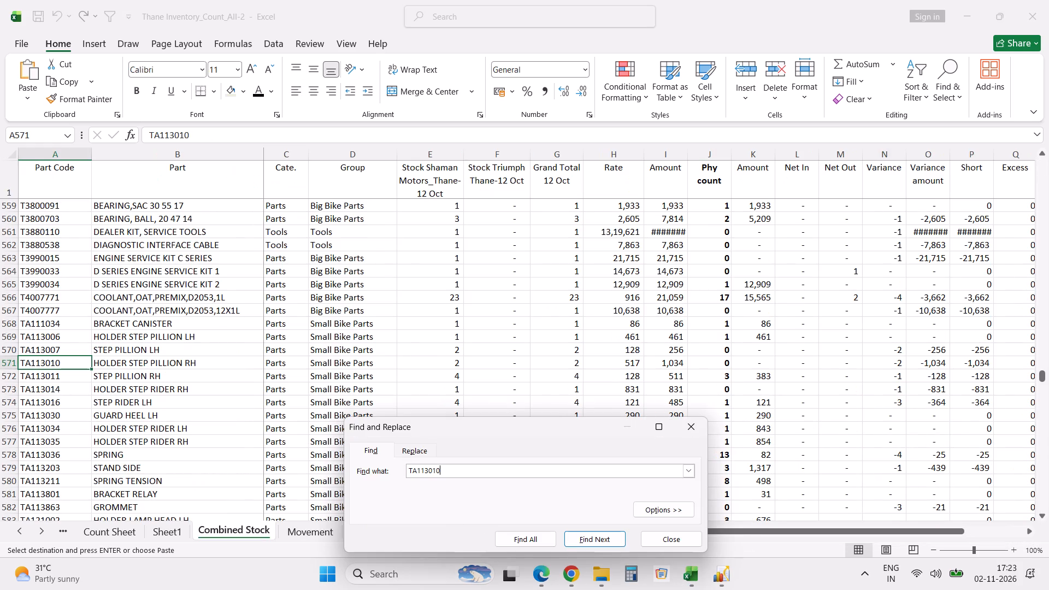
key(Escape)
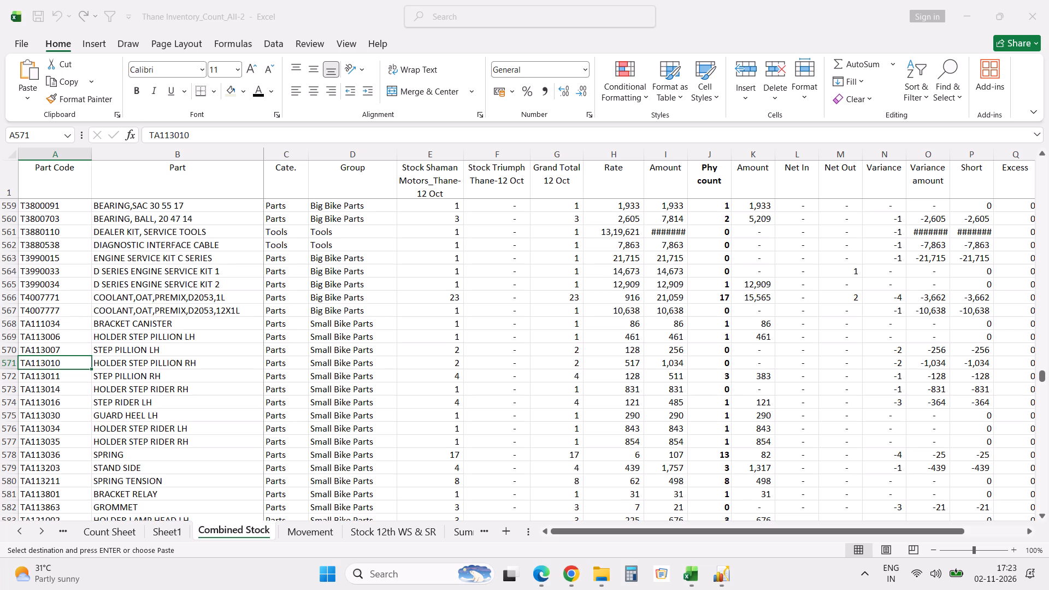
In the purchase order statement, replace the Stock header in J1 with a copy of the AMC header.
key(alt+Tab)
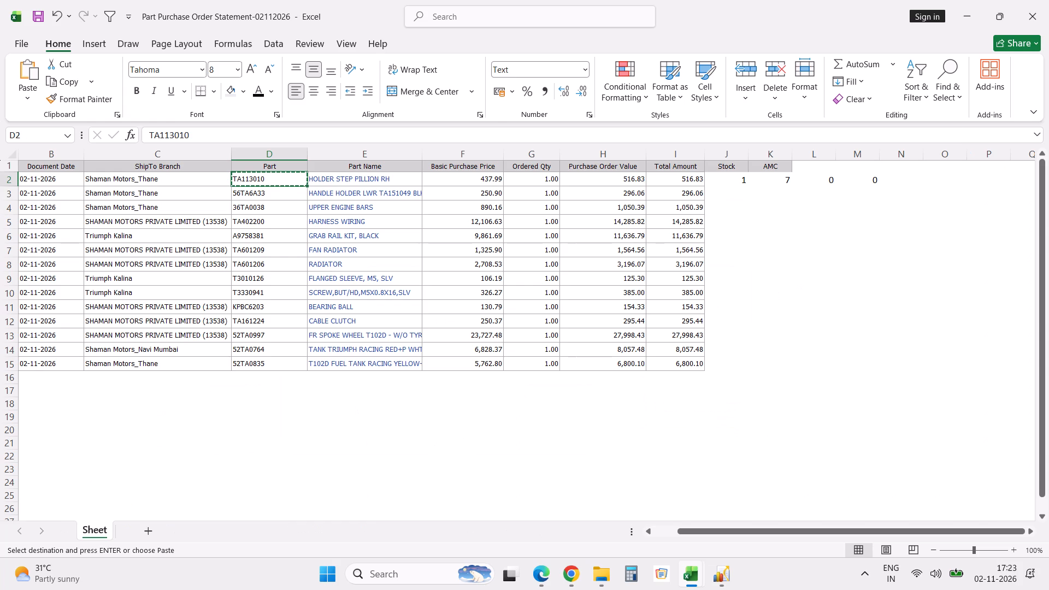
click(763, 164)
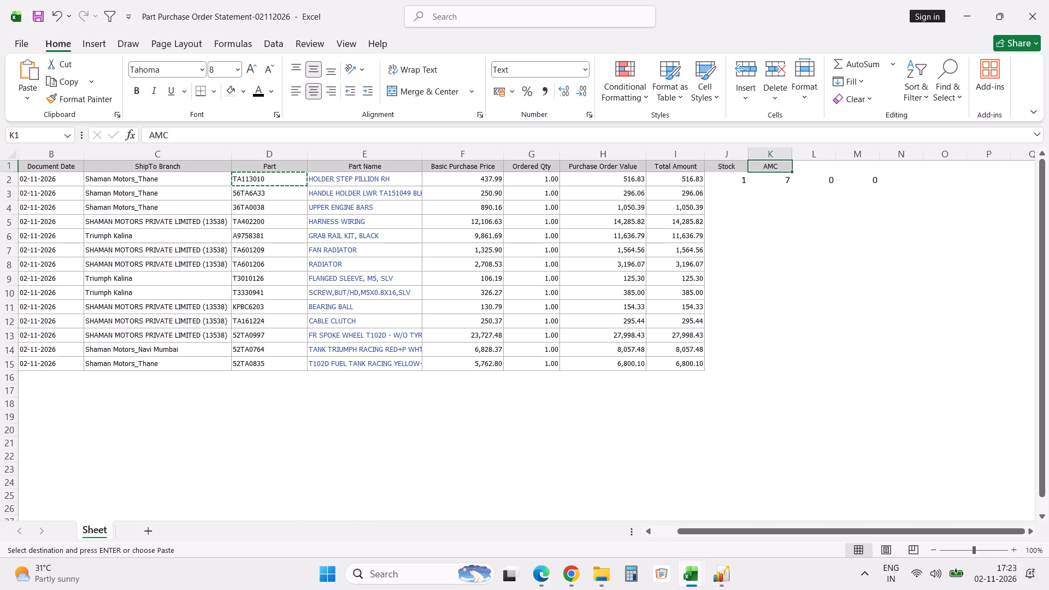
key(ctrl+c)
key(Left)
key(Return)
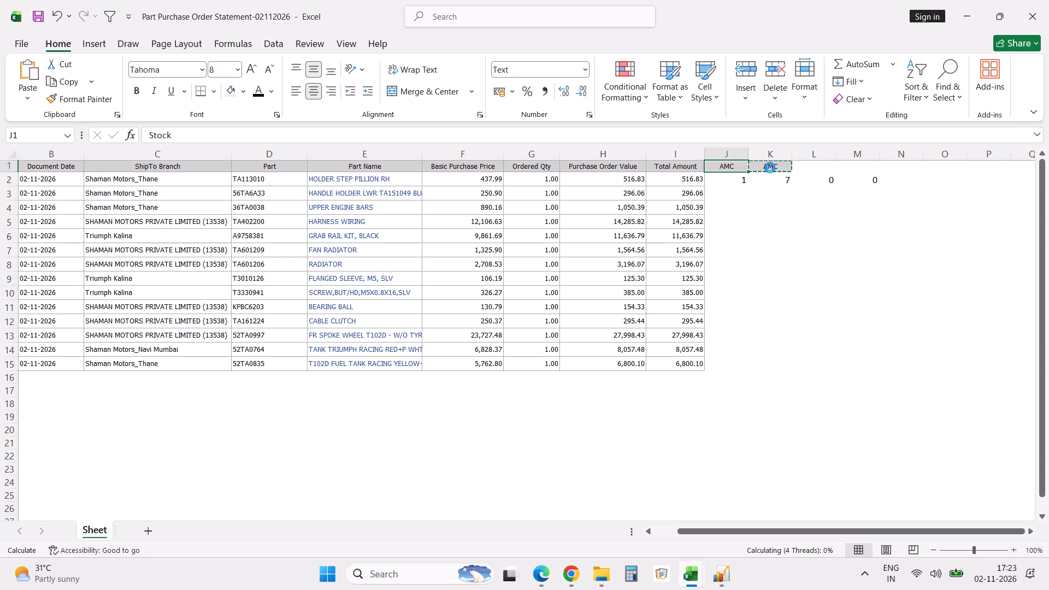
Enter the headers Stock in K1, BO in L1 and Intransit in M1 of the purchase order statement.
click(770, 168)
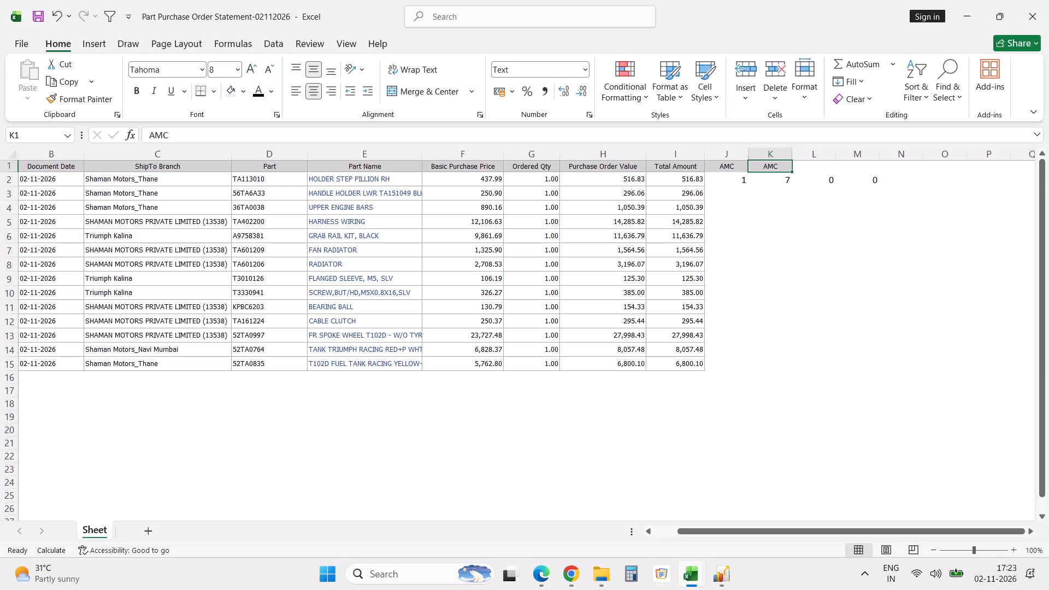
text(Stock)
key(Return)
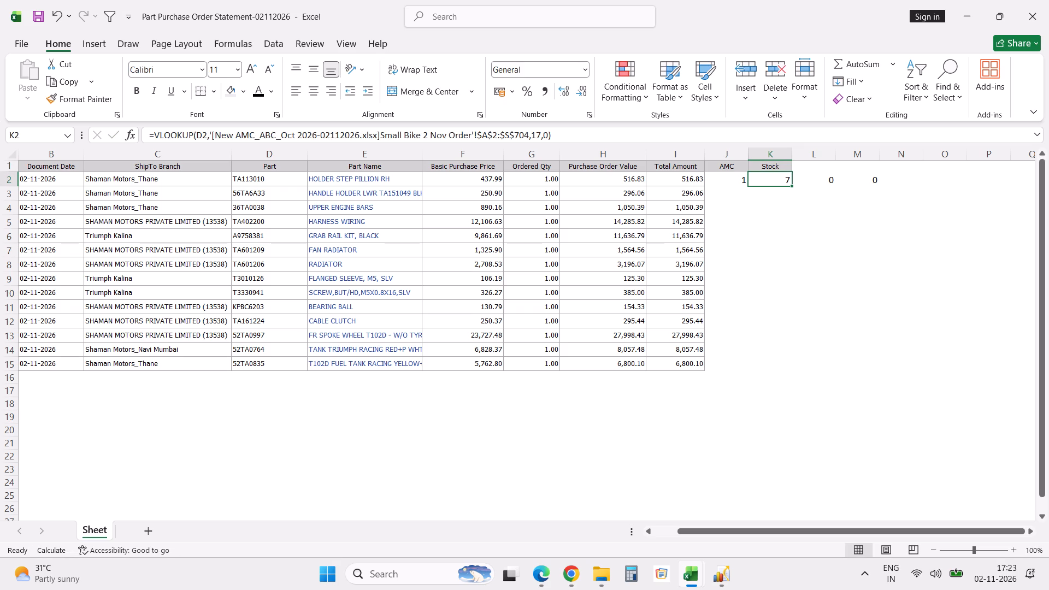
click(826, 166)
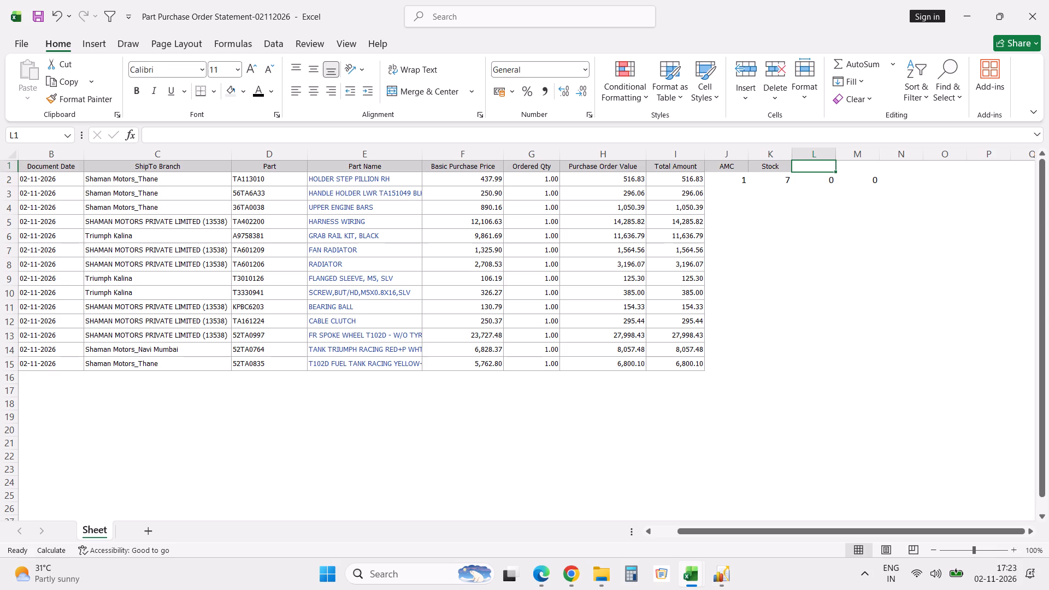
text(BO)
key(Tab)
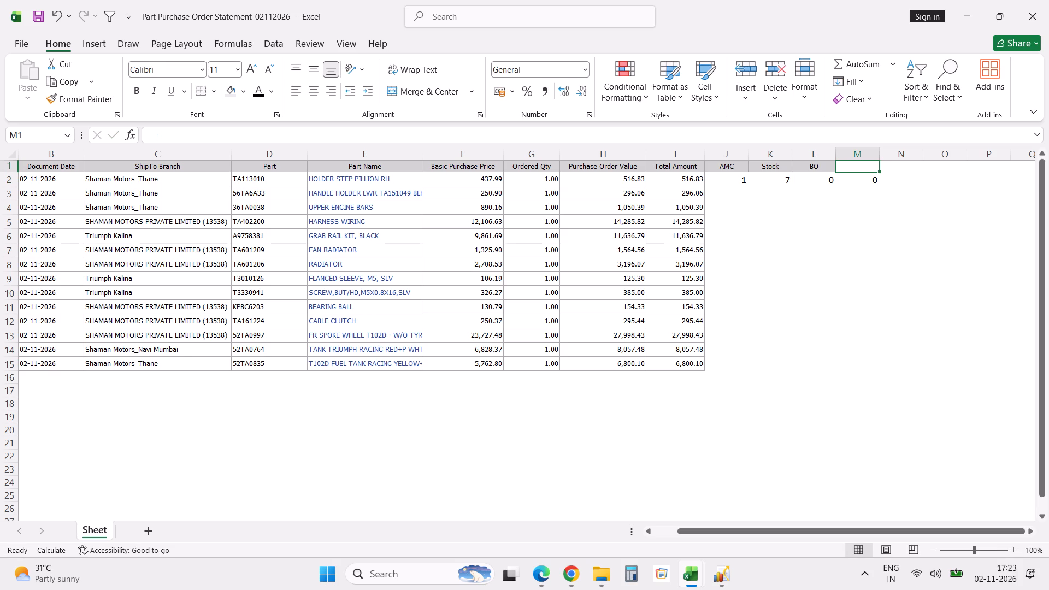
text(Intransi)
key(t)
key(Return)
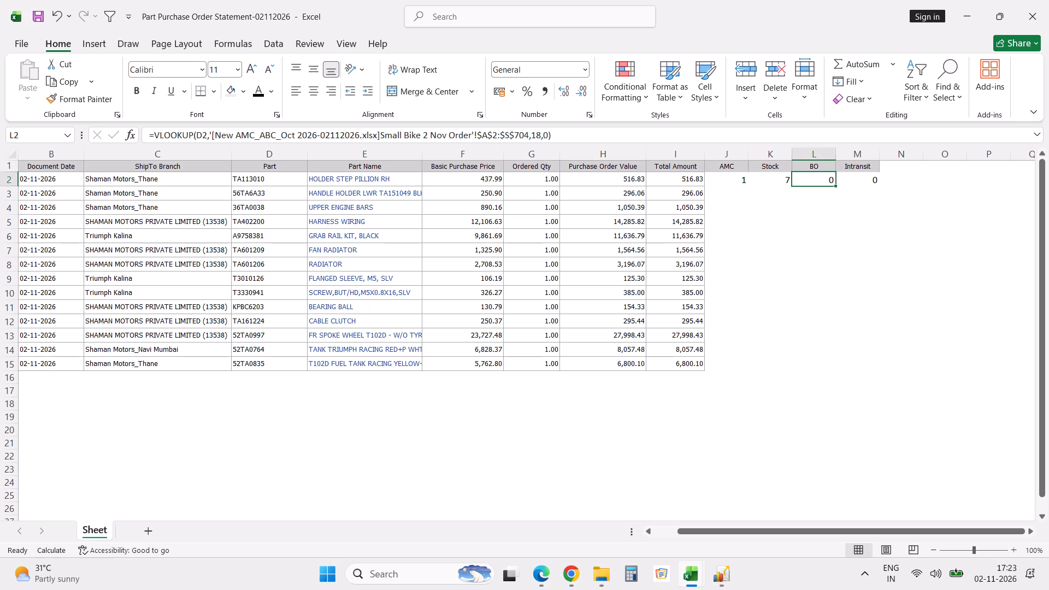
Fill the AMC, Stock, BO and Intransit lookup formulas from J2:M2 down through row 15.
key(Left)
key(Left)
key(shift+Right)
key(shift+Right)
key(shift+Right)
key(shift+Down)
key(shift+Down)
key(shift+Down)
key(shift+Down)
key(shift+Down)
key(shift+Down)
key(shift+Down)
key(shift+Down)
key(shift+Down)
key(shift+Down)
key(shift+Down)
key(shift+Down)
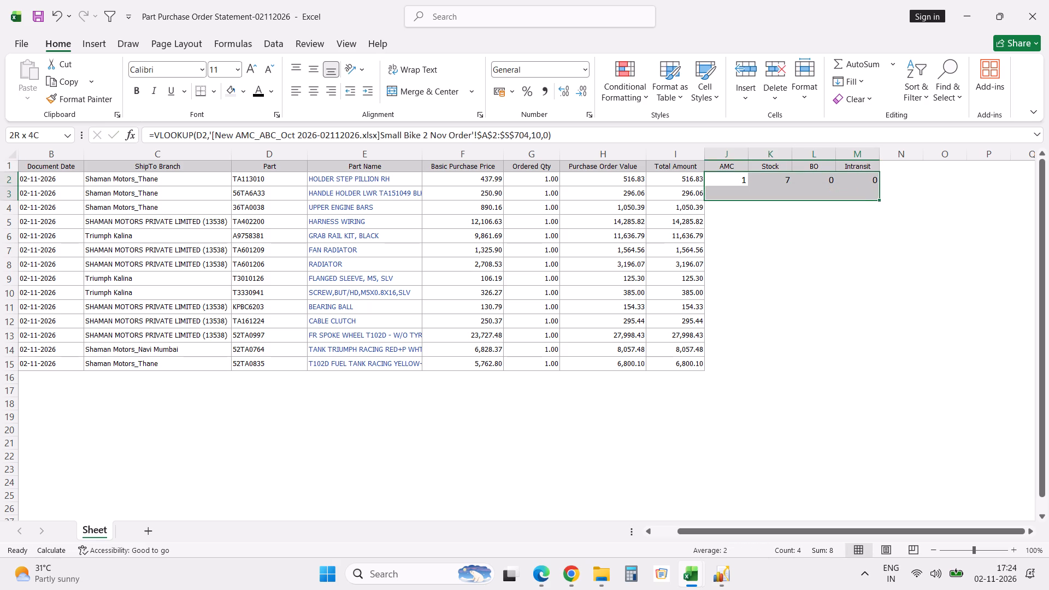
key(shift+Down)
key(ctrl+d)
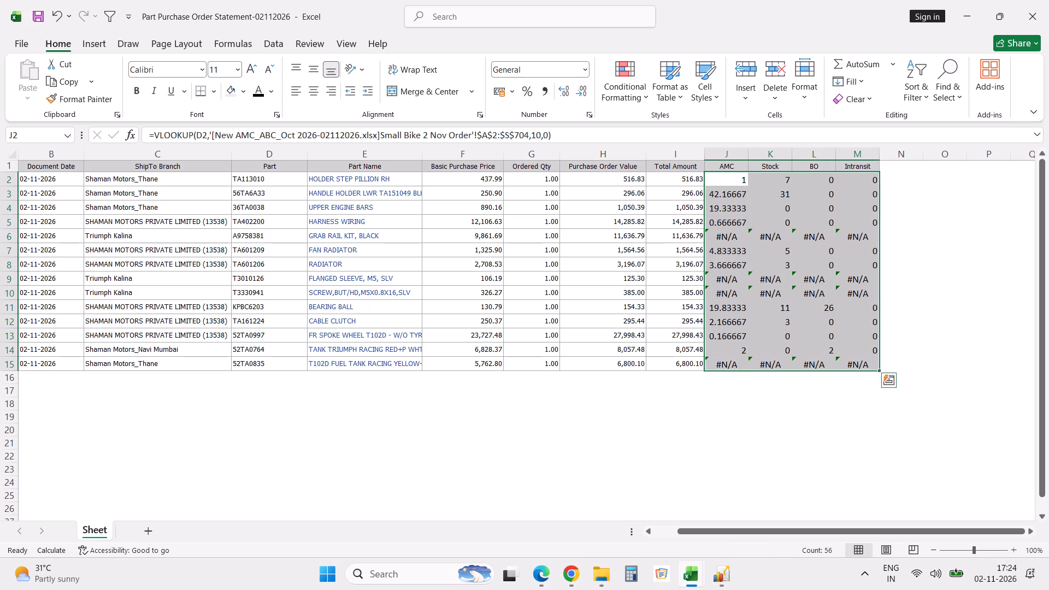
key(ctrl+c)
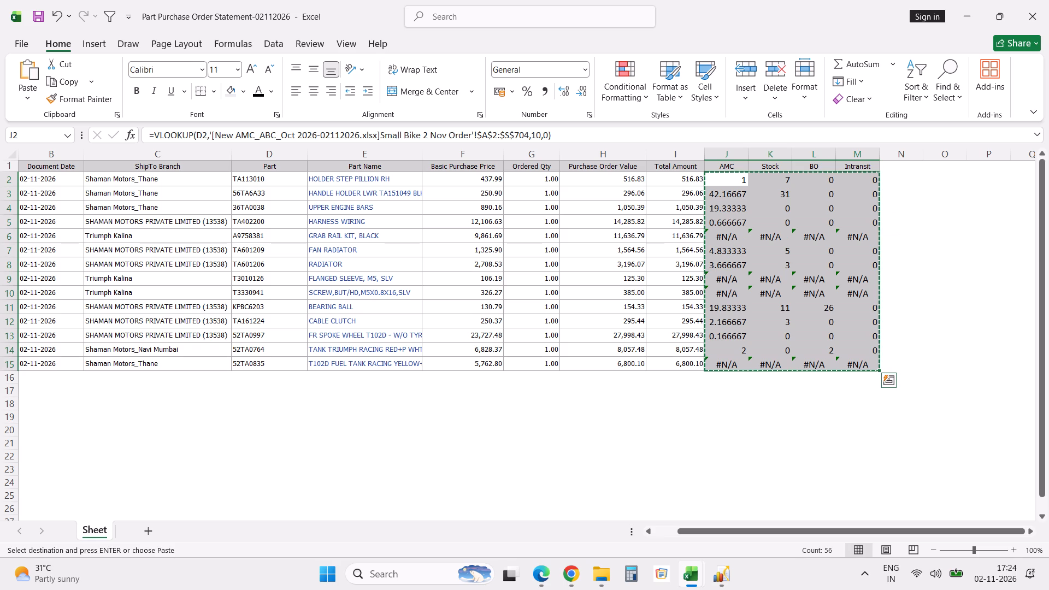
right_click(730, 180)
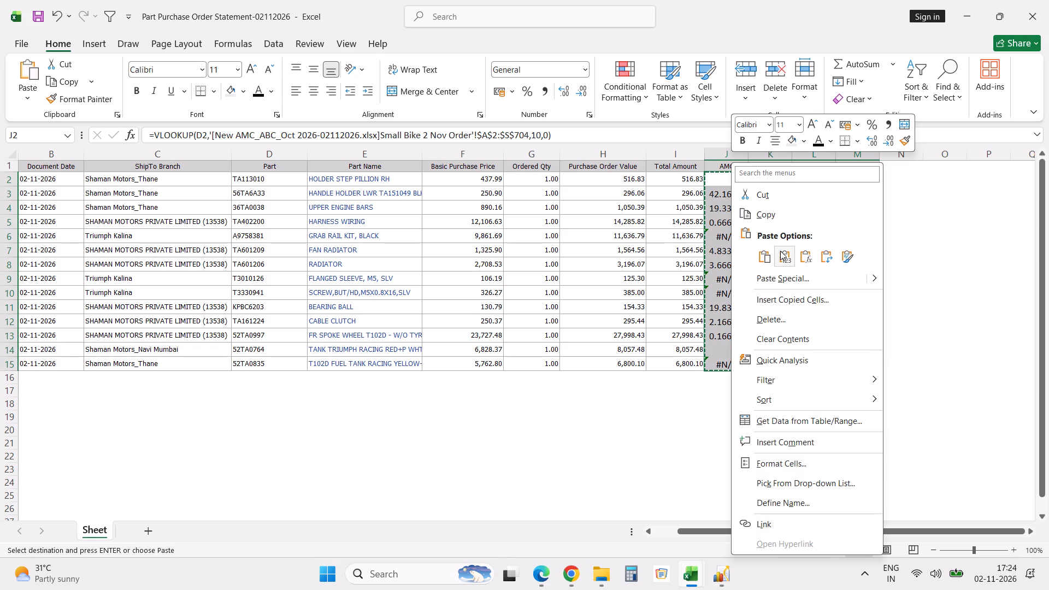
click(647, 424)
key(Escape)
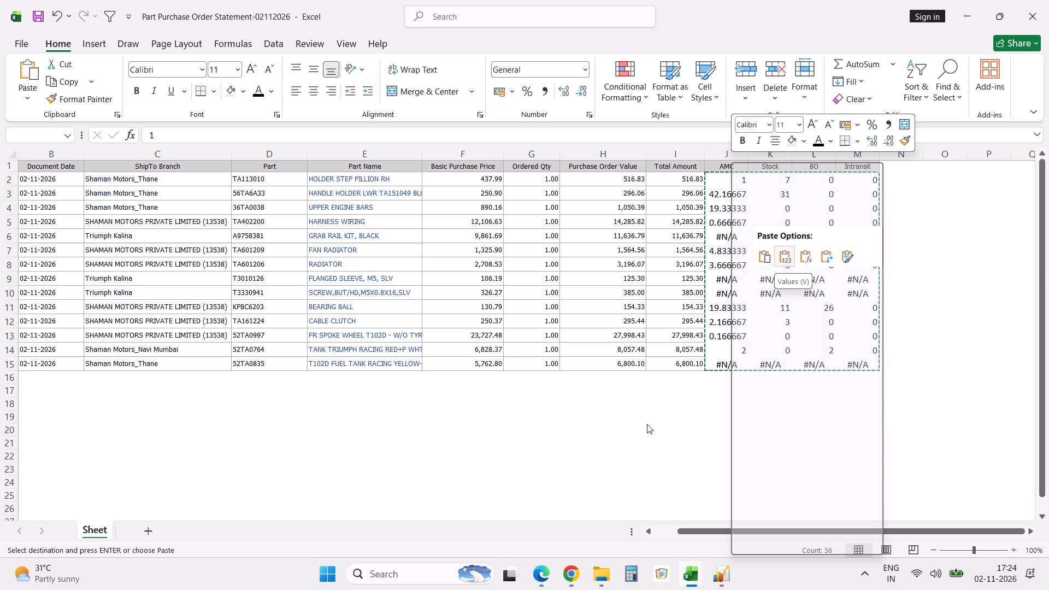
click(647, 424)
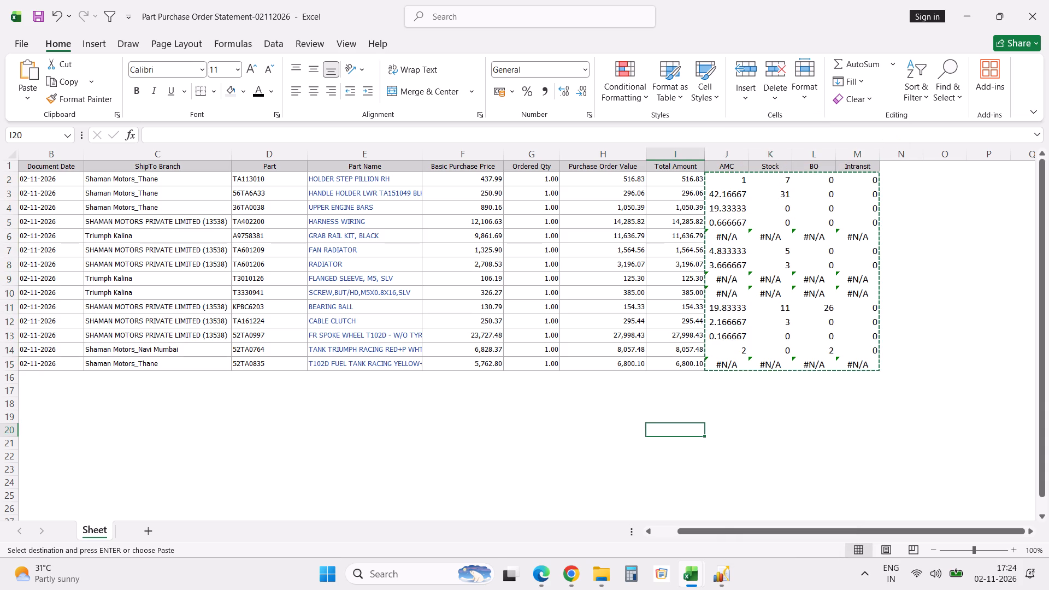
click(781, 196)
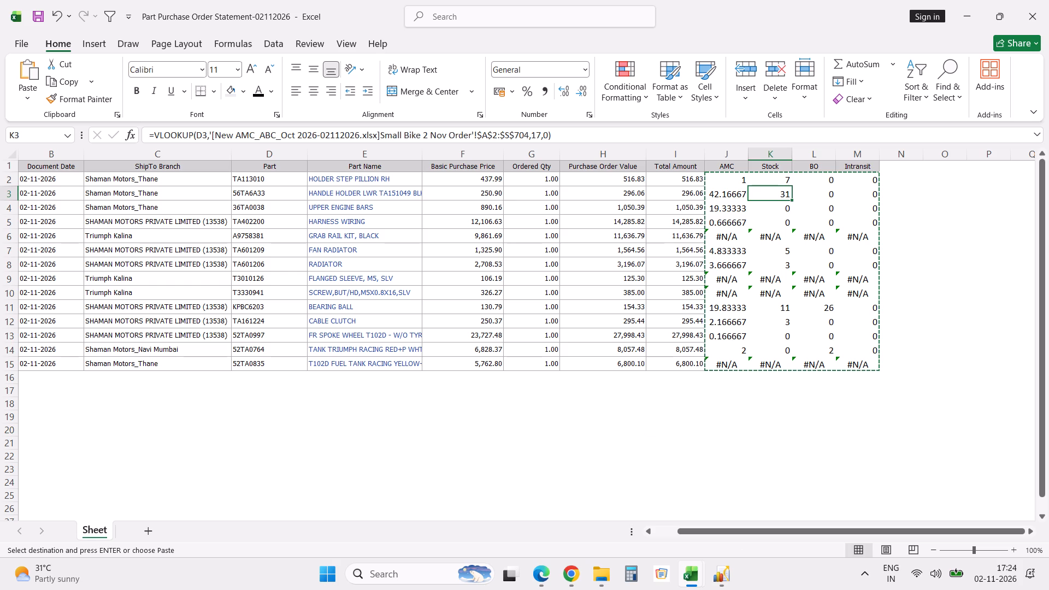
Search the Combined Stock sheet of the Thane Inventory_Count_All-2 workbook for part 36TA0038 and examine its stock.
click(269, 207)
ctrl+click(269, 207)
key(ctrl+c)
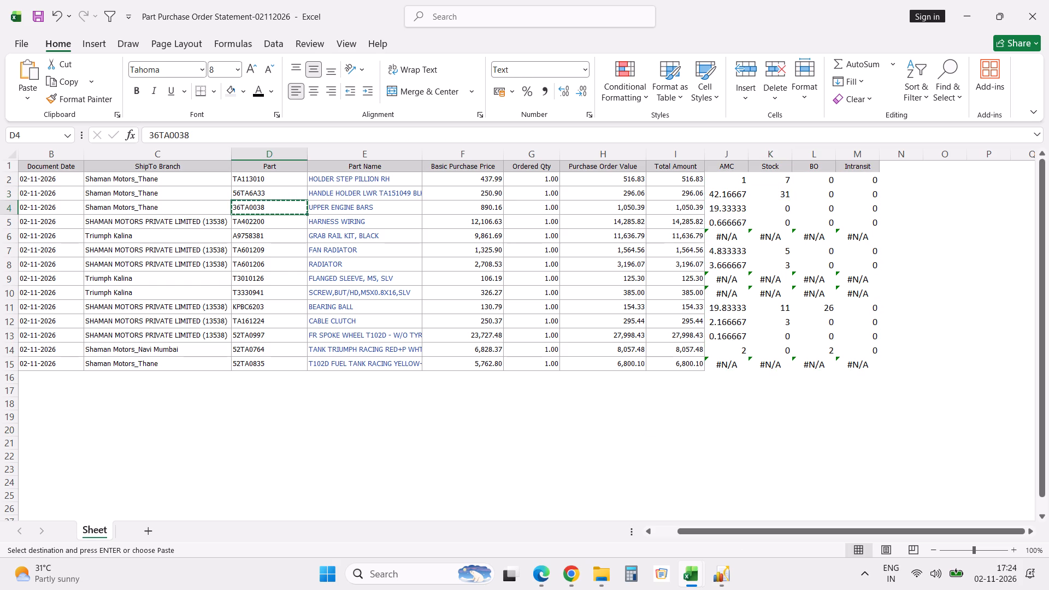
key(alt+Tab)
key(ctrl+f)
key(ctrl+v)
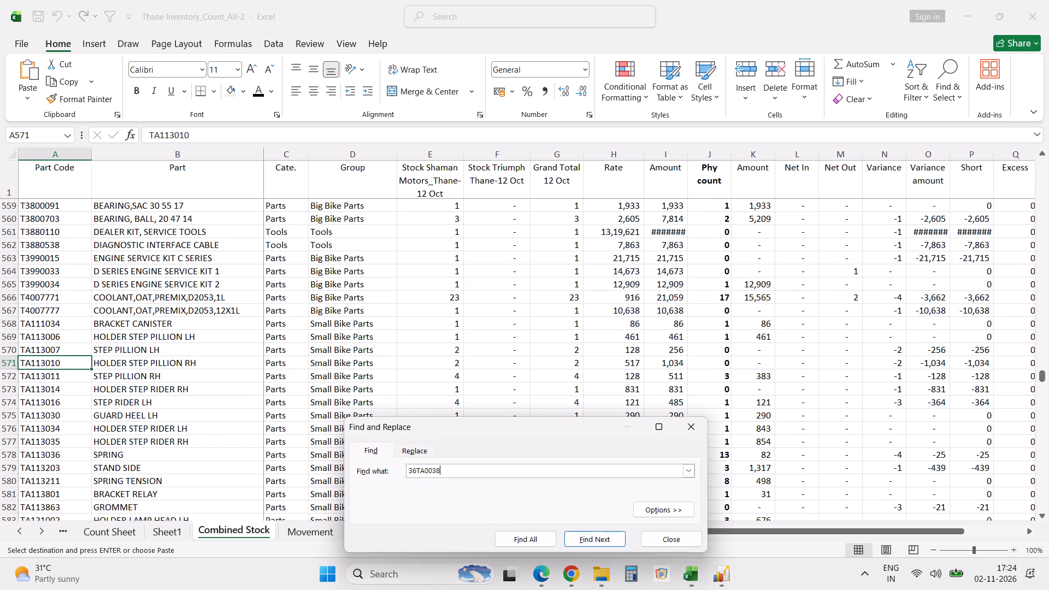
key(Return)
key(Escape)
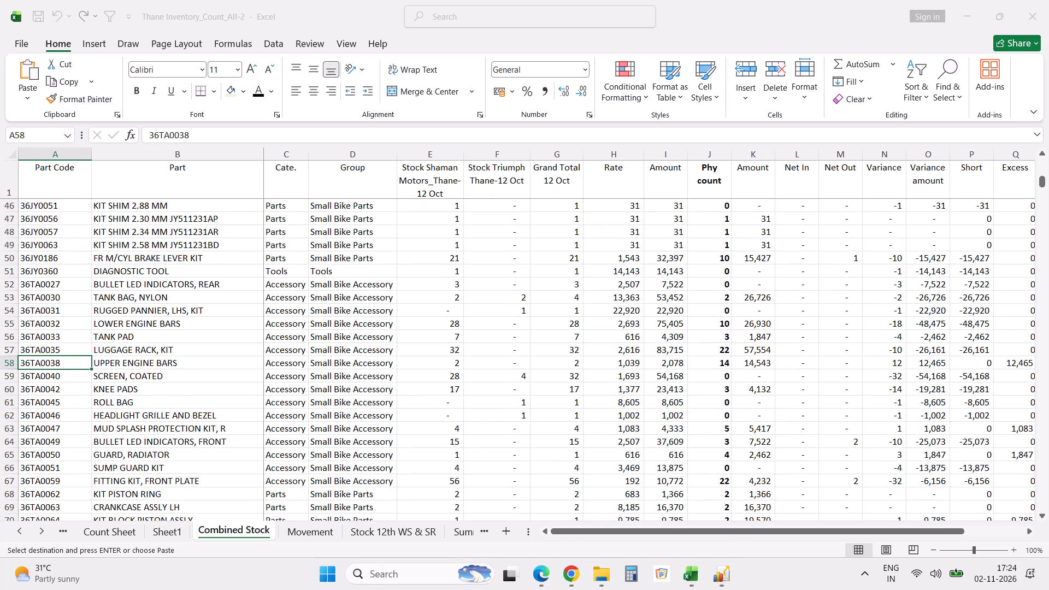
key(Tab)
key(Tab)
key(Tab)
key(Tab)
key(Tab)
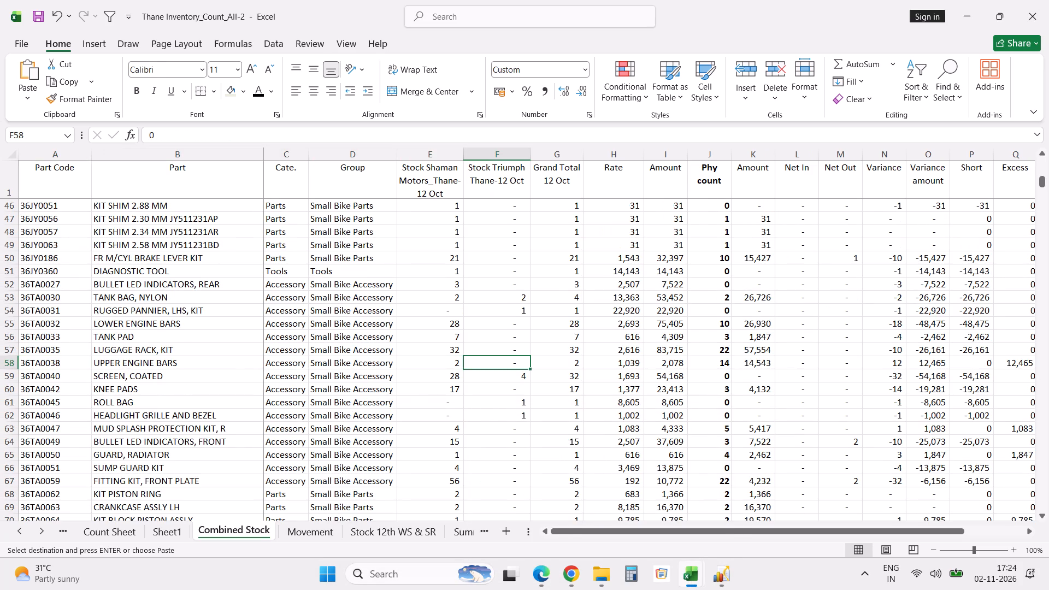
key(alt+Tab)
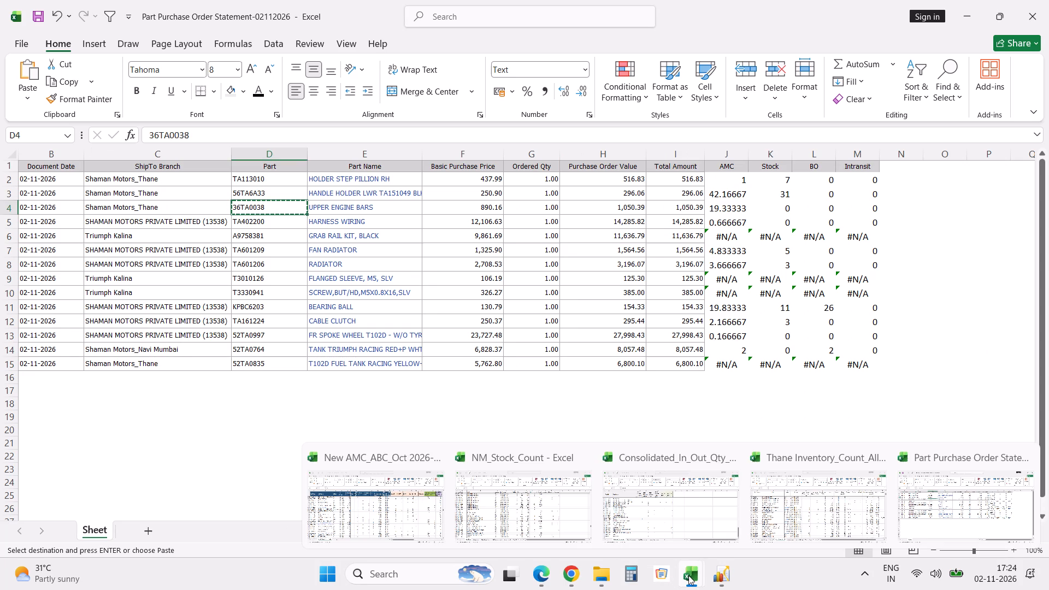
Search the New AMC_ABC_Oct 2026 workbook for part 36TA0038 and examine its row from AMC and stock through order amount.
click(422, 540)
click(355, 392)
key(ctrl+f)
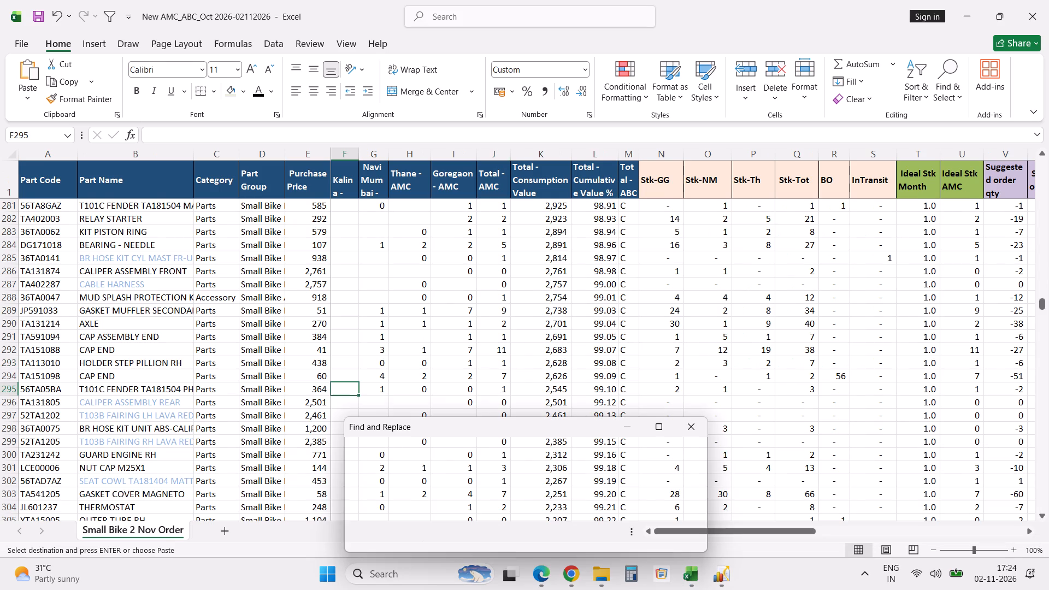
key(ctrl+v)
key(Return)
key(Escape)
key(Tab)
key(Tab)
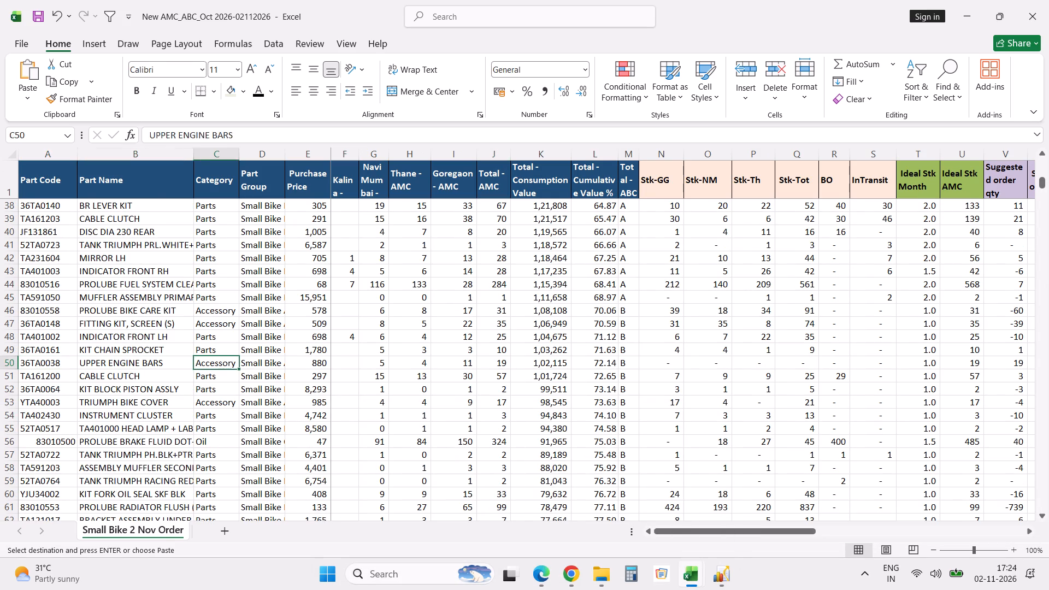
key(Tab)
key(Tab)
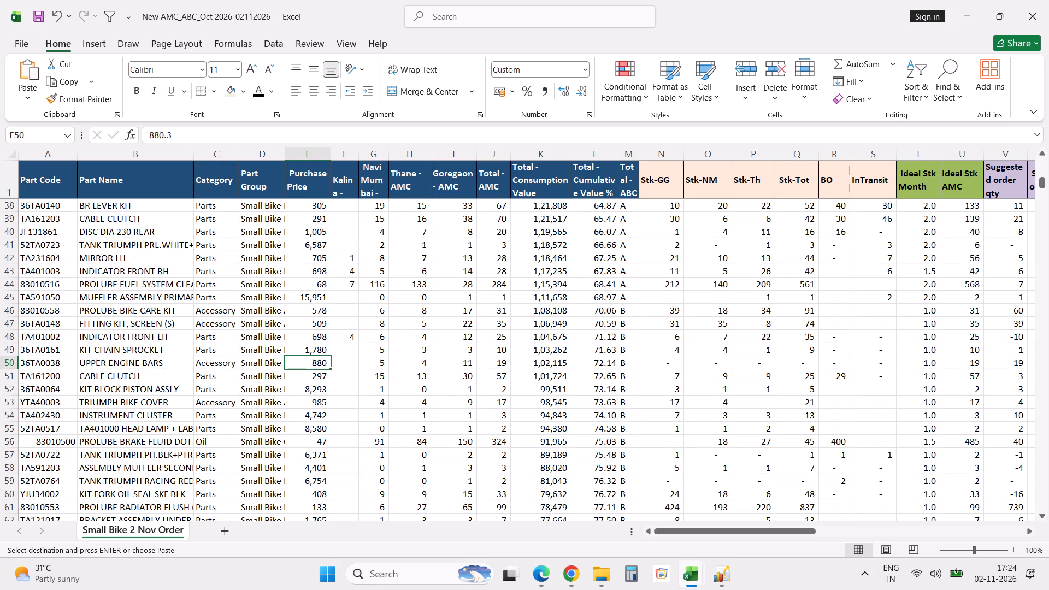
key(Tab)
key(Tab)
key(Tab)
key(Tab)
key(Tab)
key(Tab)
key(Tab)
key(Tab)
key(Tab)
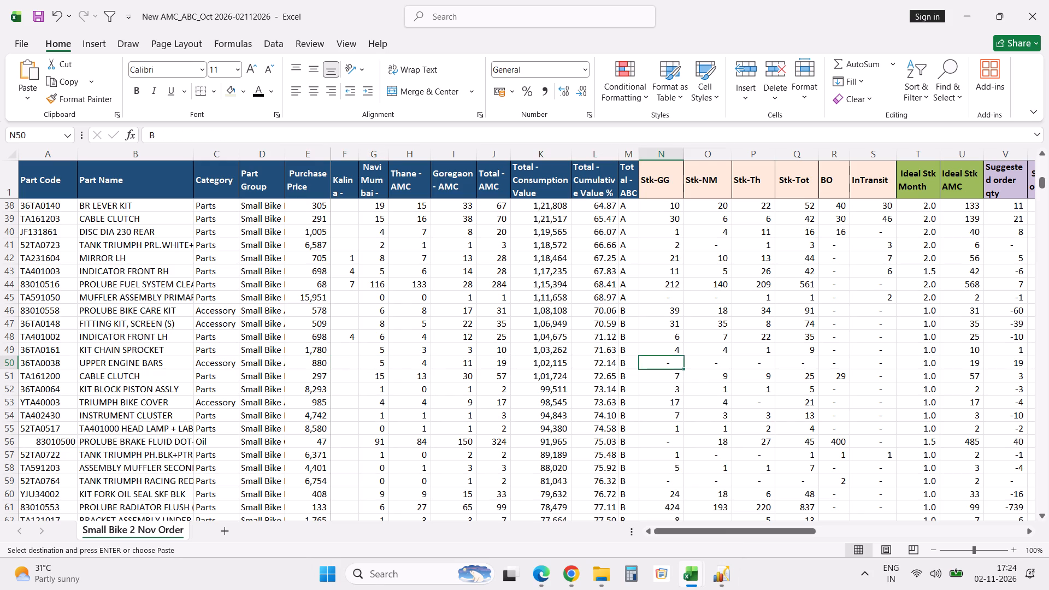
key(Tab)
key(Tab)
key(Tab)
key(Tab)
key(Tab)
key(Tab)
key(Tab)
key(Tab)
key(Tab)
key(Tab)
key(Tab)
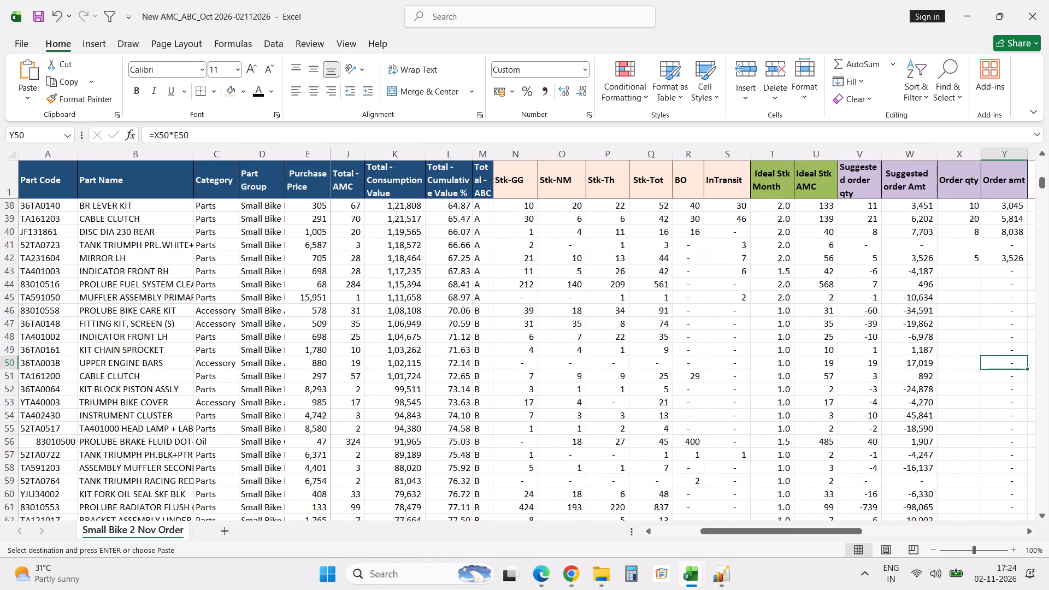
key(Tab)
key(Tab)
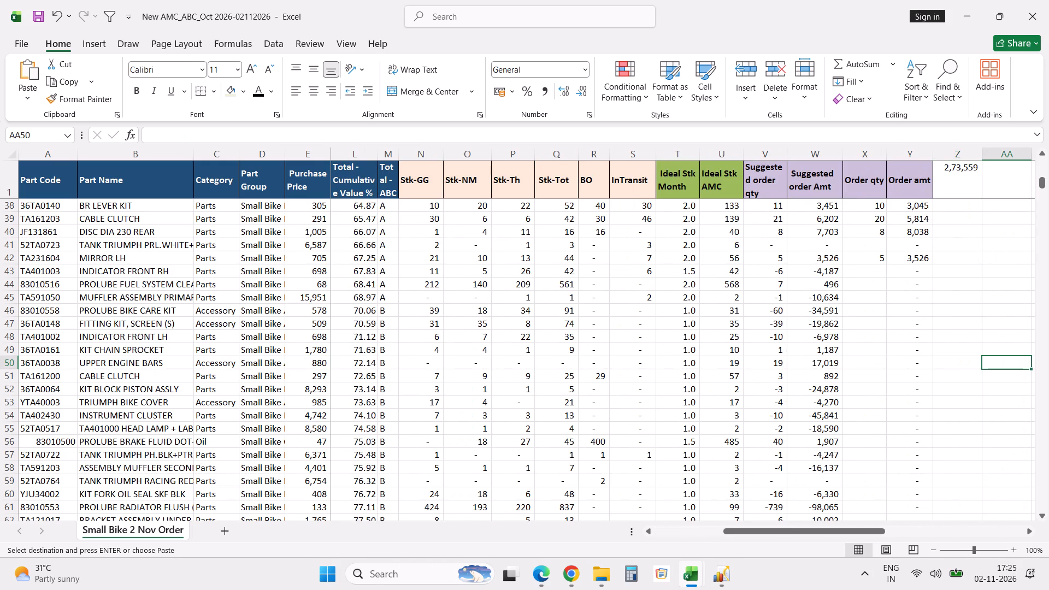
key(alt+Tab)
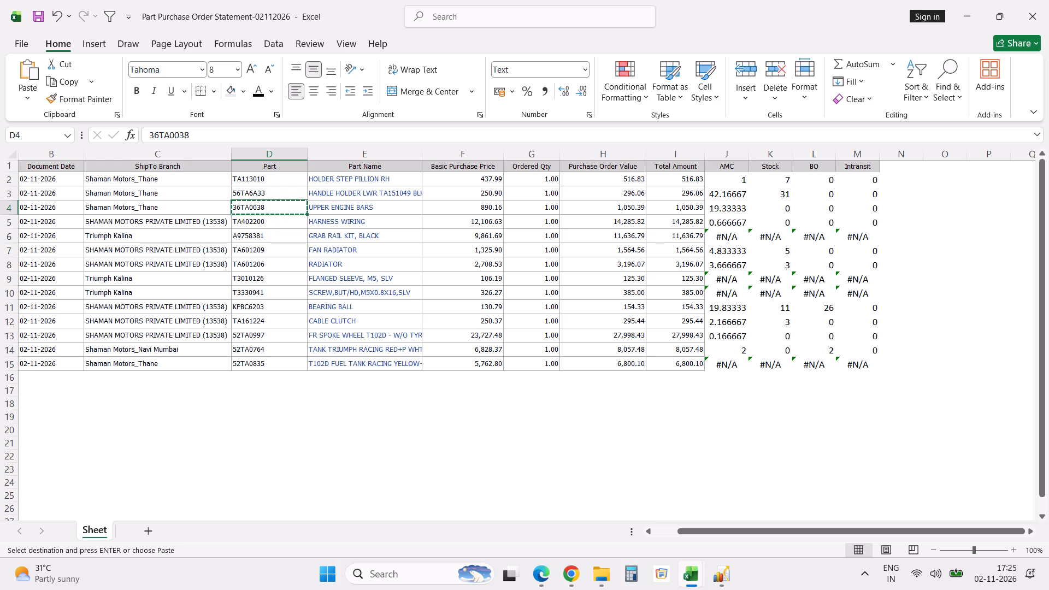
Open Notepad and paste part number 36TA0038 below the existing notes, separated by a blank line.
click(385, 574)
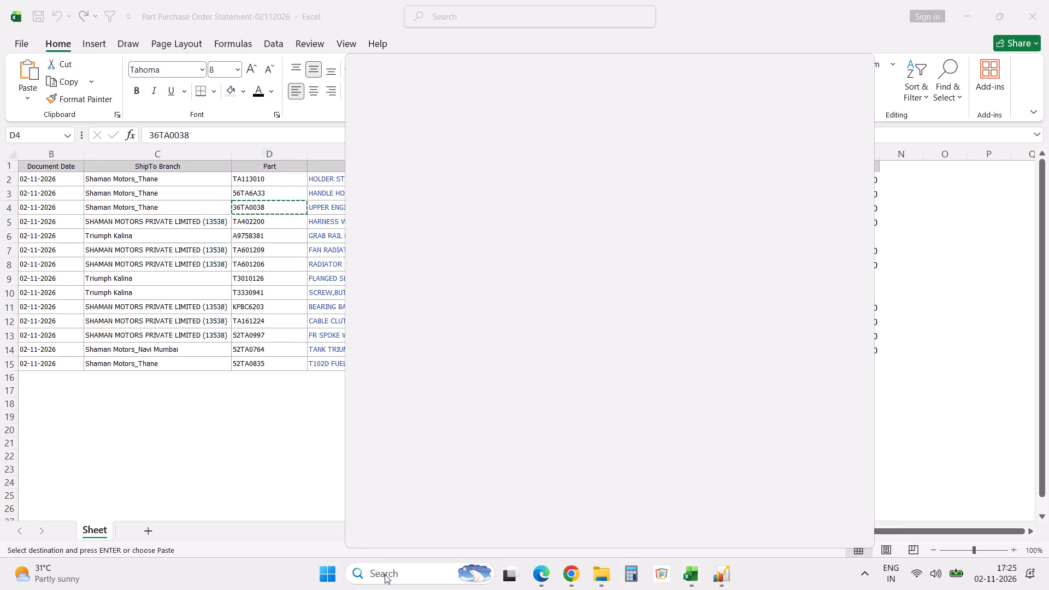
text(note)
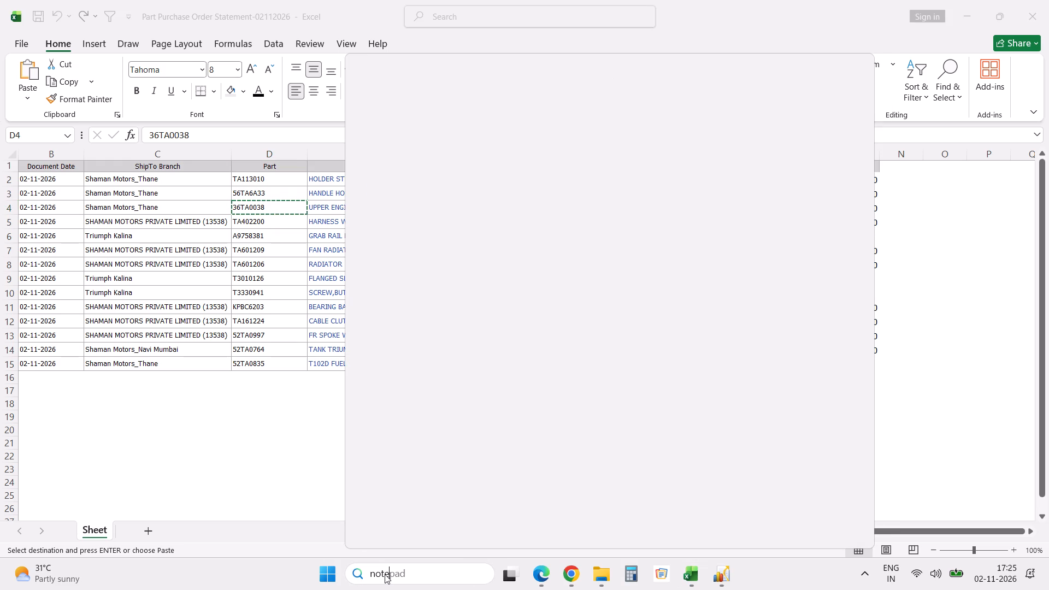
click(447, 165)
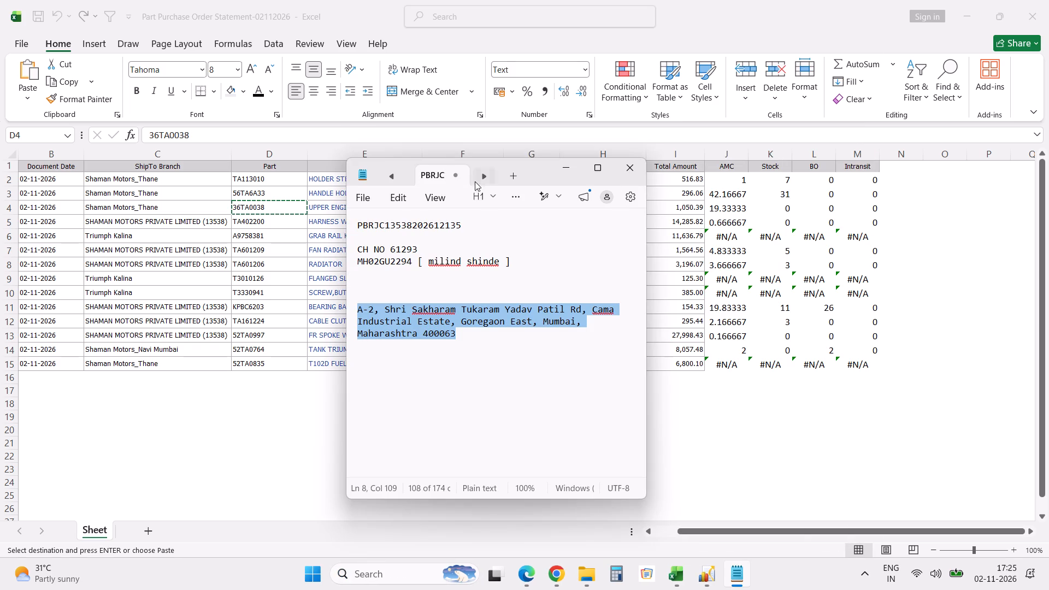
click(465, 336)
key(Return)
key(Return)
key(ctrl+v)
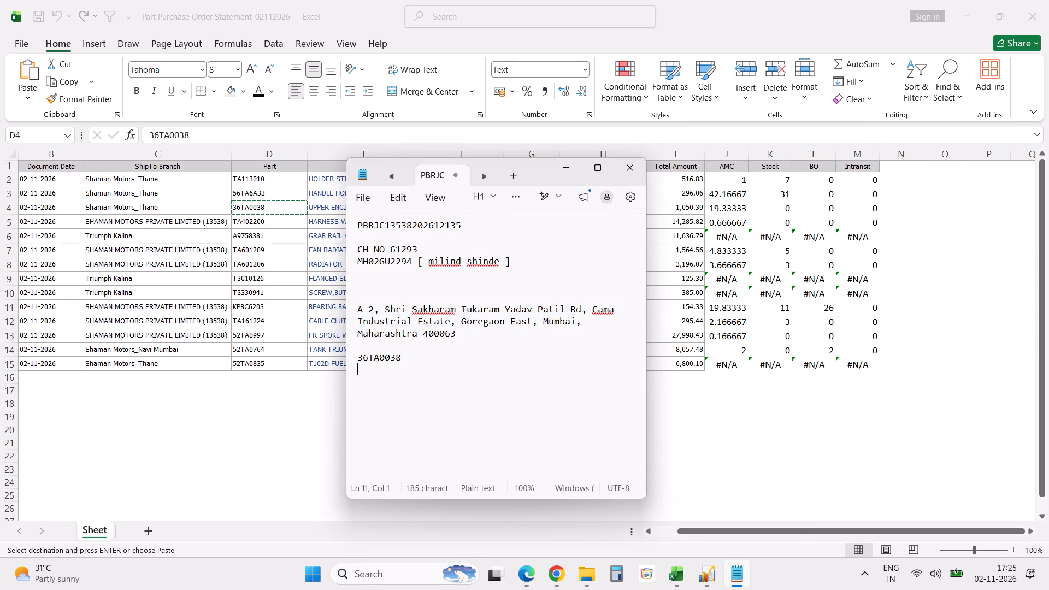
key(alt+Tab)
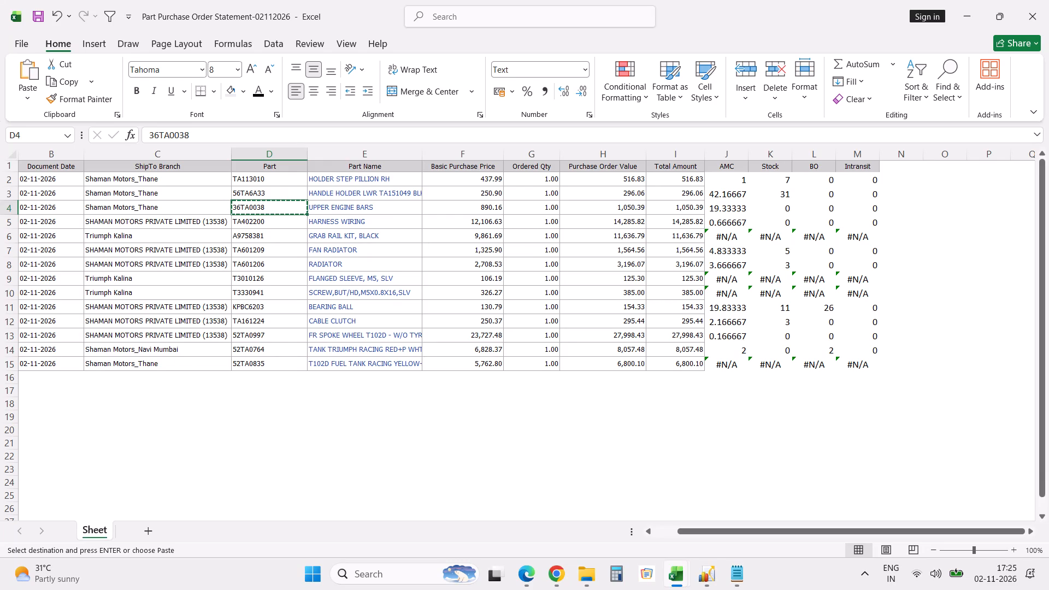
In the purchase order statement, convert the lookup formulas in J2:M15 to plain values.
click(737, 180)
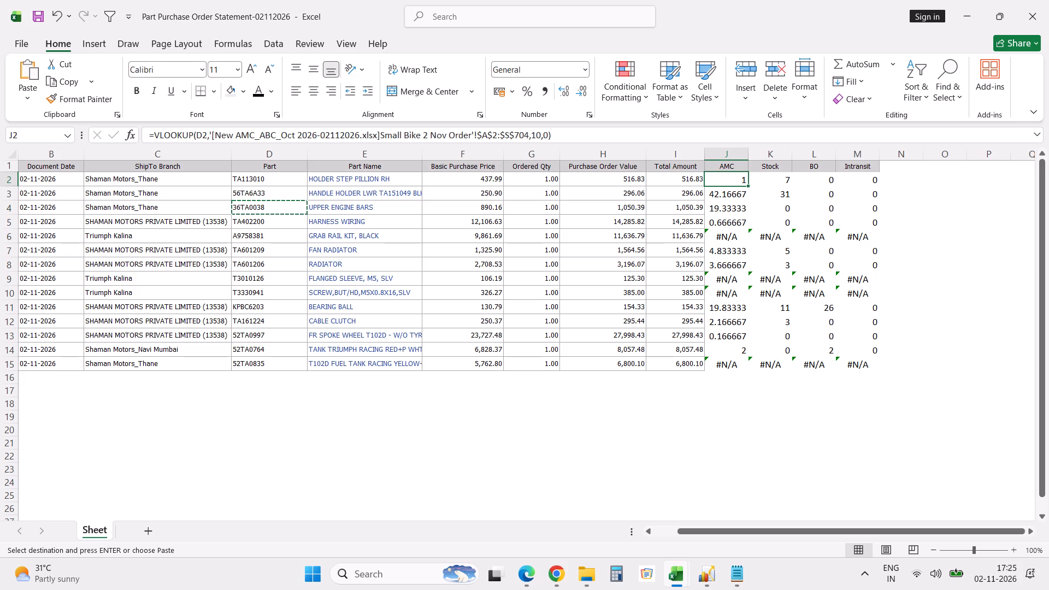
shift+click(868, 364)
key(ctrl+c)
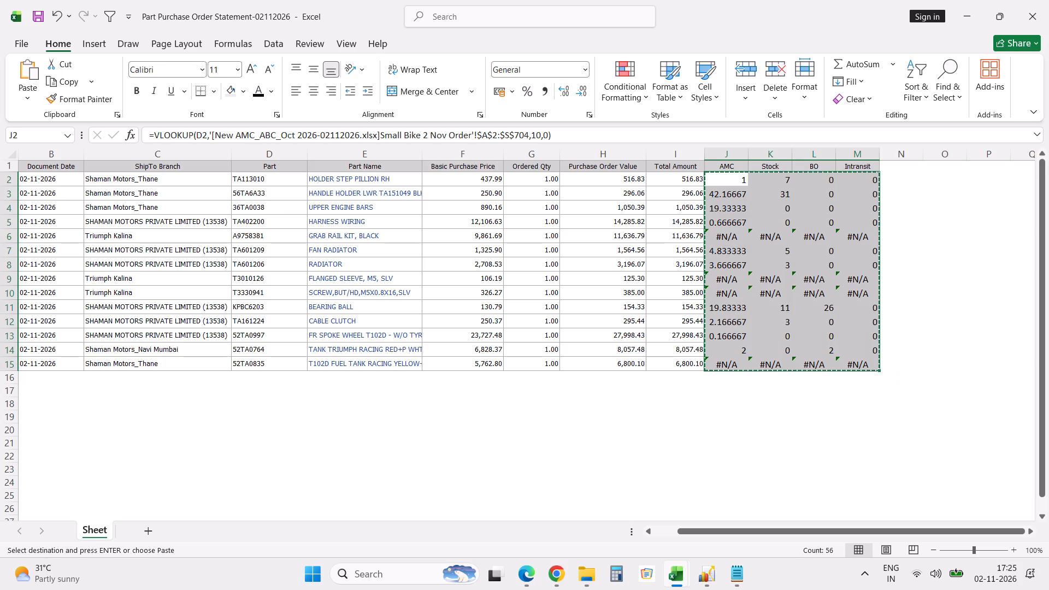
right_click(728, 183)
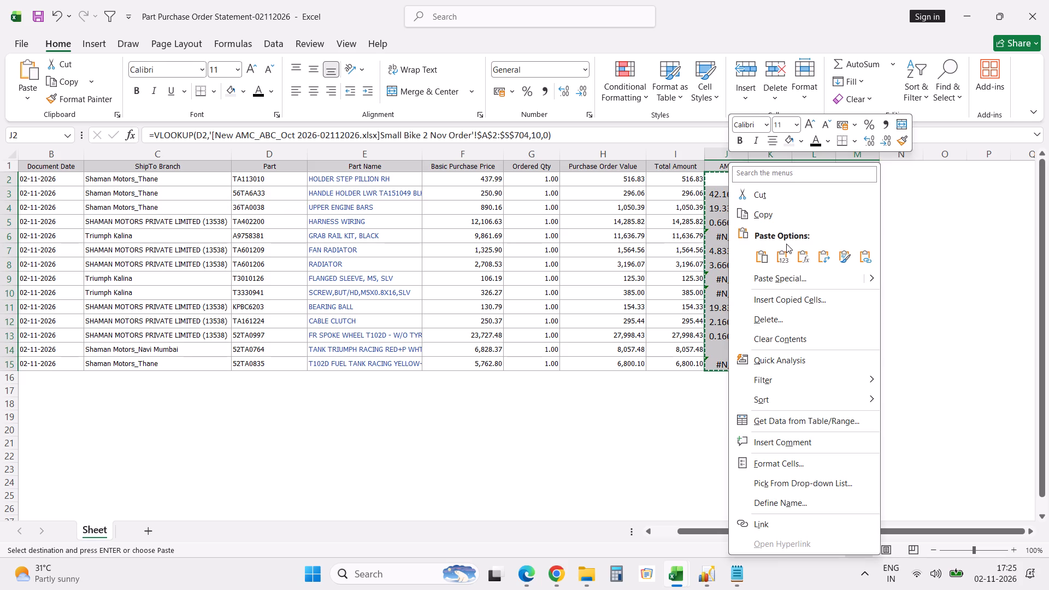
click(783, 256)
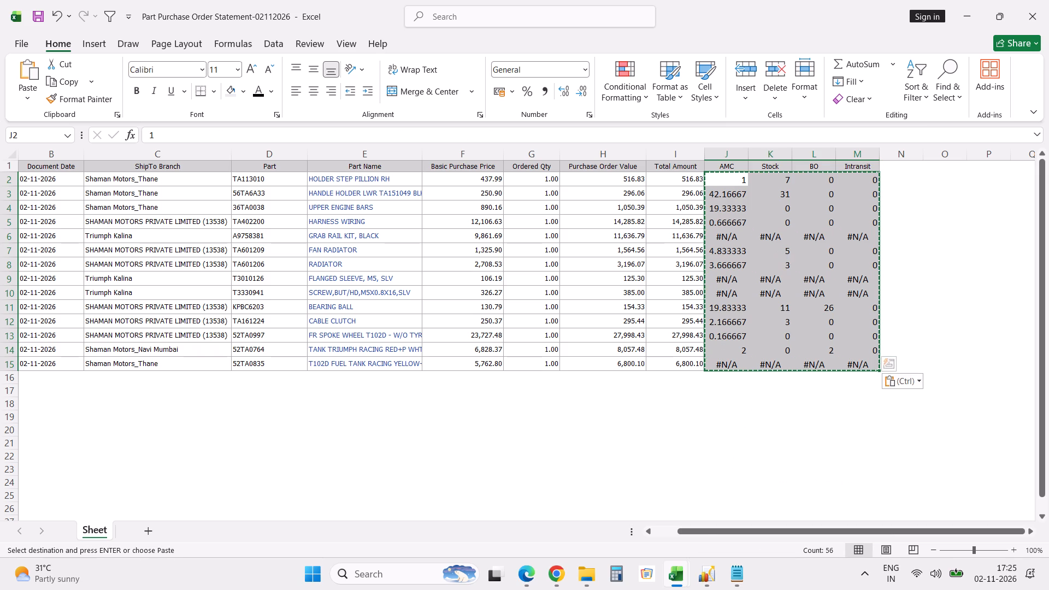
Replace all #n/a entries with 0 in the AMC, Stock, BO and Intransit values, J2:M15.
key(ctrl+h)
key(shift+Tab)
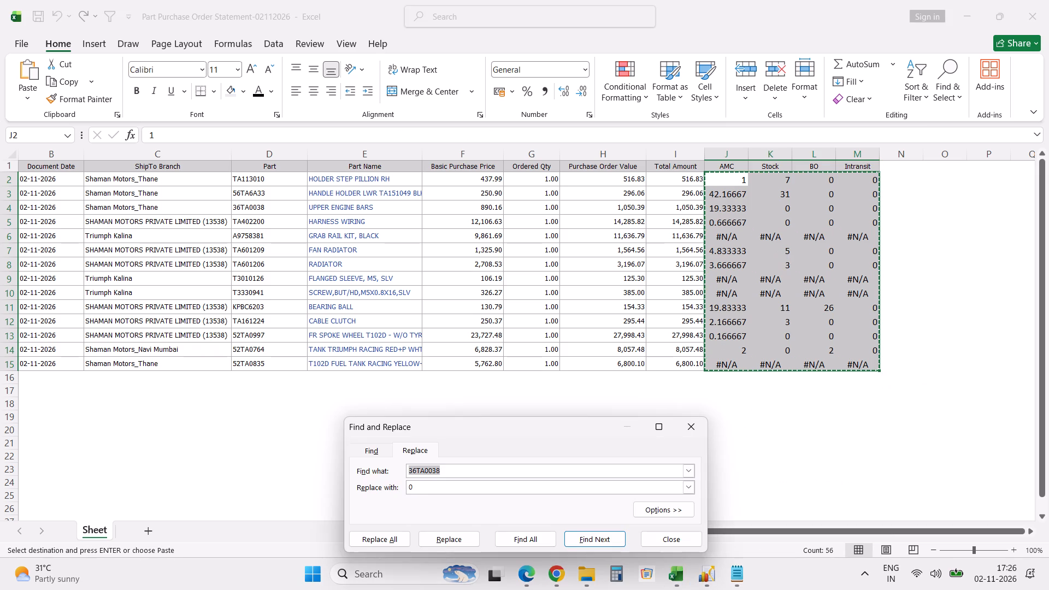
key(shift+numbersign)
text(n/a)
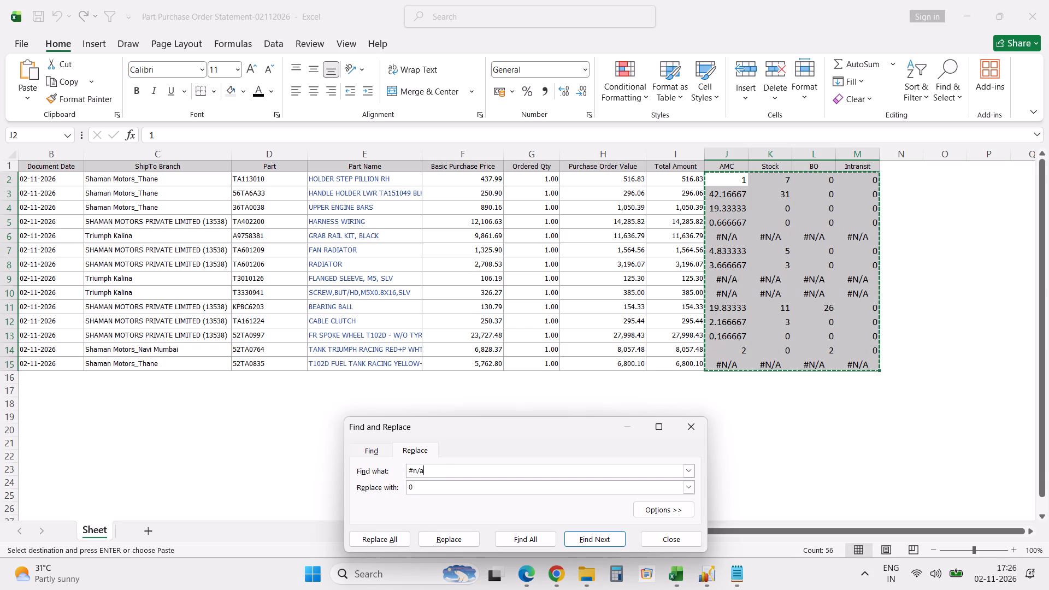
click(398, 538)
key(Escape)
key(Escape)
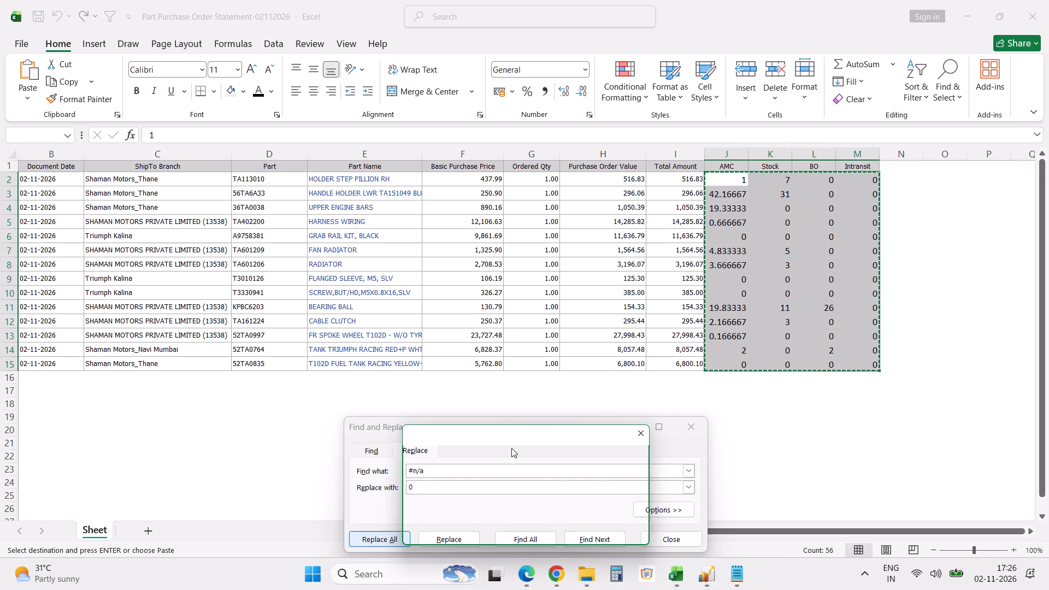
click(608, 513)
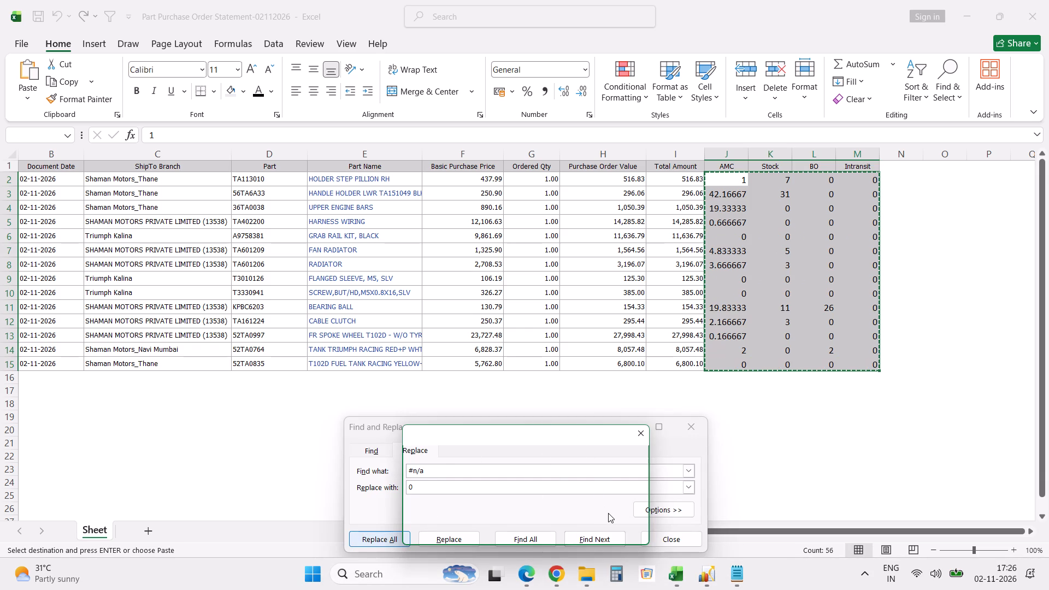
click(610, 521)
key(Escape)
key(Escape)
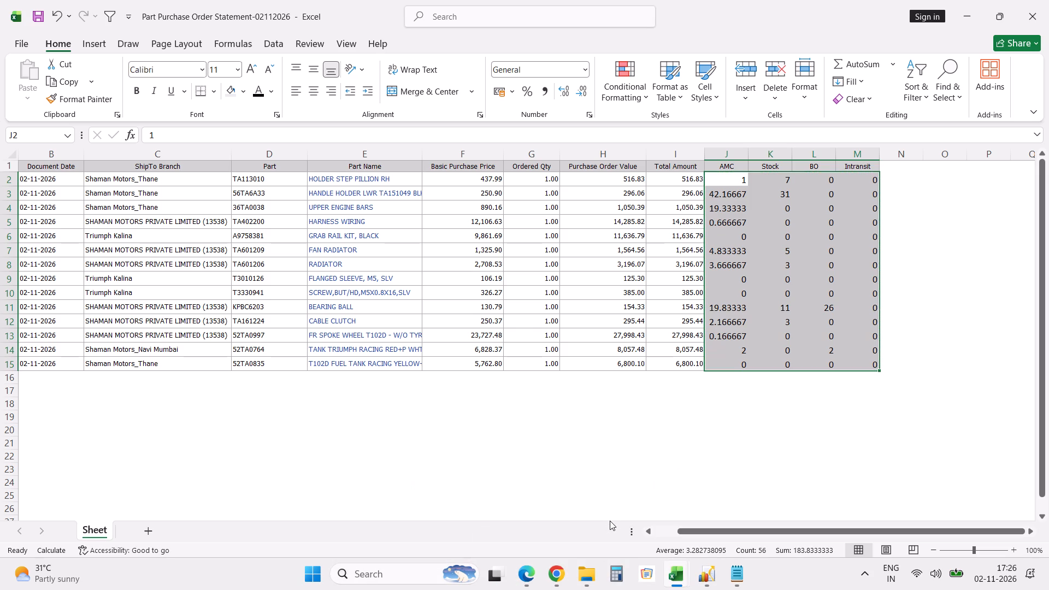
Format the AMC, Stock, BO and Intransit values in comma style with no decimal places.
click(543, 89)
triple_click(581, 92)
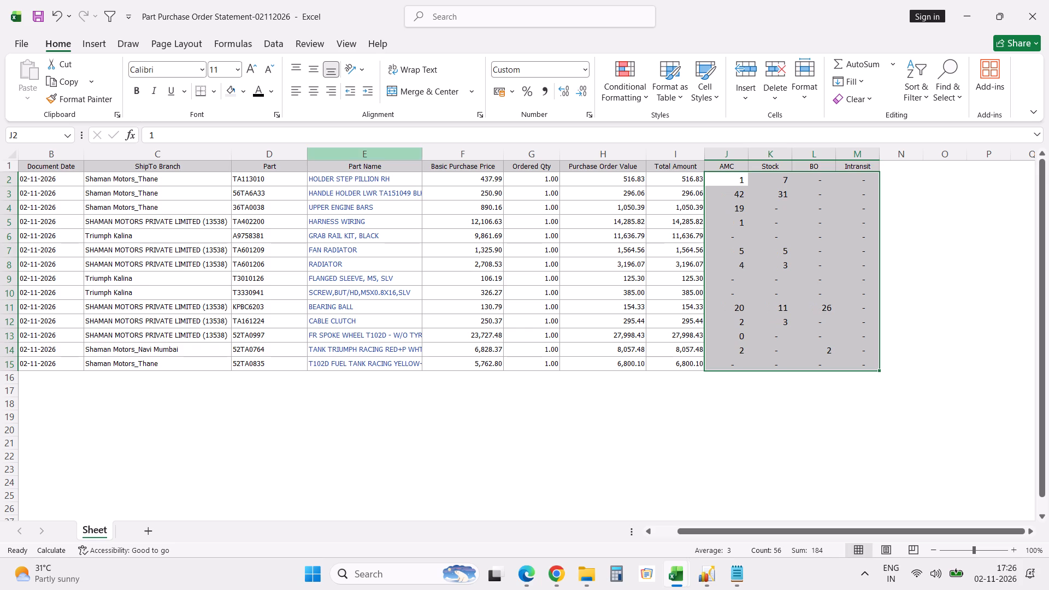
Search the Combined Stock sheet of Thane Inventory_Count_All-2 for part 56TA6A33 and examine its stock and physical count.
click(280, 193)
key(ctrl+c)
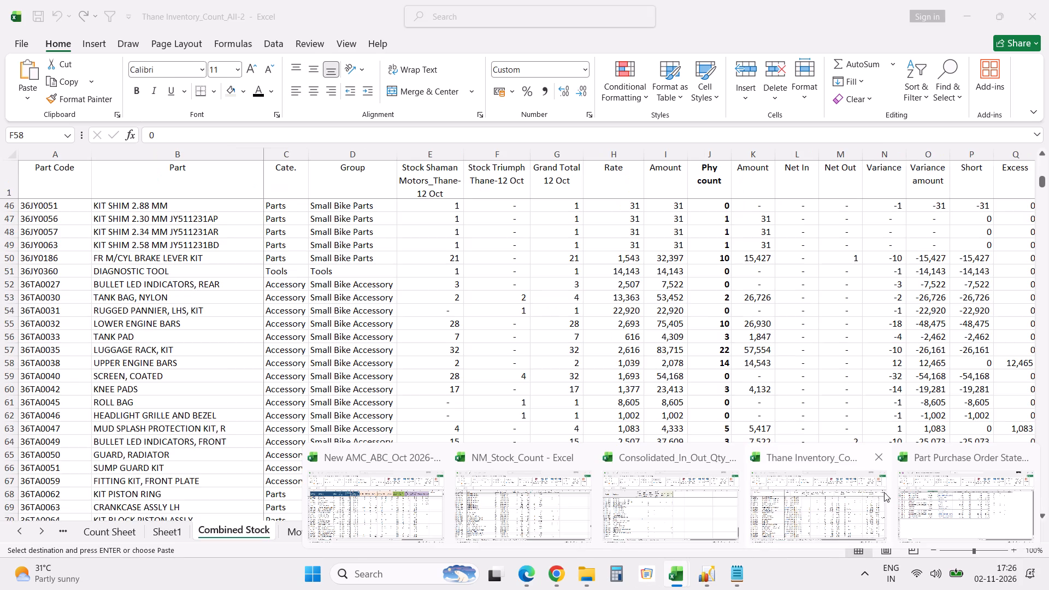
click(790, 515)
click(680, 375)
key(ctrl+f)
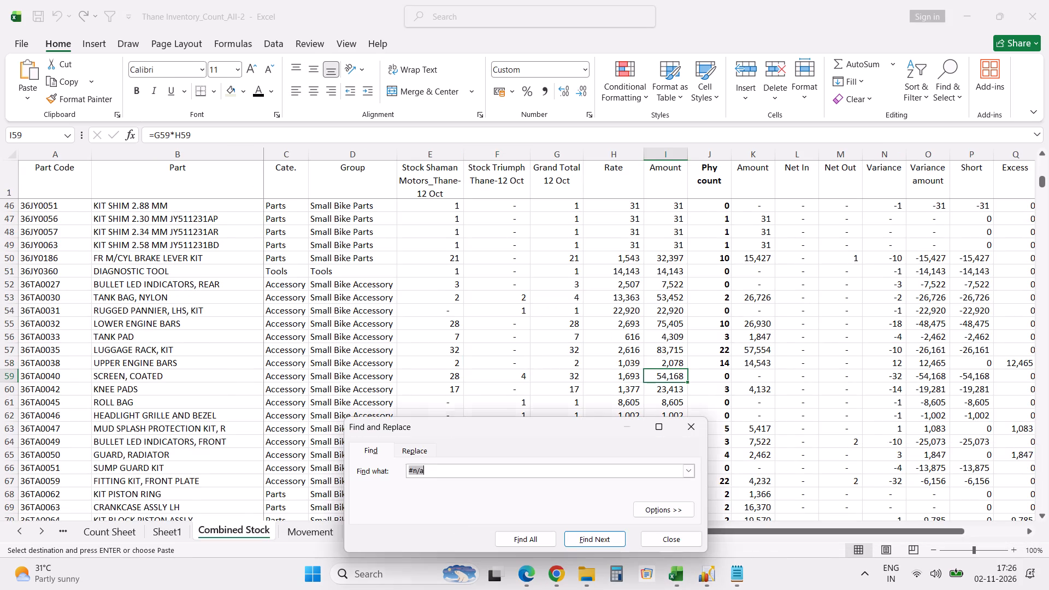
key(ctrl+v)
key(Return)
key(Escape)
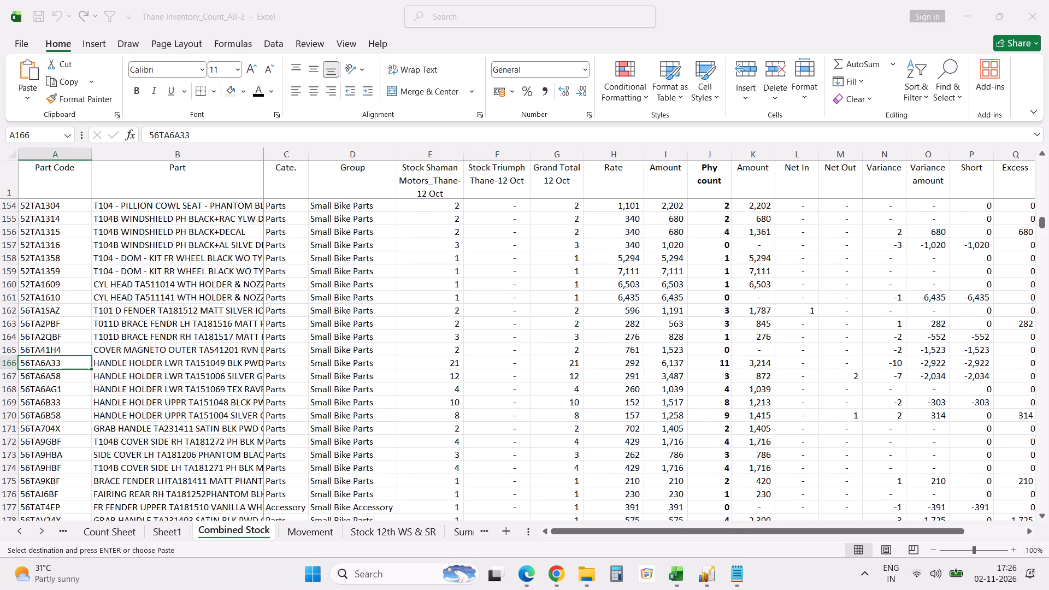
key(Tab)
key(Tab)
key(Tab)
key(Tab)
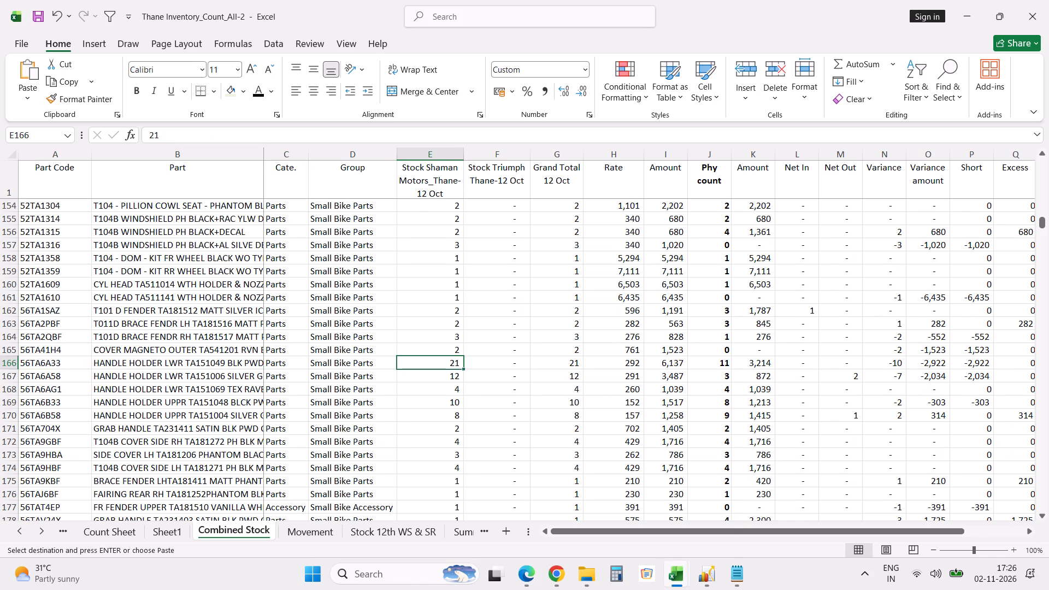
key(Tab)
key(Tab)
key(Tab)
key(Tab)
key(Tab)
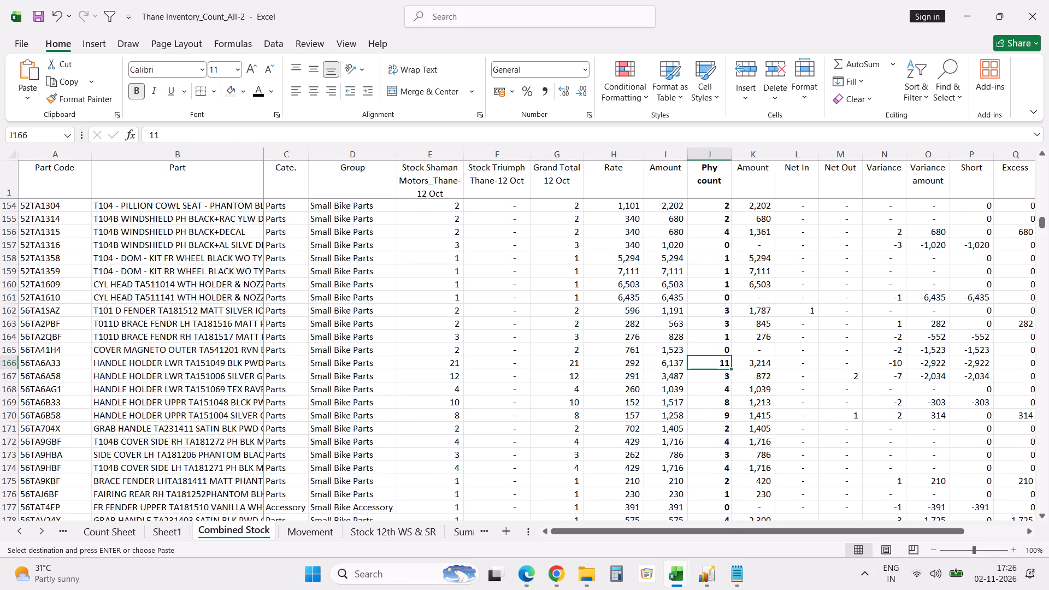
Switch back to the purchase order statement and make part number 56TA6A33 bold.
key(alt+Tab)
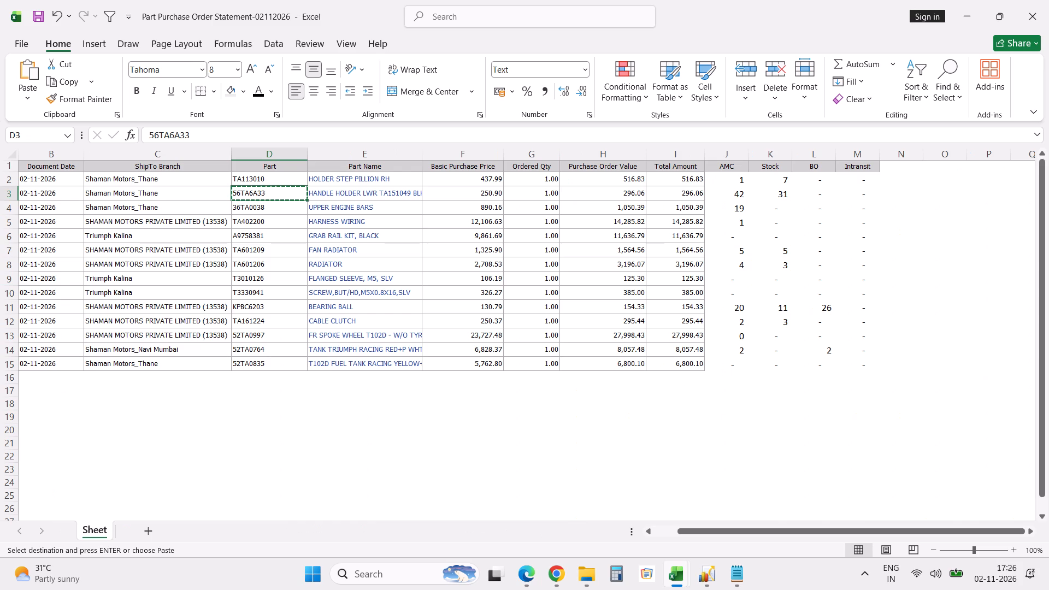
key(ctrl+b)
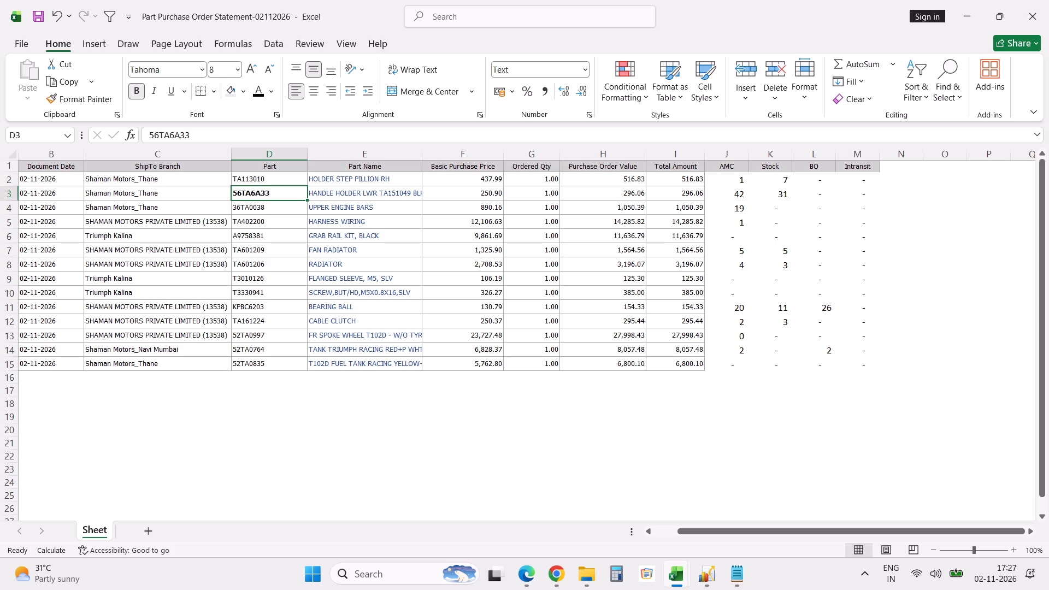
Delete the AMC column from the purchase order statement.
click(726, 151)
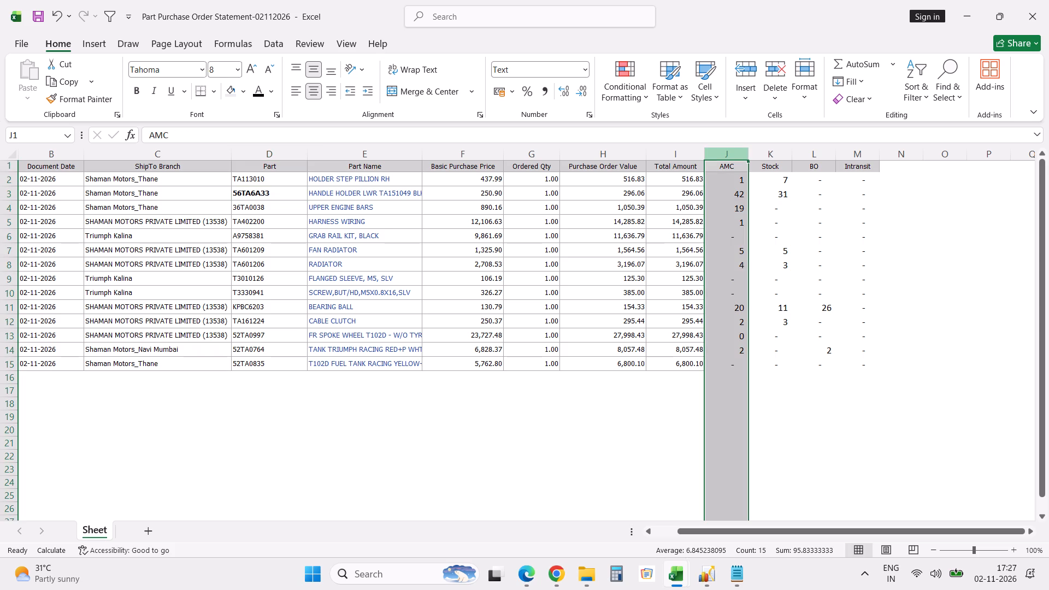
key(ctrl+minus)
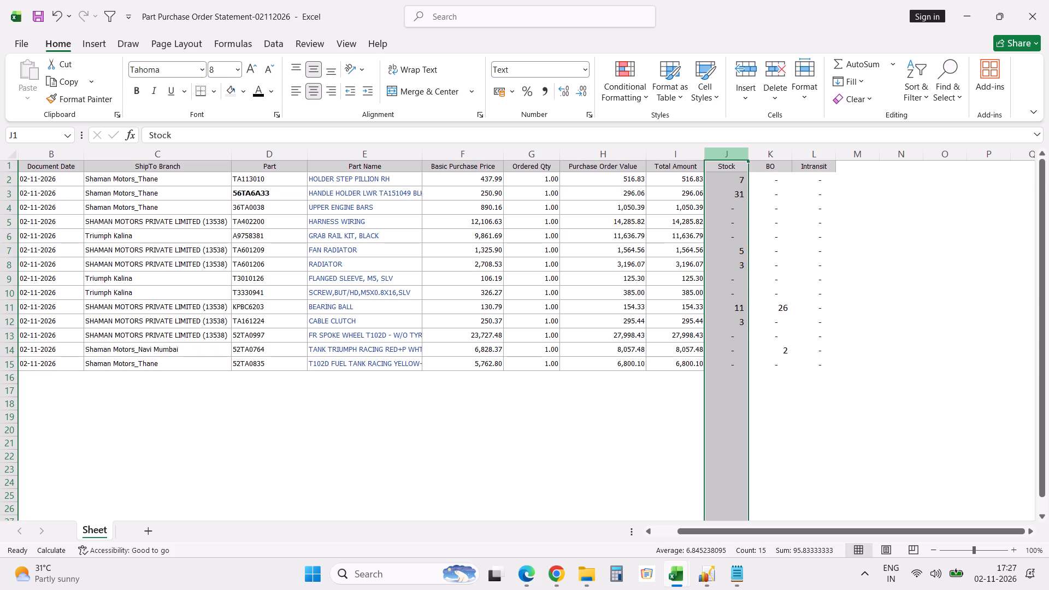
Search the Combined Stock sheet of Thane Inventory_Count_All-2 for part KPBC6203 and examine its stock.
click(288, 305)
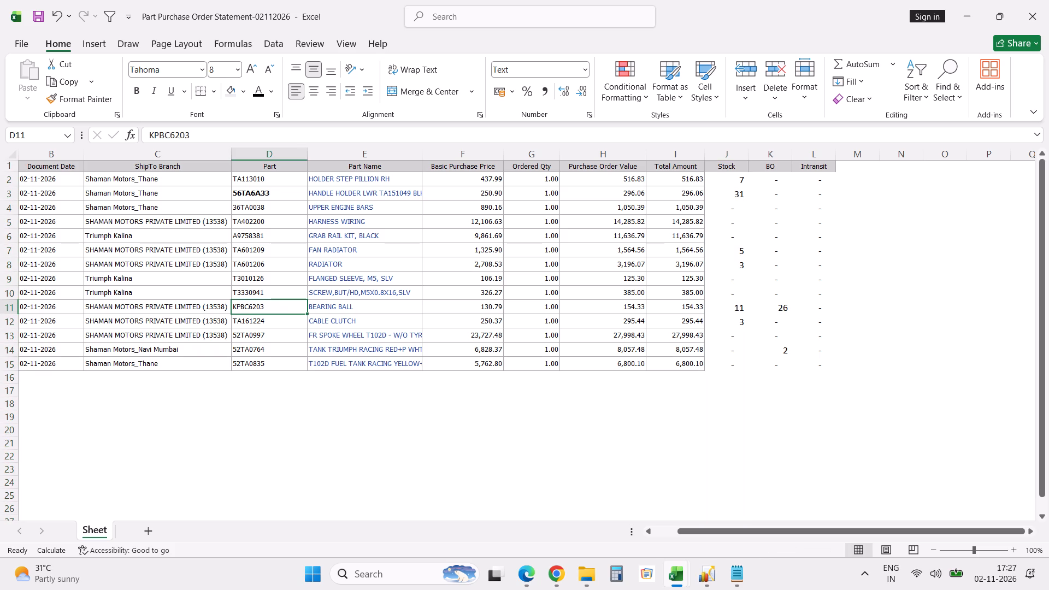
key(ctrl+c)
key(alt+Tab)
key(ctrl+f)
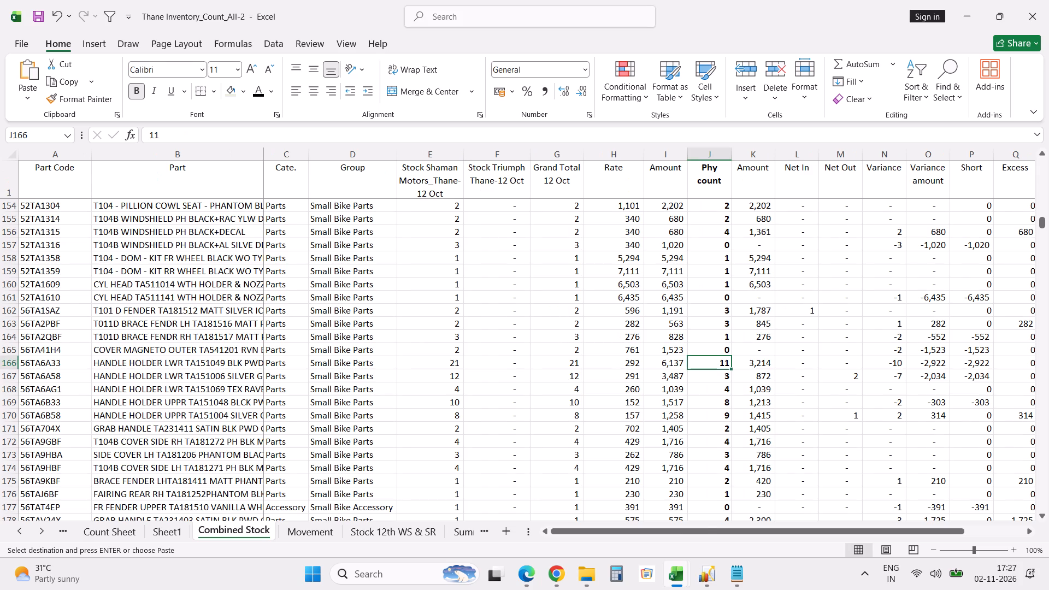
key(ctrl+v)
key(Return)
key(Escape)
key(Tab)
key(Tab)
key(Tab)
key(Tab)
key(Tab)
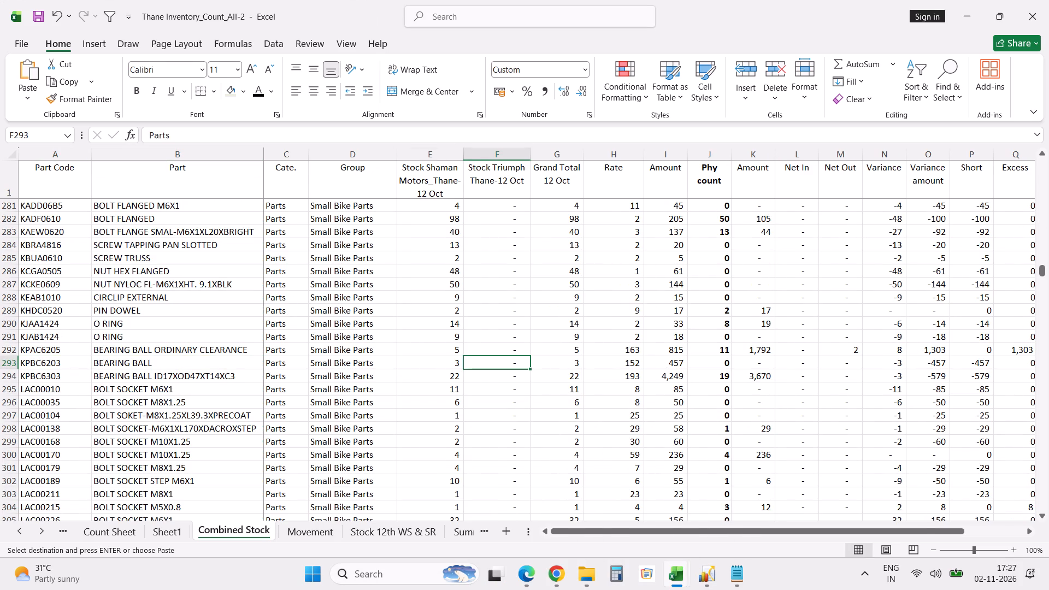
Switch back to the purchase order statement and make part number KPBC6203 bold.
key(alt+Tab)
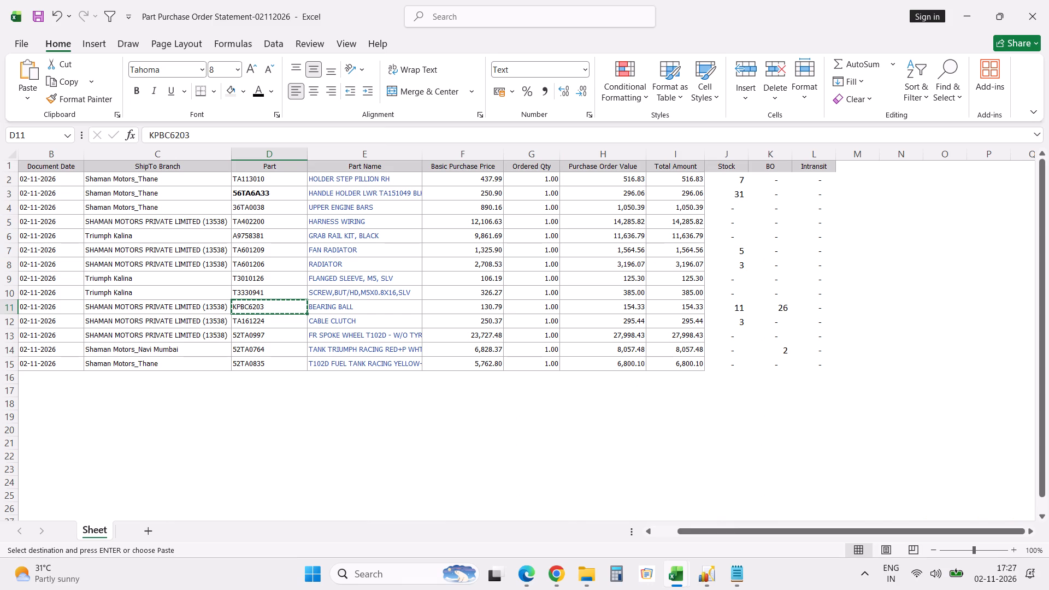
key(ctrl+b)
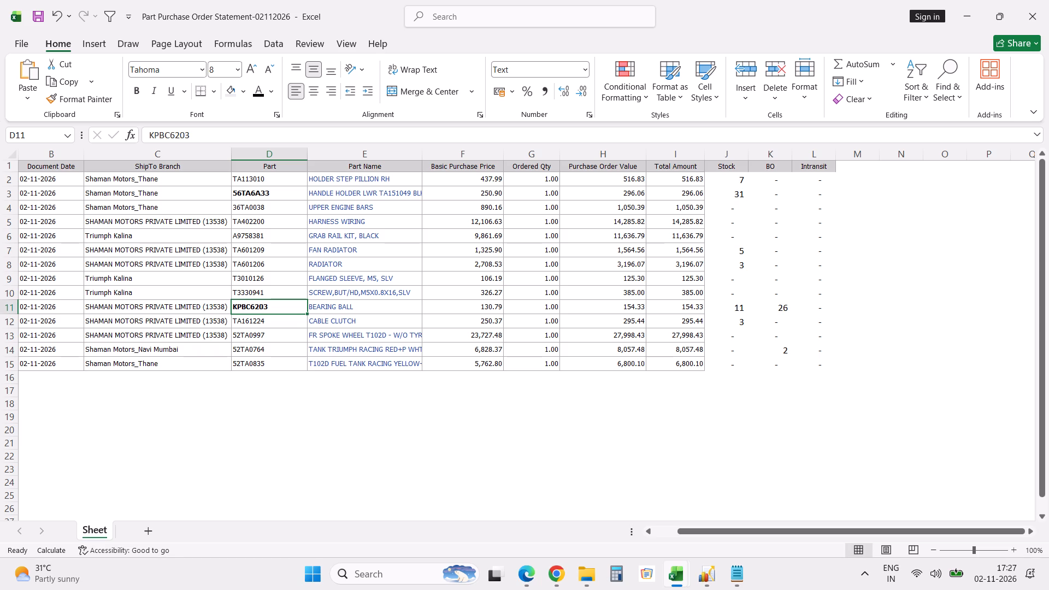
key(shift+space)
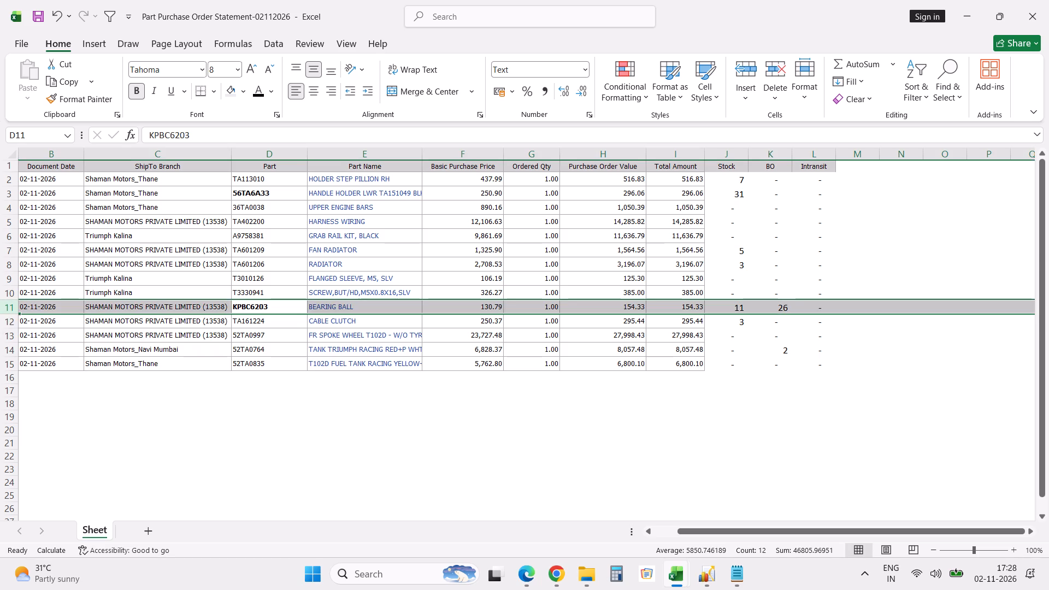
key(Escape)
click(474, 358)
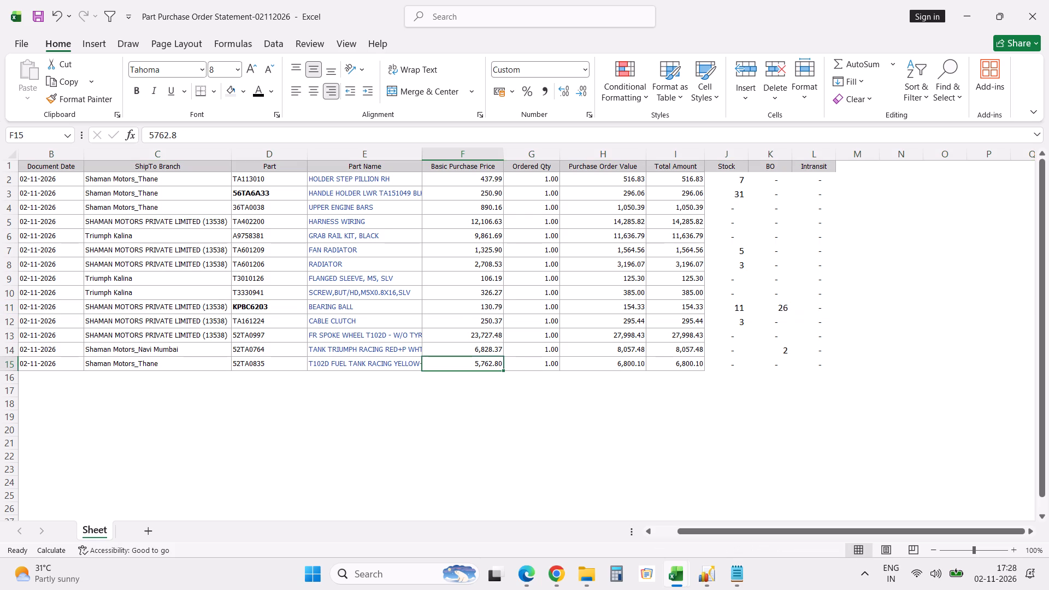
Delete the BO and Intransit columns from the purchase order statement.
click(768, 147)
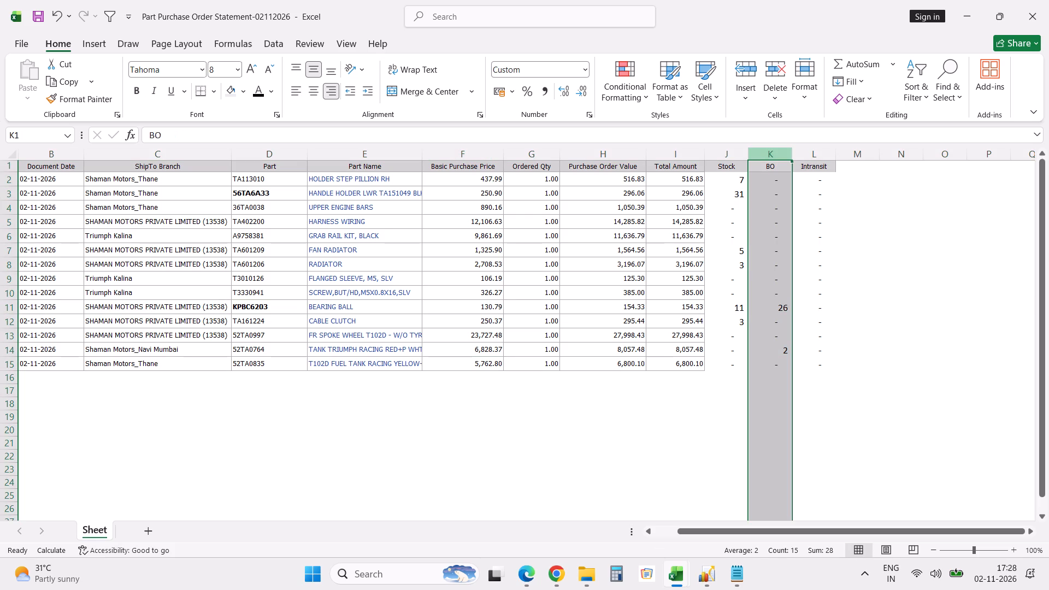
key(shift+Right)
key(ctrl+minus)
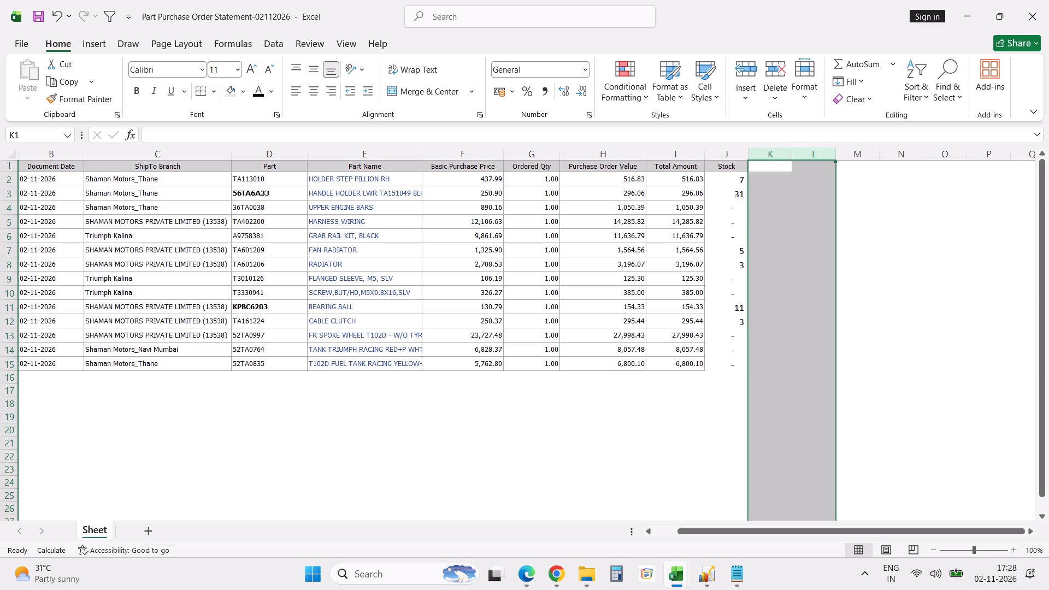
Sort the purchase order statement by ShipTo Branch cell values from A to Z.
click(287, 163)
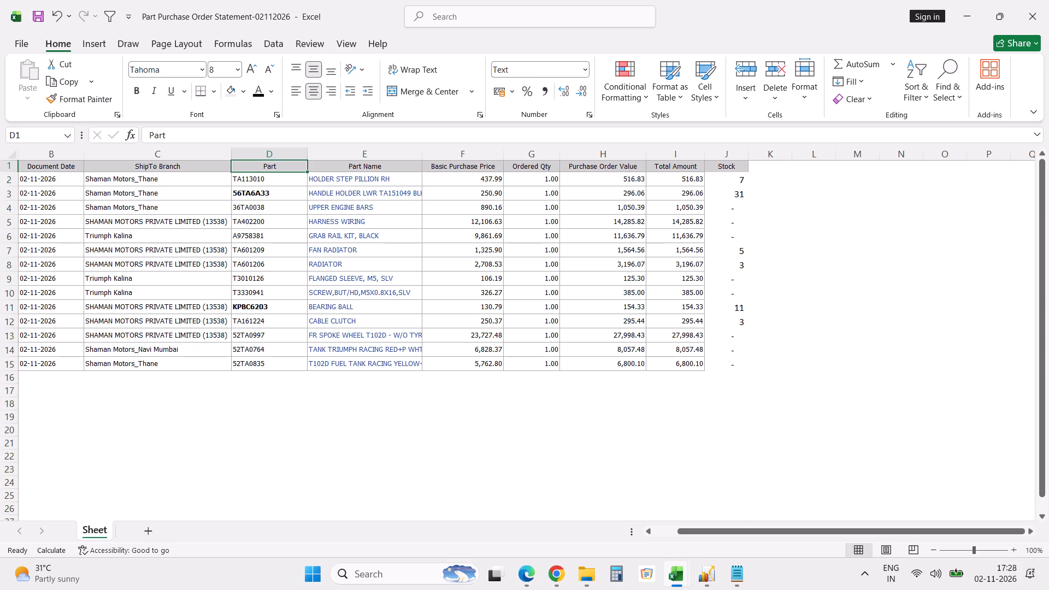
click(201, 167)
key(alt+d)
key(s)
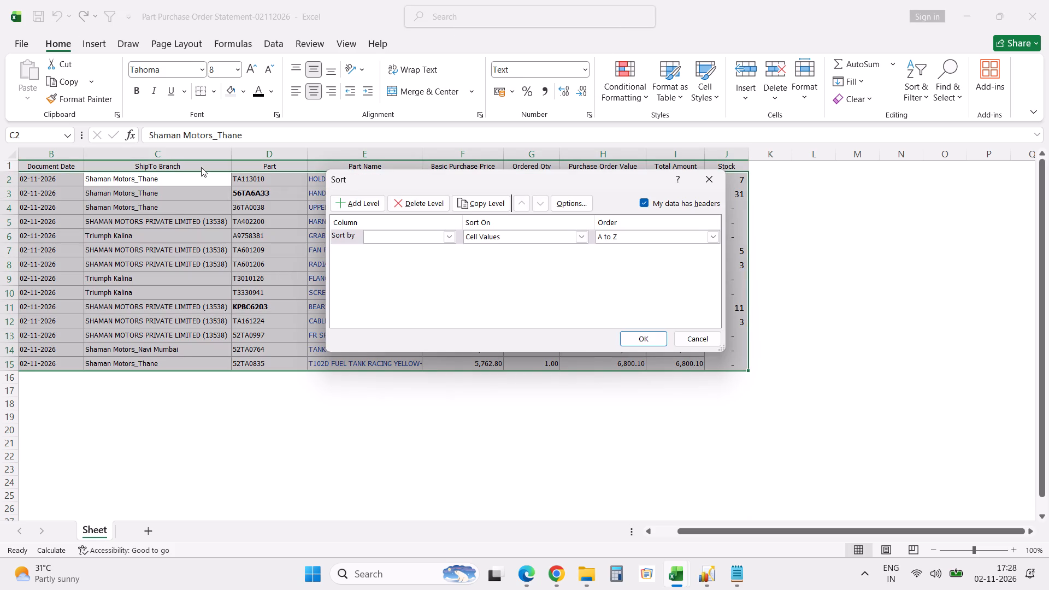
click(450, 240)
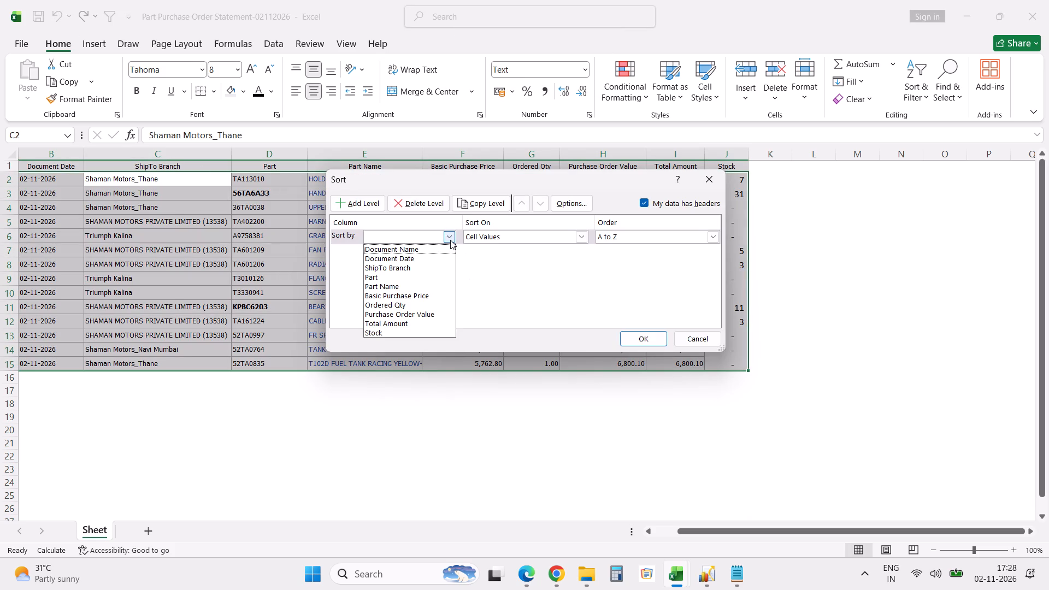
click(429, 269)
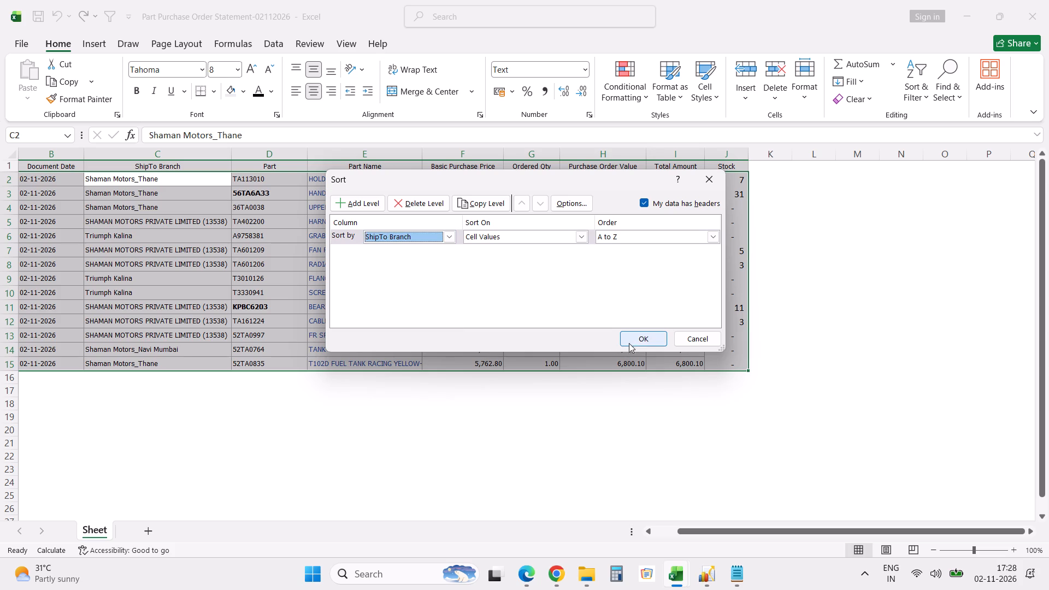
click(634, 343)
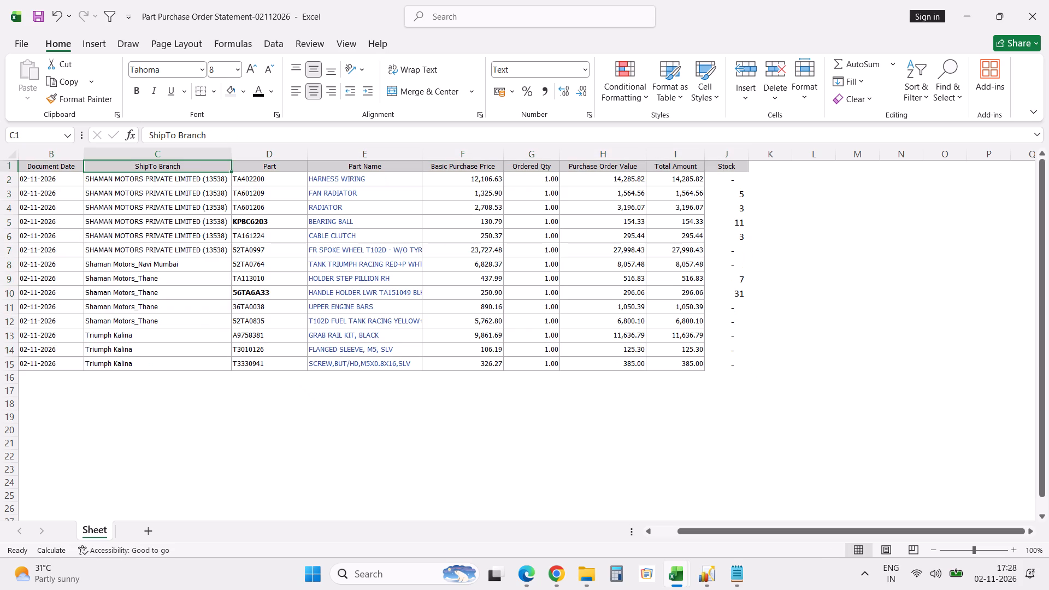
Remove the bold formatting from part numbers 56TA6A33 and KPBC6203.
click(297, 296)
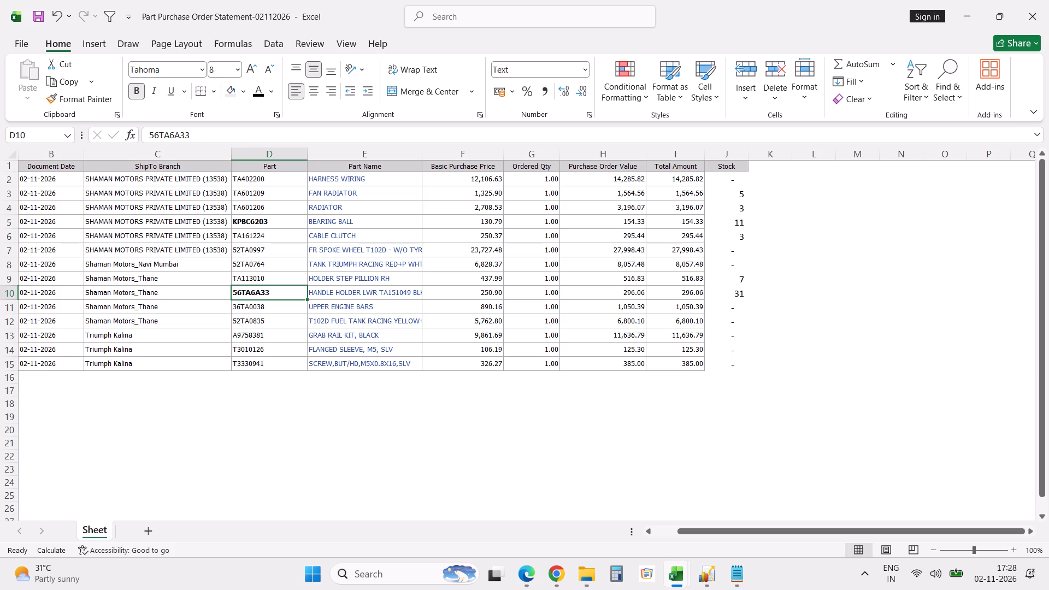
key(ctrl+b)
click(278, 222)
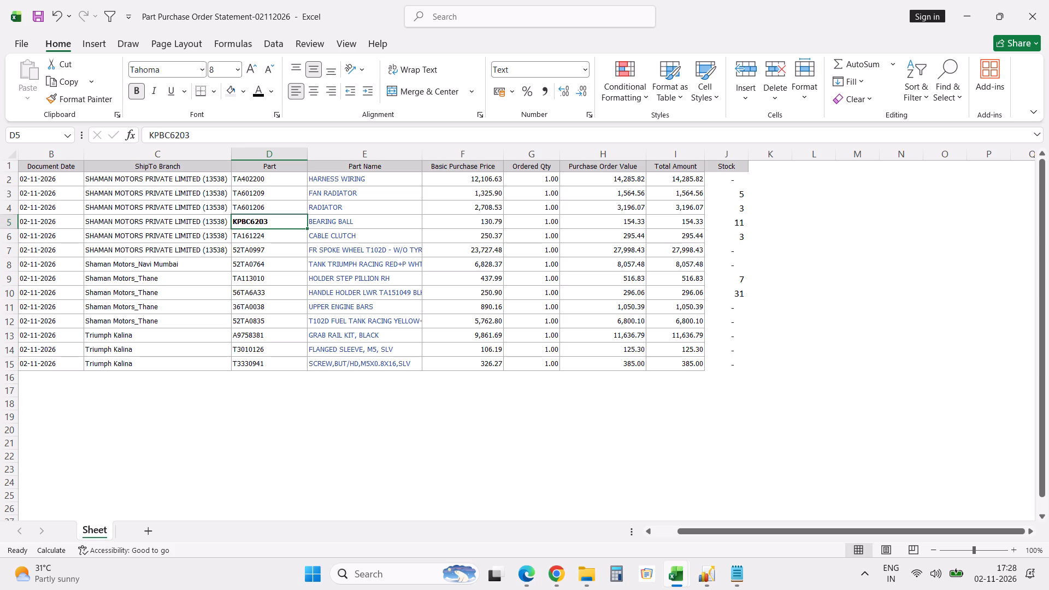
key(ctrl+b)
Look up part TA601206 in the New AMC_ABC sheet, review its AMC and stock figures, and return to the purchase order statement.
click(271, 209)
key(ctrl+c)
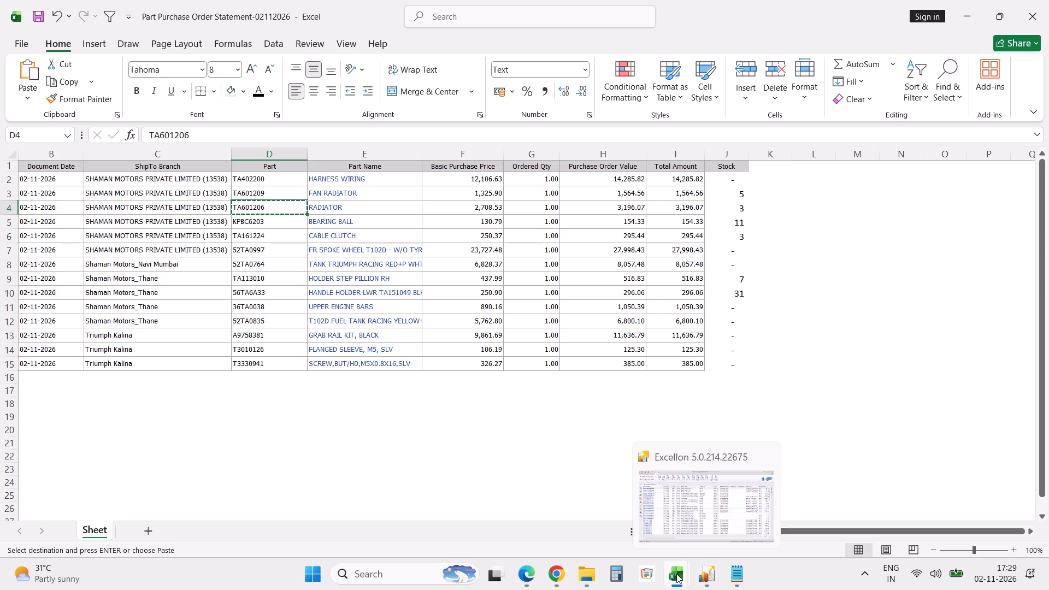
click(407, 521)
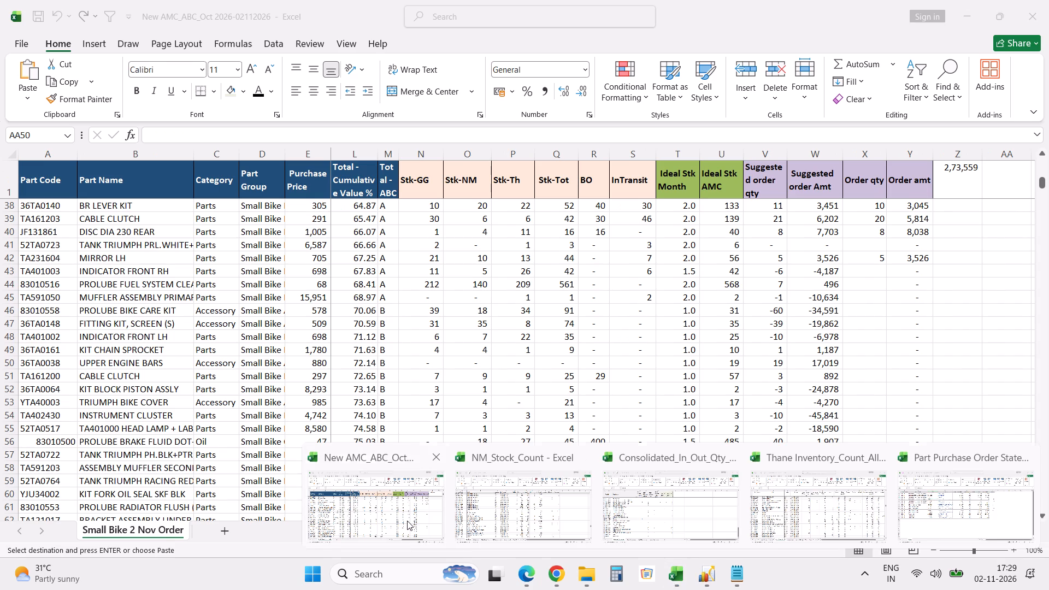
click(411, 476)
key(ctrl+f)
key(ctrl+v)
key(Return)
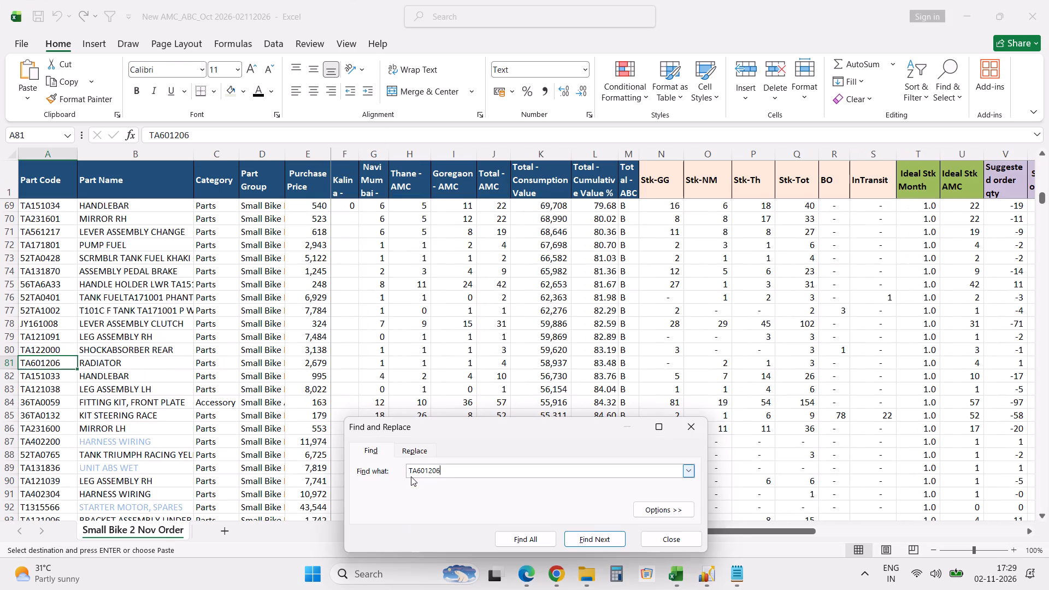
key(Escape)
key(Tab)
key(Tab)
key(Tab)
key(Tab)
key(Tab)
key(Tab)
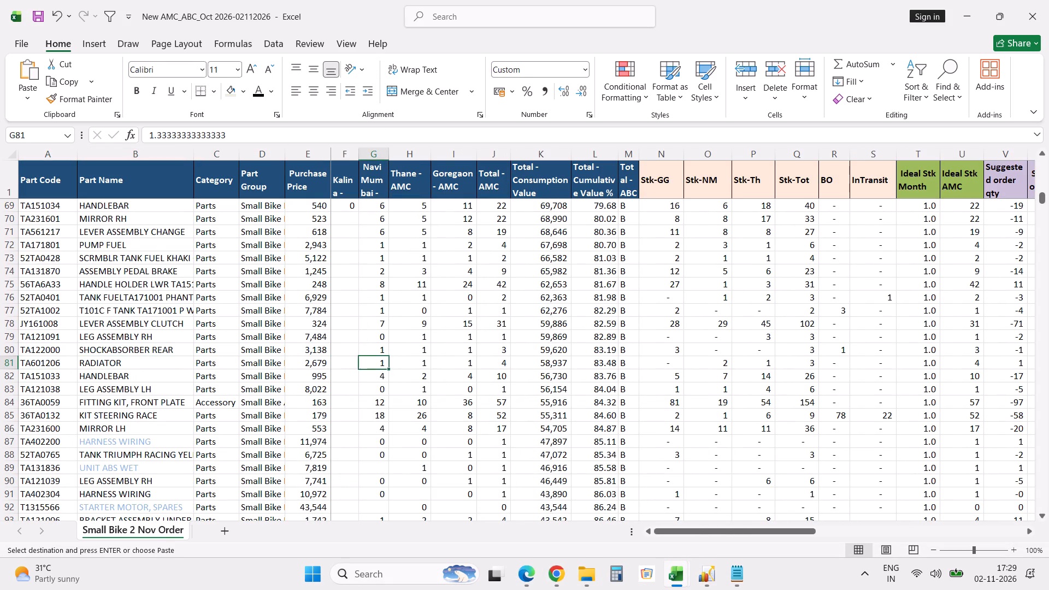
key(Tab)
key(Tab)
key(Tab)
key(Tab)
key(Tab)
key(Tab)
key(Tab)
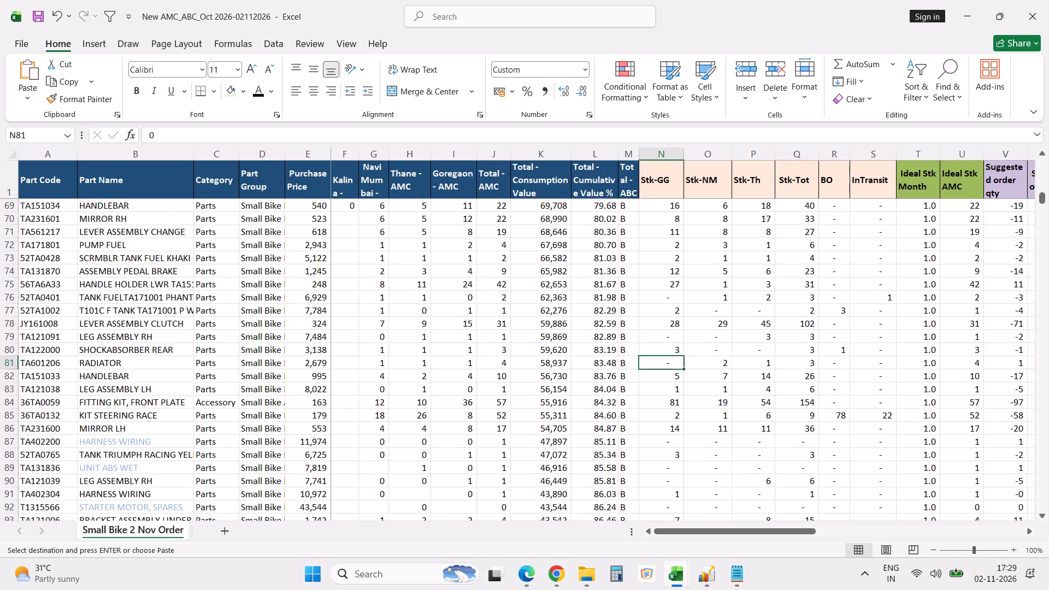
key(alt+Tab)
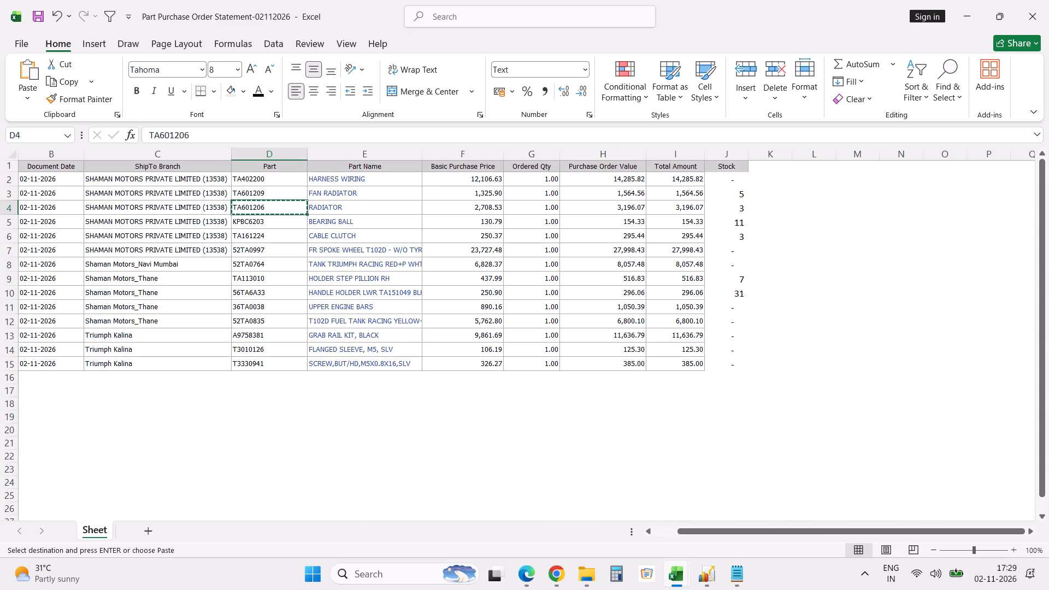
key(Escape)
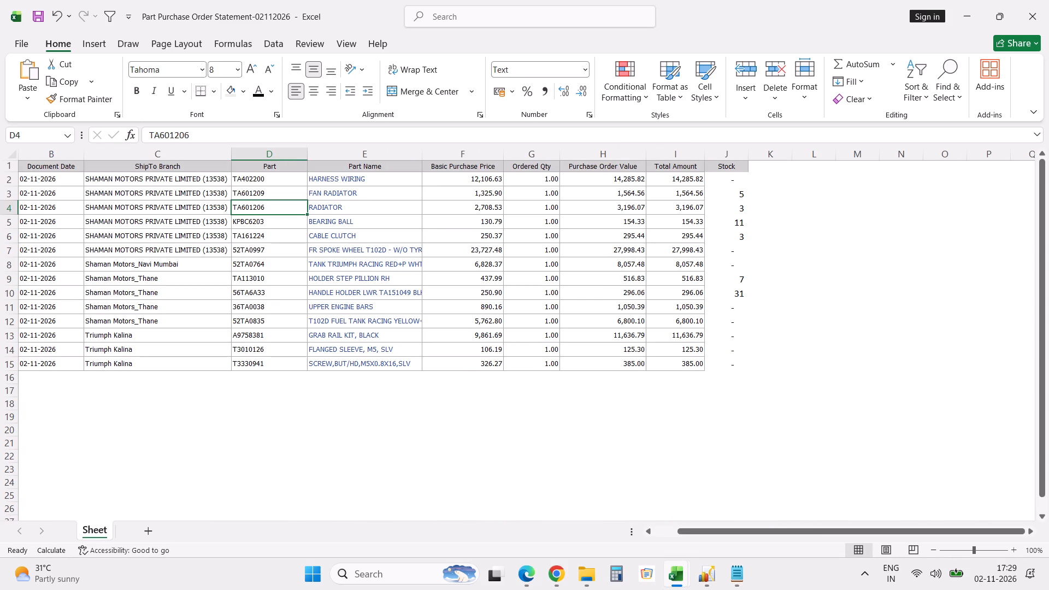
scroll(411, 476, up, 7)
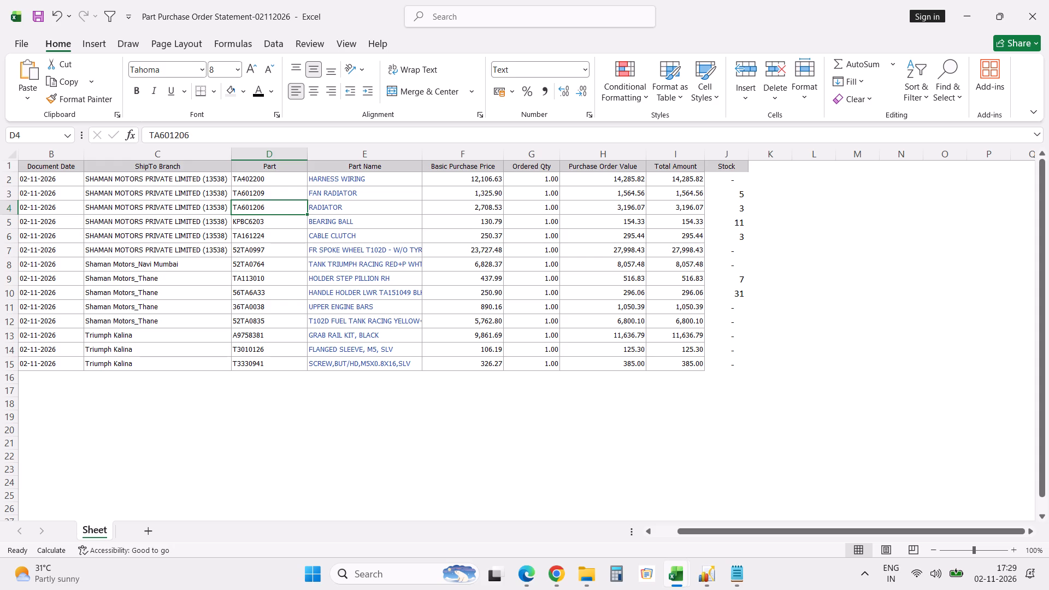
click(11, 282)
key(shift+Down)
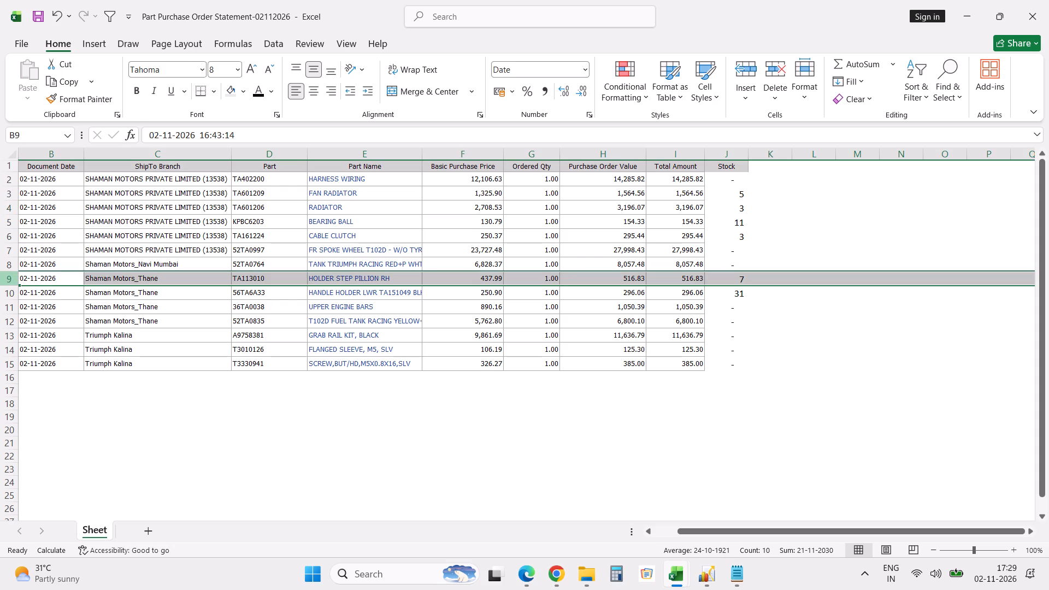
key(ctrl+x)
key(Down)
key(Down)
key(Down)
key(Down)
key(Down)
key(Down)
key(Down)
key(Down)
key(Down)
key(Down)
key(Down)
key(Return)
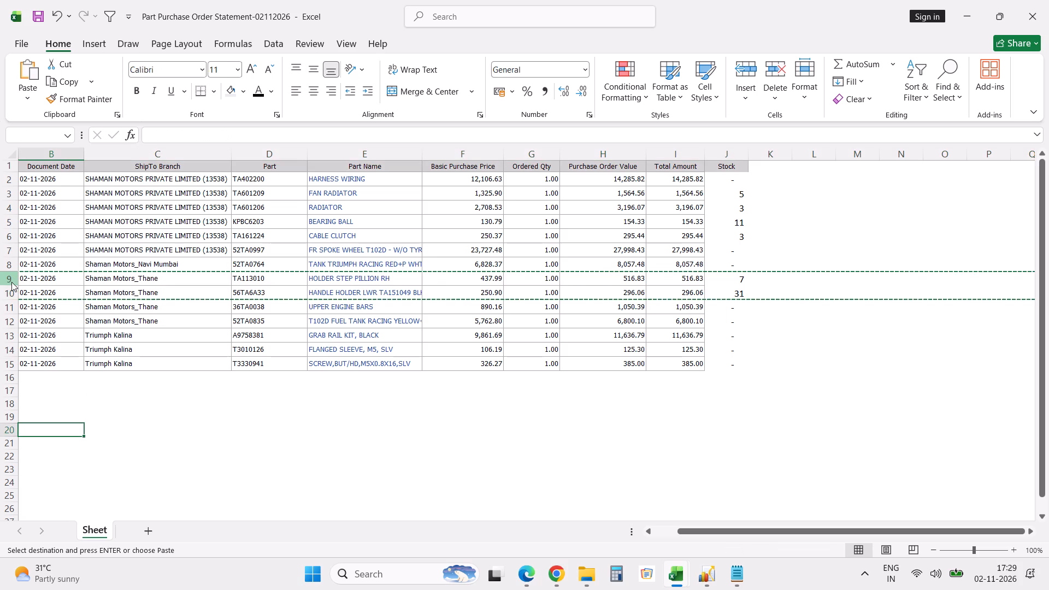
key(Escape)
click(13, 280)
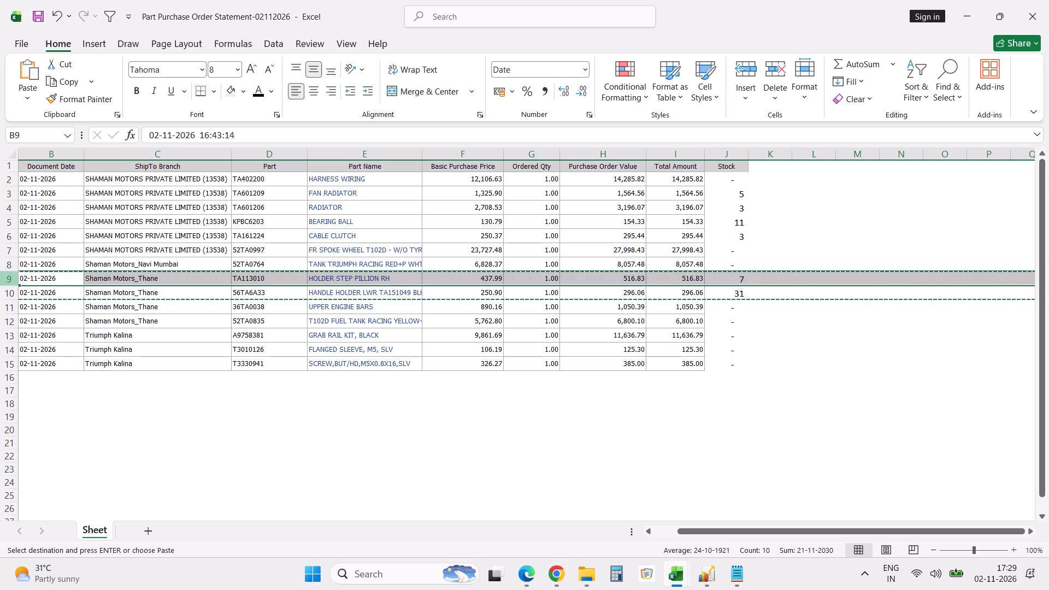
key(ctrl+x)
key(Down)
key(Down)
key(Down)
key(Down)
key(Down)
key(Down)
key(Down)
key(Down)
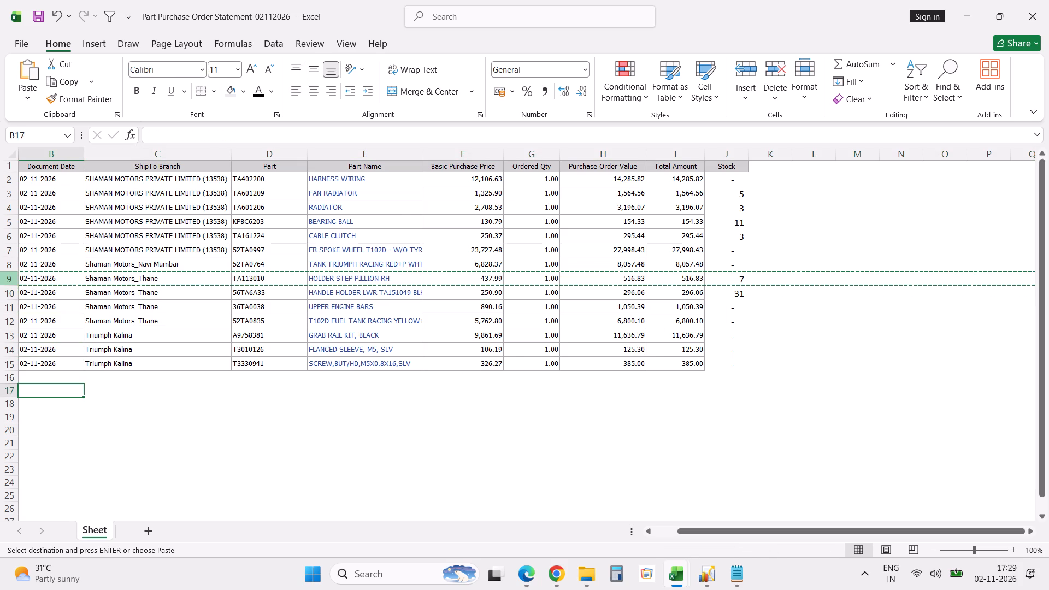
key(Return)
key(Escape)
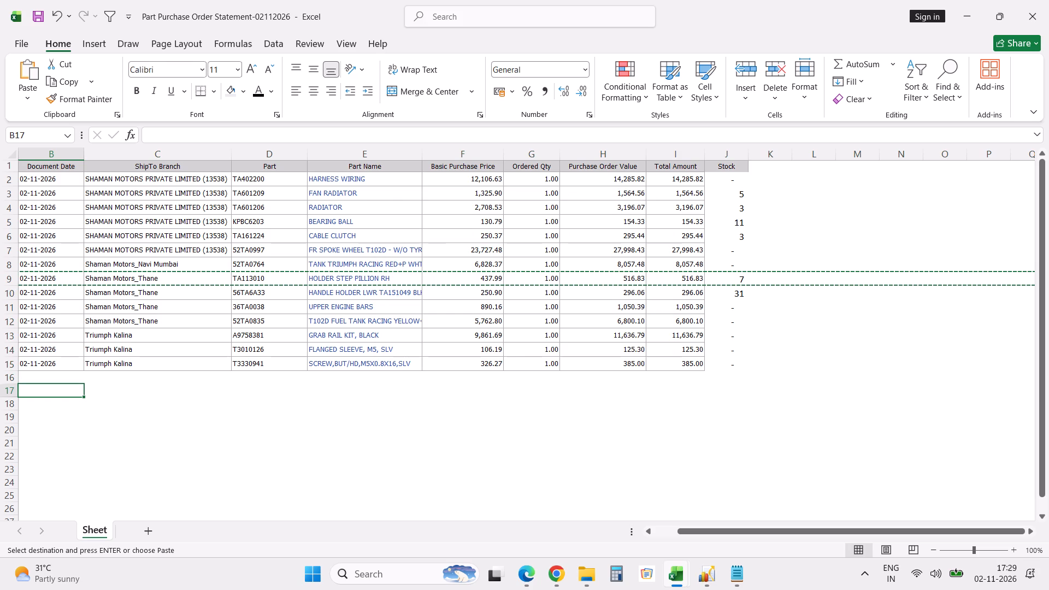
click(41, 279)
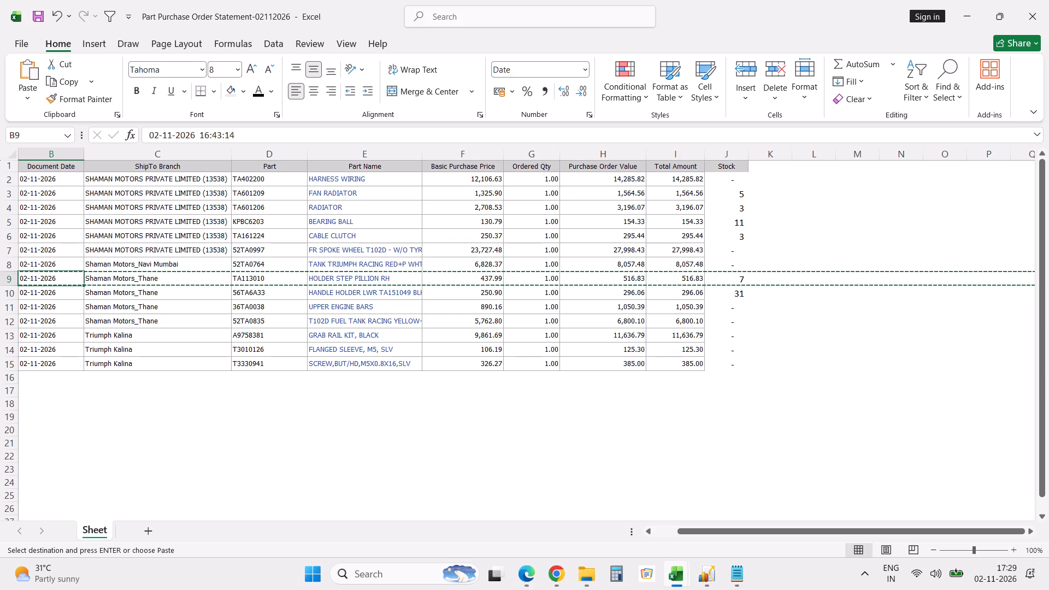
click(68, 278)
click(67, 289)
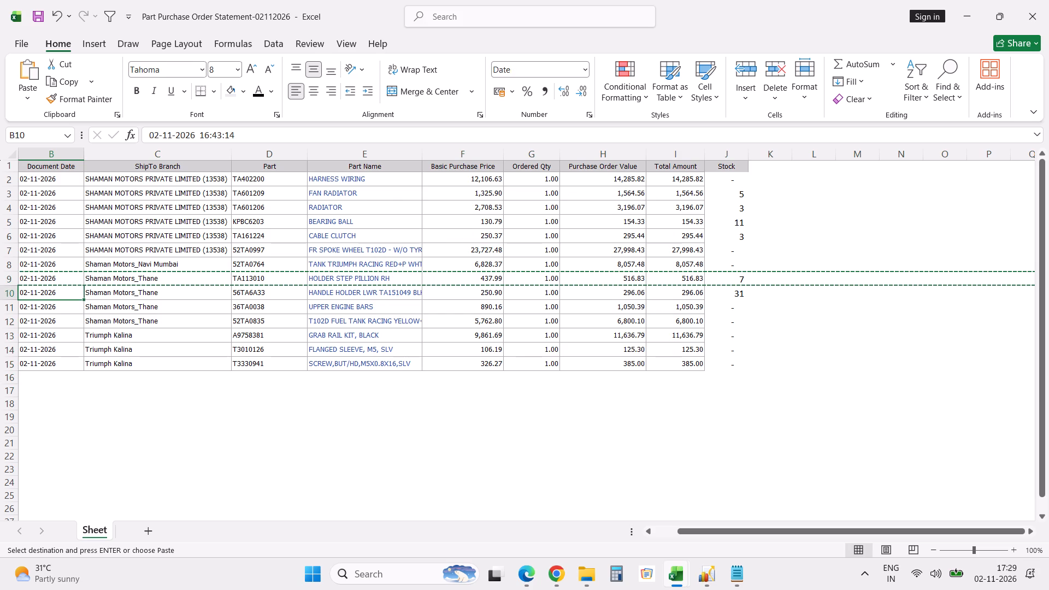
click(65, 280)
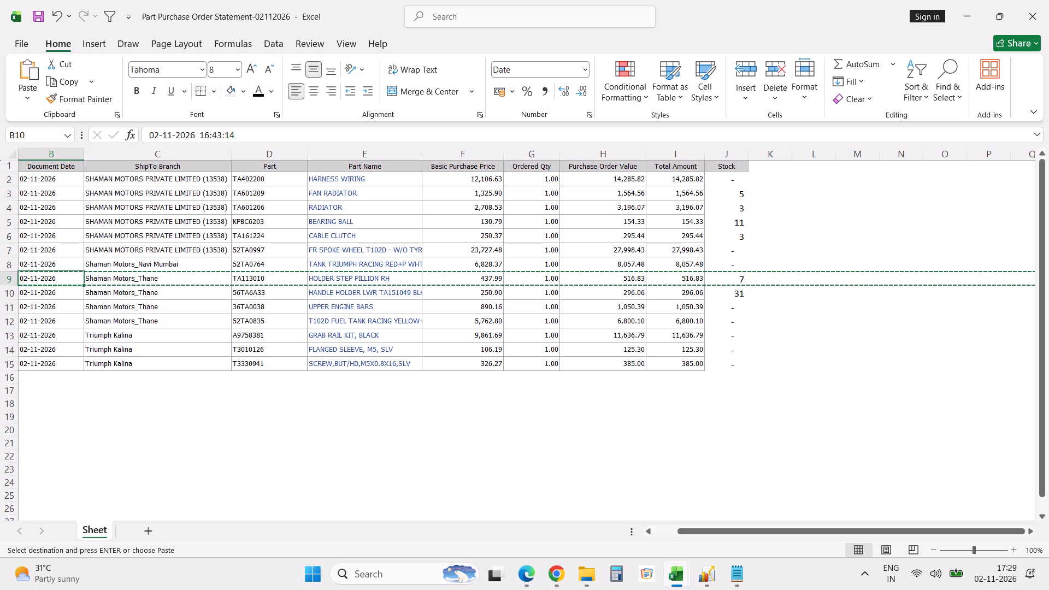
Move the Shaman Motors_Thane lines for TA113010 and 56TA6A33, including Stock, below the table starting at row 18.
click(62, 281)
shift+click(726, 297)
key(ctrl+x)
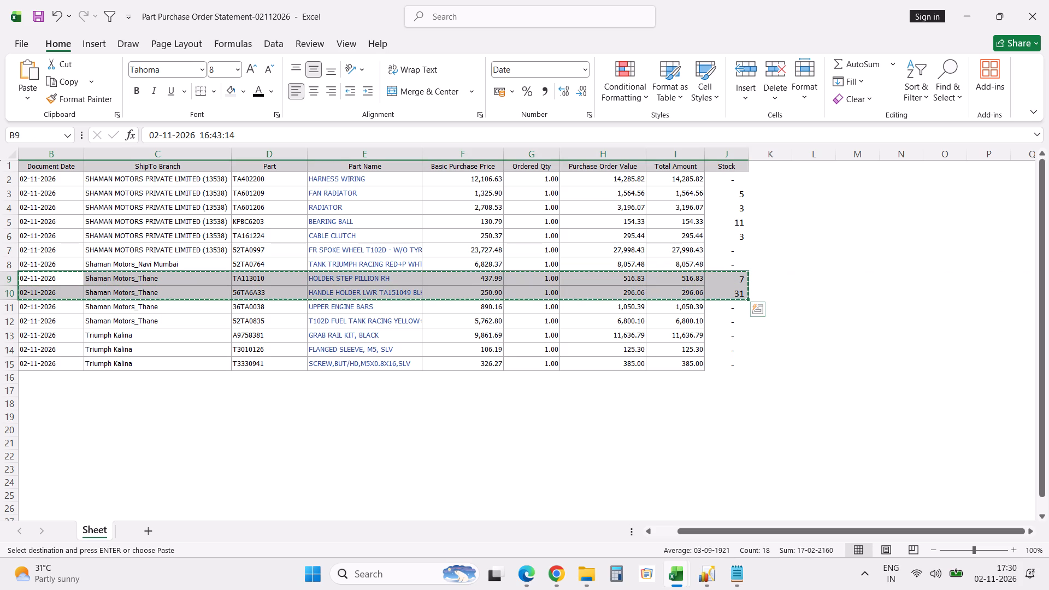
click(25, 406)
key(Return)
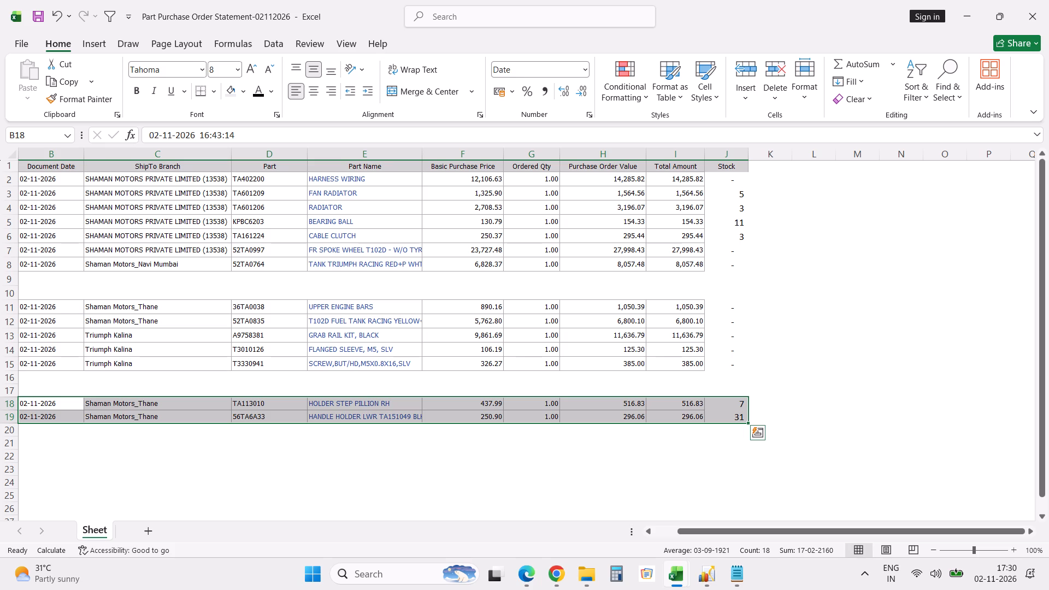
Move the lines for TA601209, TA601206 and KPBC6203, including Stock, to row 20 directly under the previously moved lines.
click(69, 197)
shift+click(691, 221)
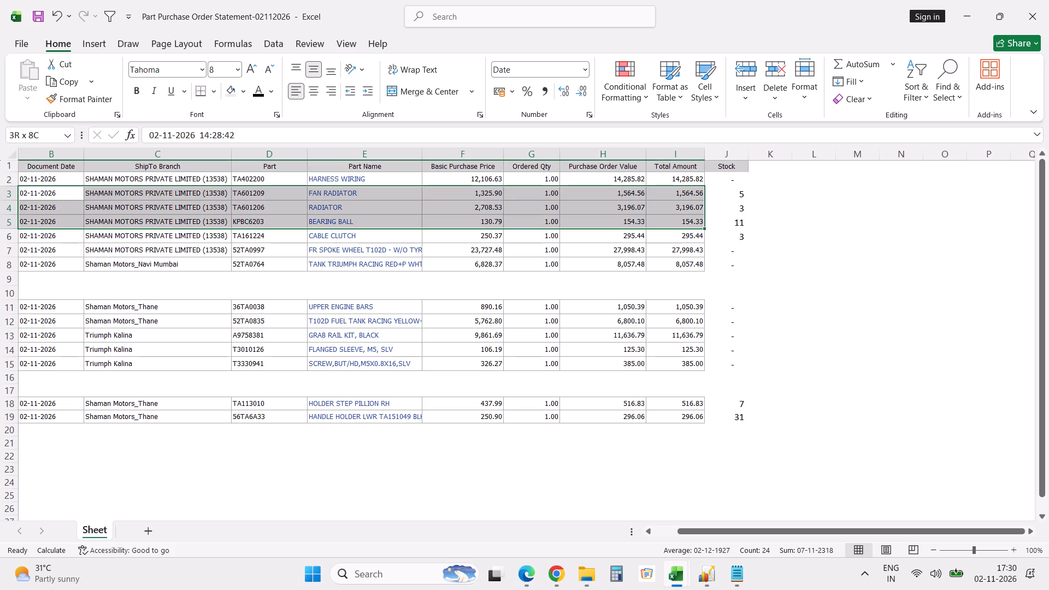
shift+click(734, 223)
key(ctrl+x)
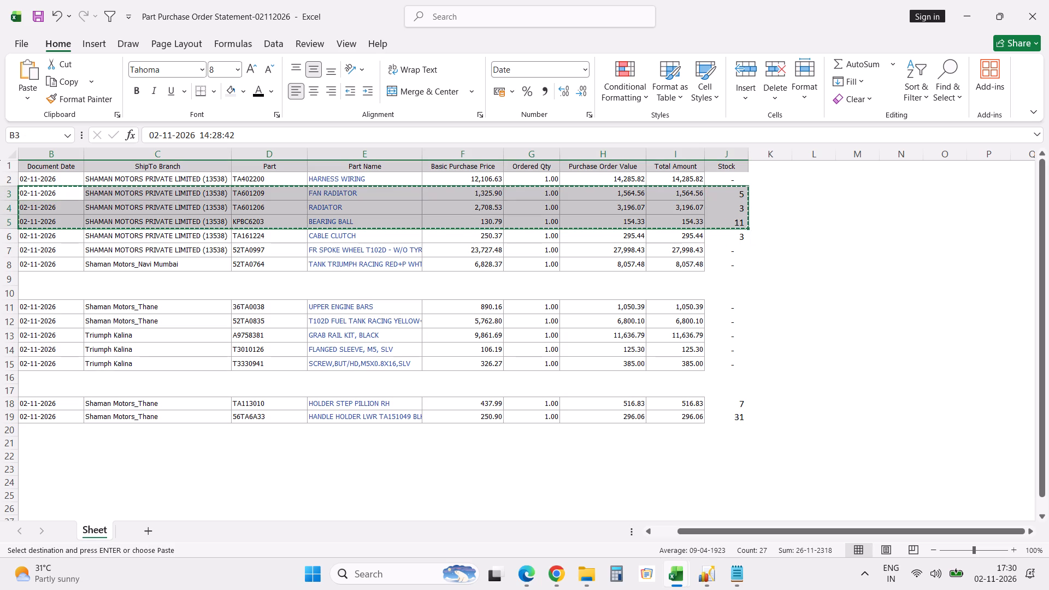
click(34, 429)
key(Return)
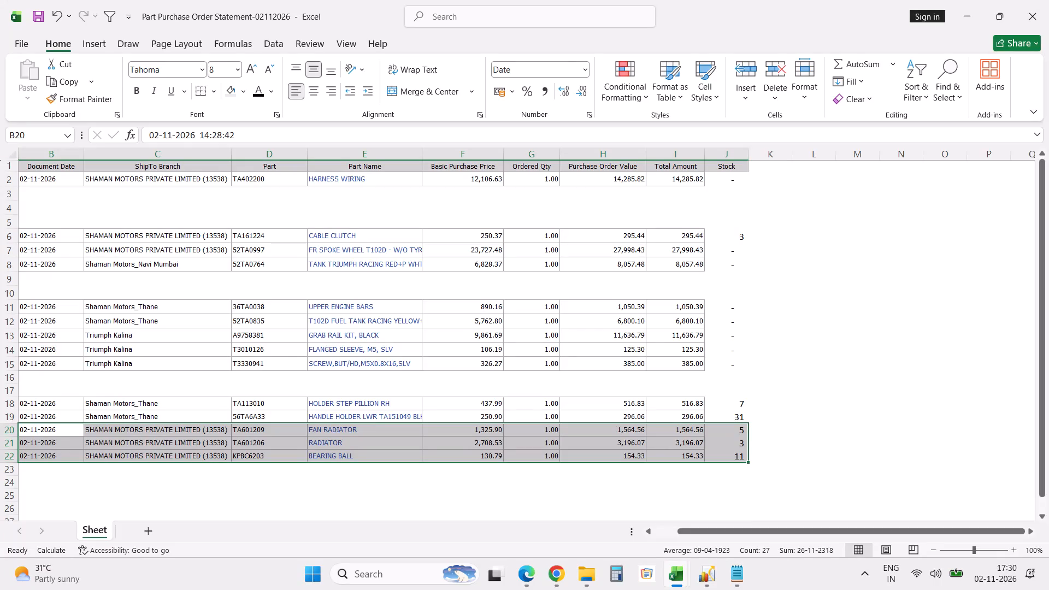
Delete the three blank rows below TA402200 and the two blank rows below 52TA0764 left by the moved lines.
click(17, 194)
key(shift+Down)
key(shift+Down)
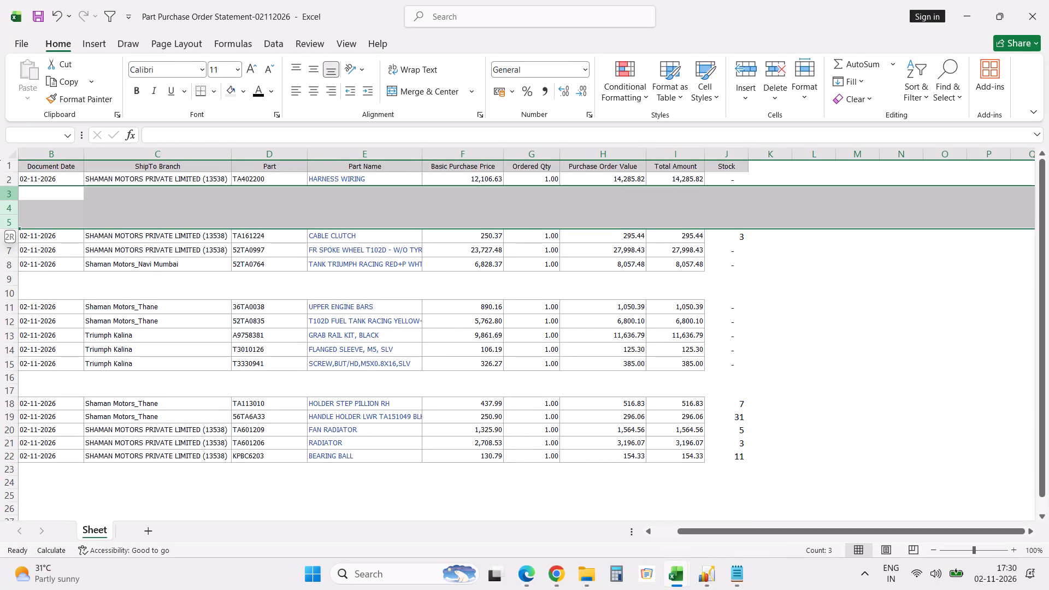
key(ctrl+minus)
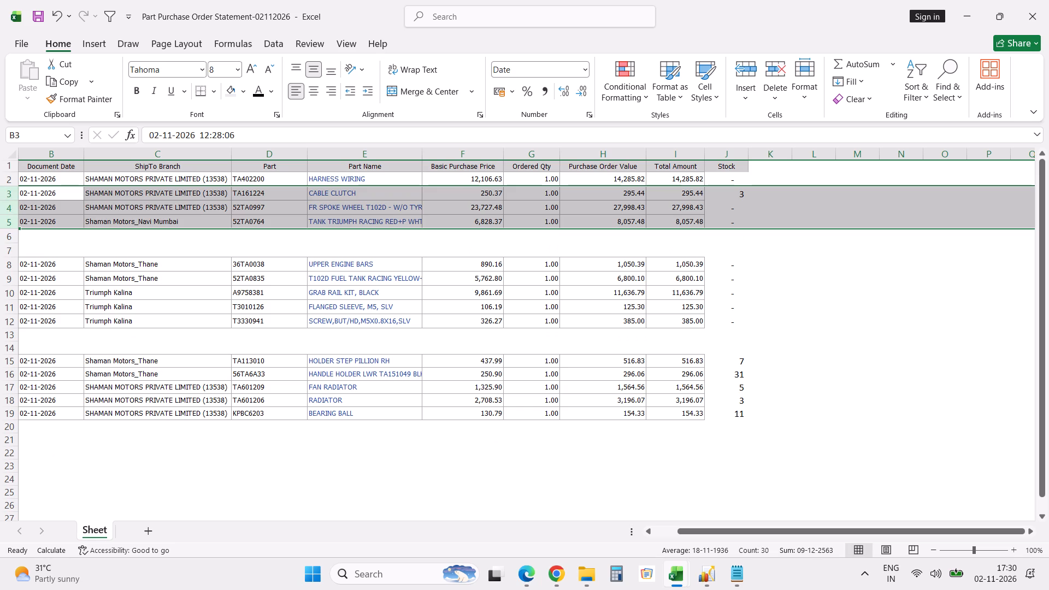
click(11, 237)
key(shift+Down)
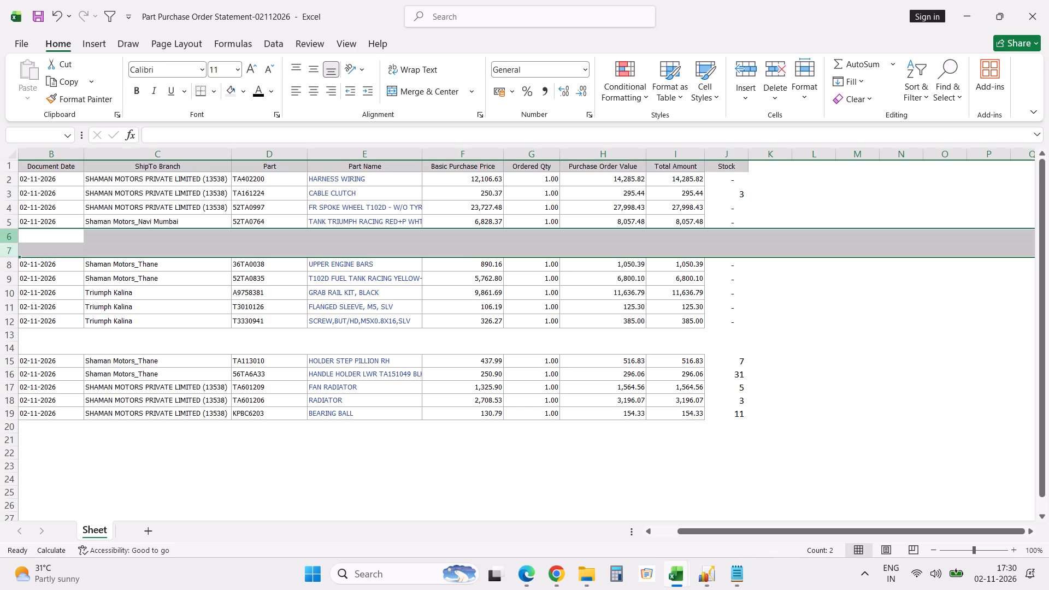
key(ctrl+minus)
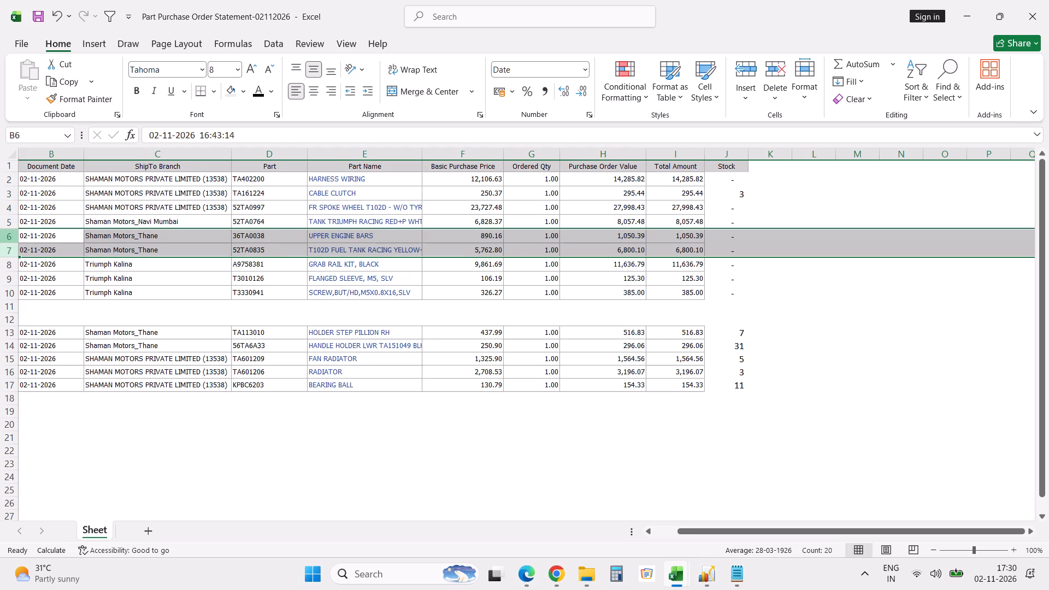
click(702, 461)
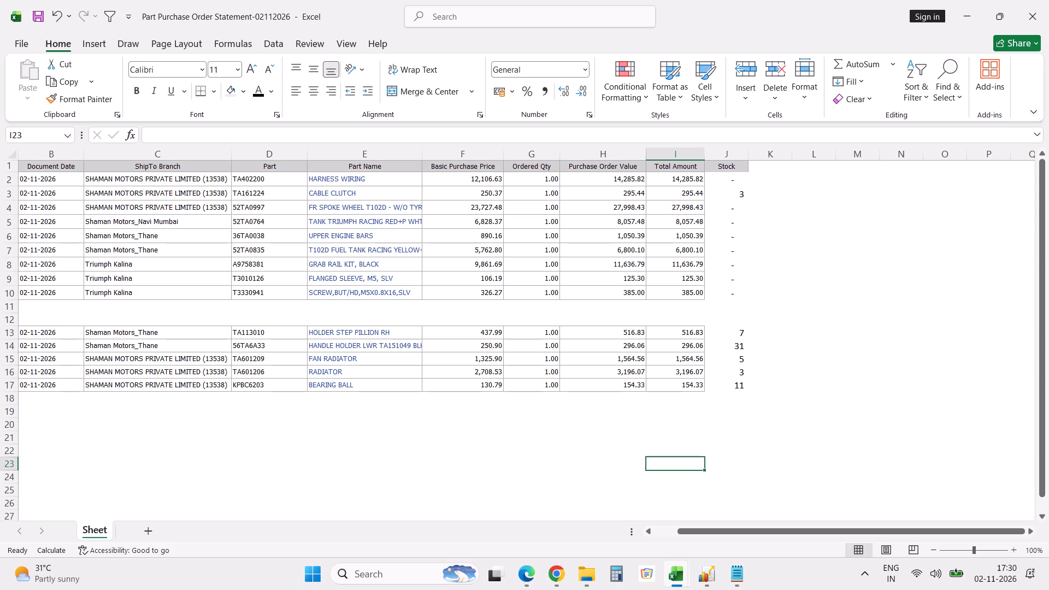
Check the combined Total Amount of the lines in rows 2 to 10 and of the separated in-stock lines in rows 13 to 17.
click(687, 181)
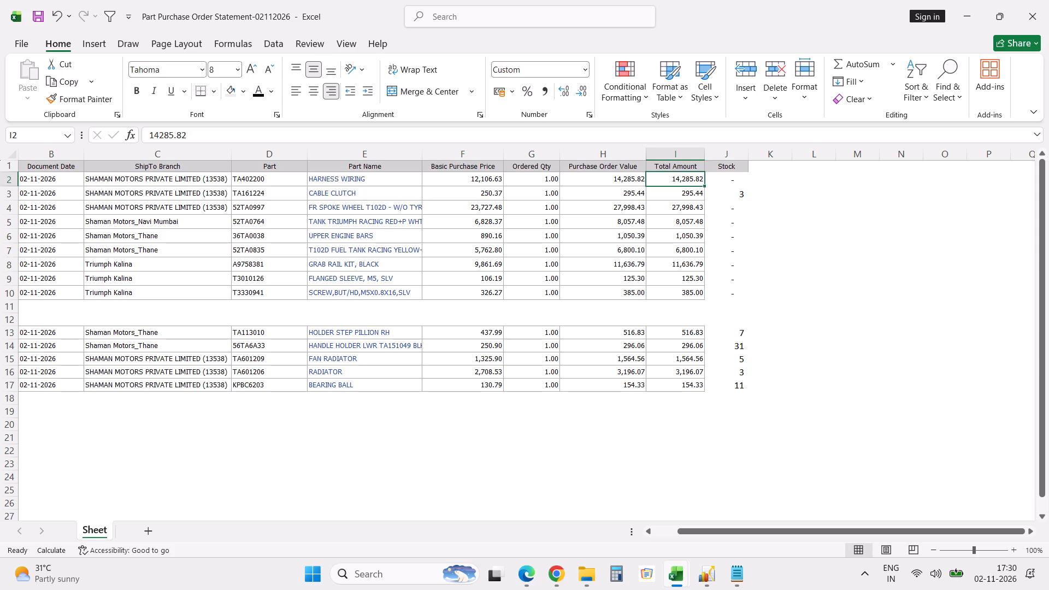
shift+click(682, 290)
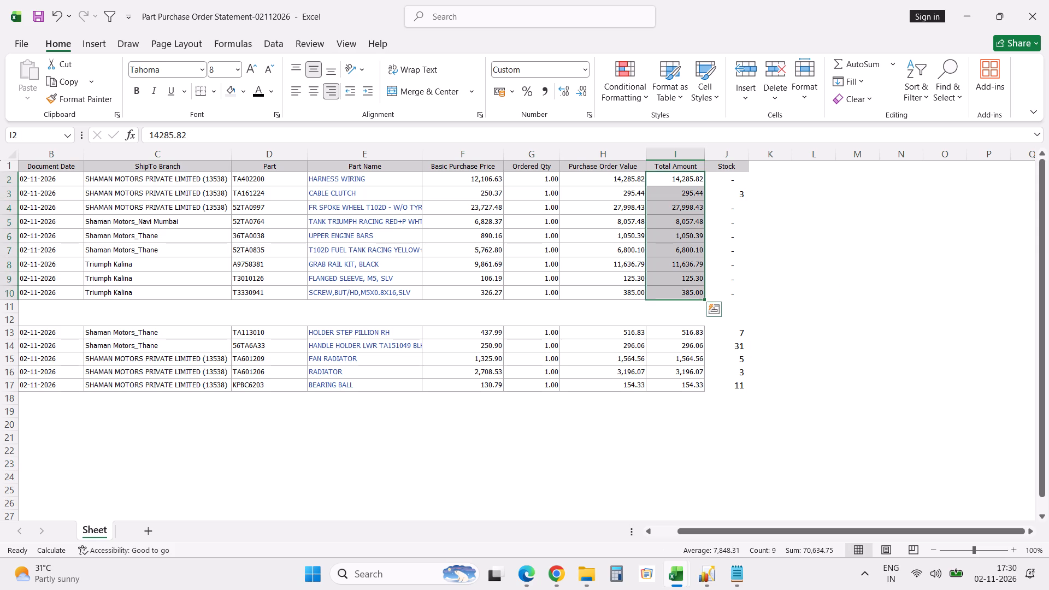
click(792, 291)
click(674, 331)
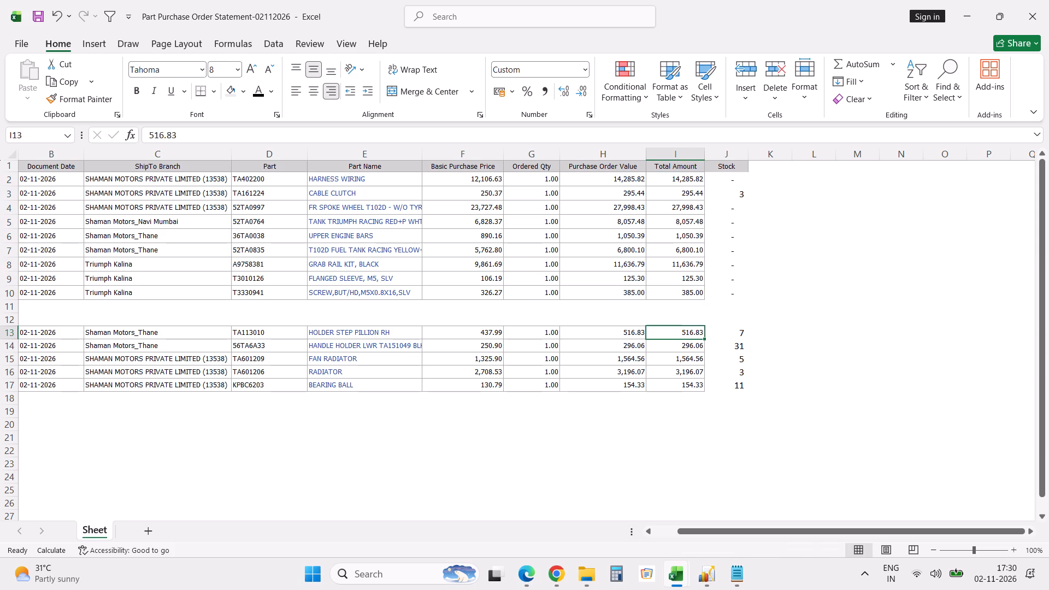
shift+click(683, 387)
double_click(683, 387)
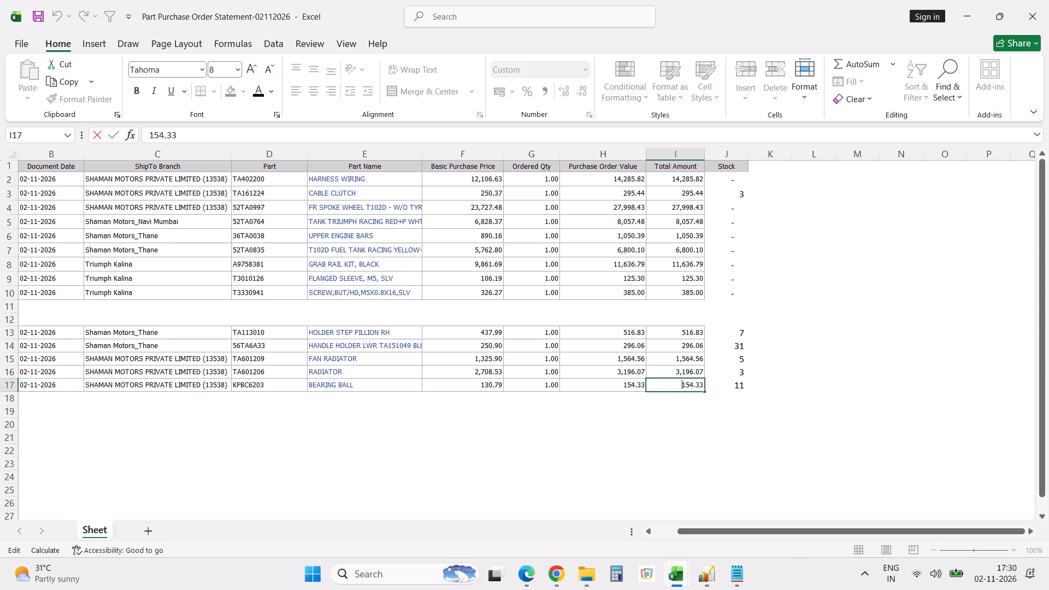
Move the five separated in-stock lines, from Document Date through Stock, into a new blank workbook starting at A1, and return to the purchase order statement.
click(53, 335)
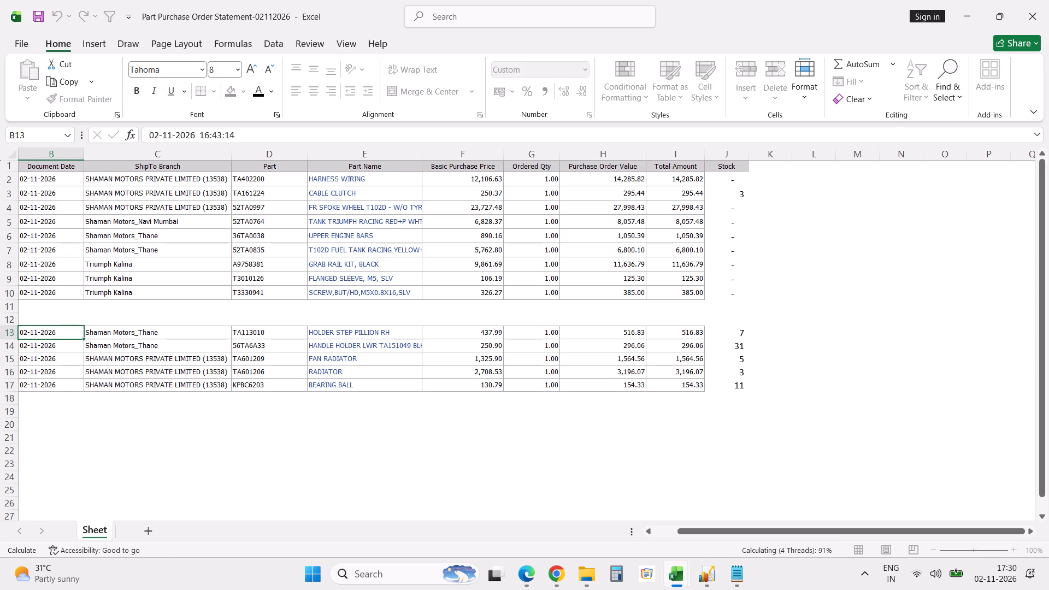
shift+click(679, 388)
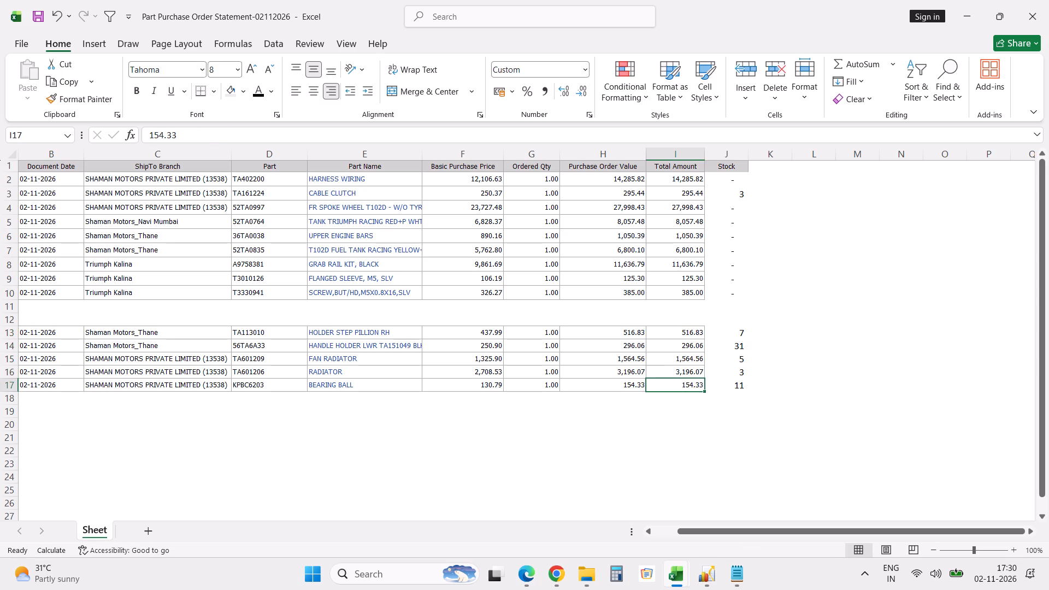
click(66, 330)
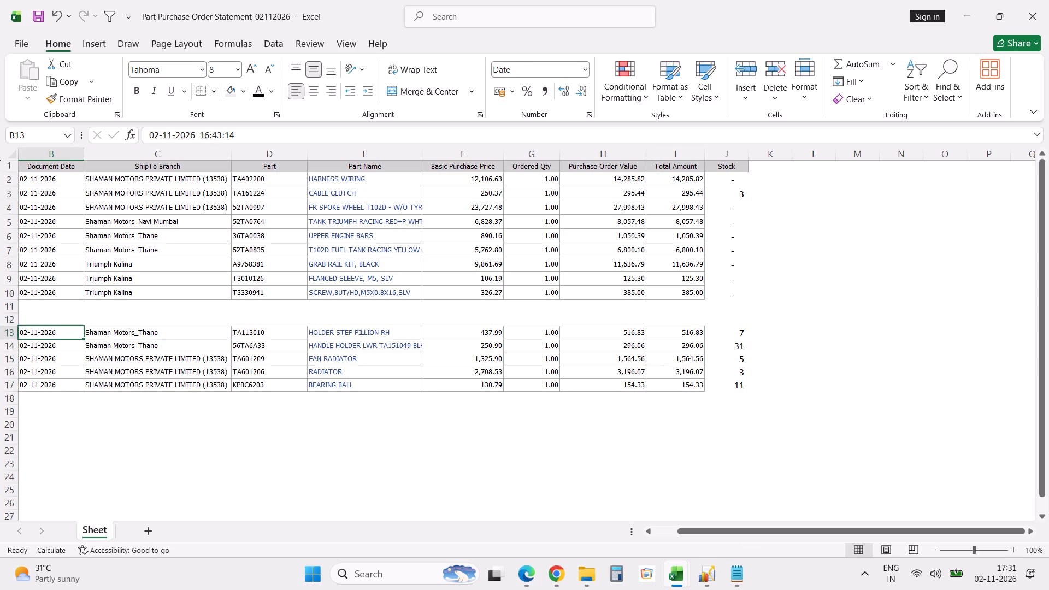
shift+click(723, 388)
key(ctrl+x)
key(alt+f)
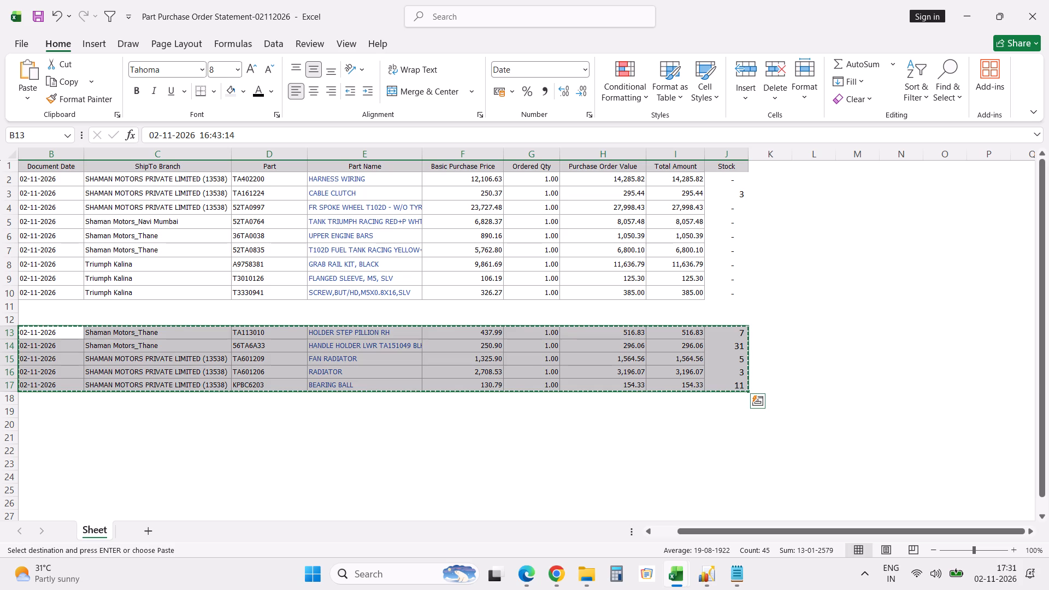
key(n)
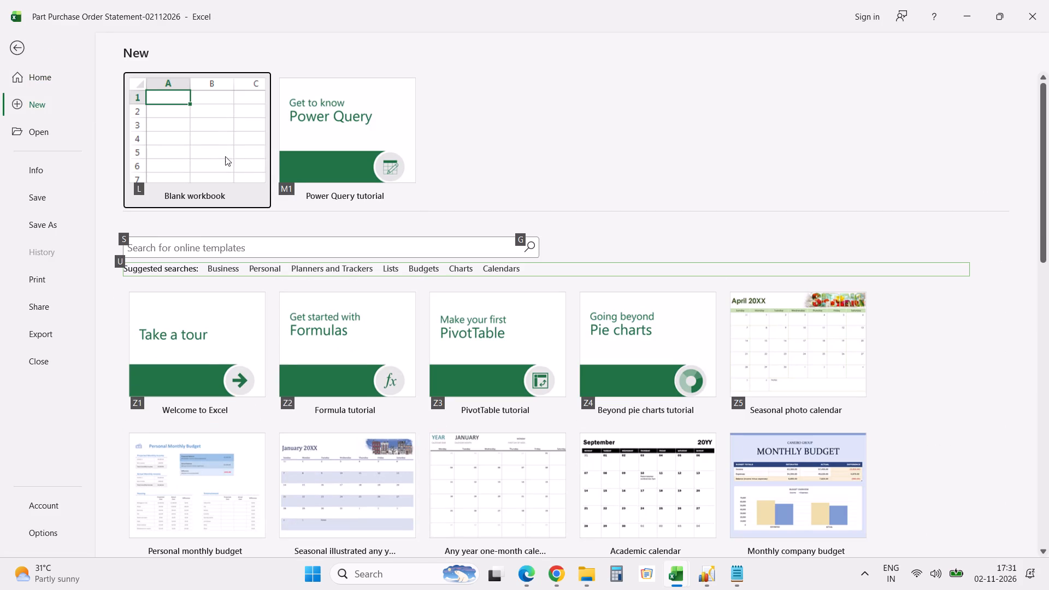
click(212, 151)
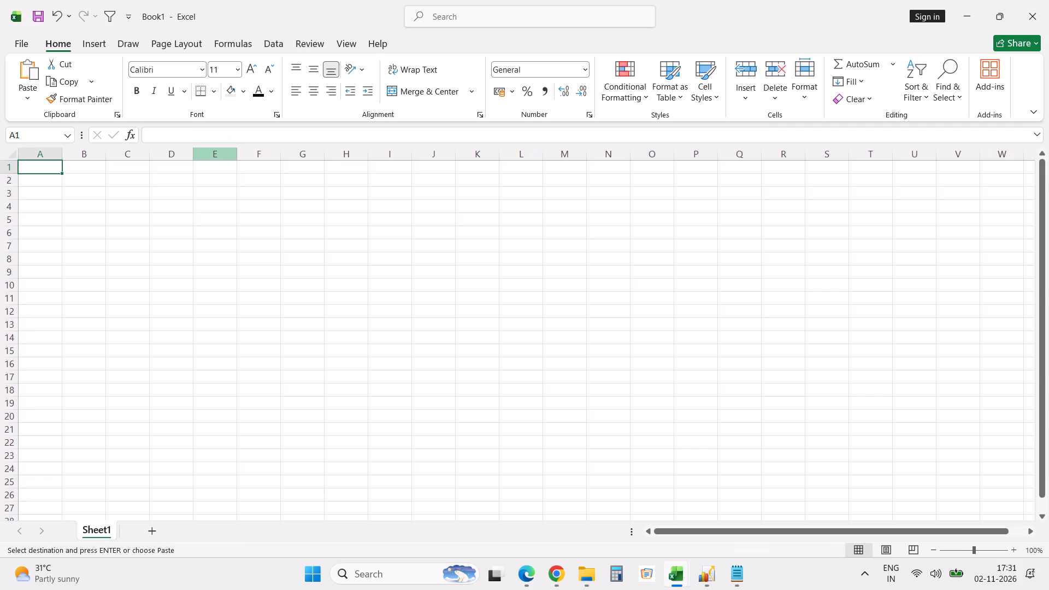
key(ctrl+v)
key(alt+Tab)
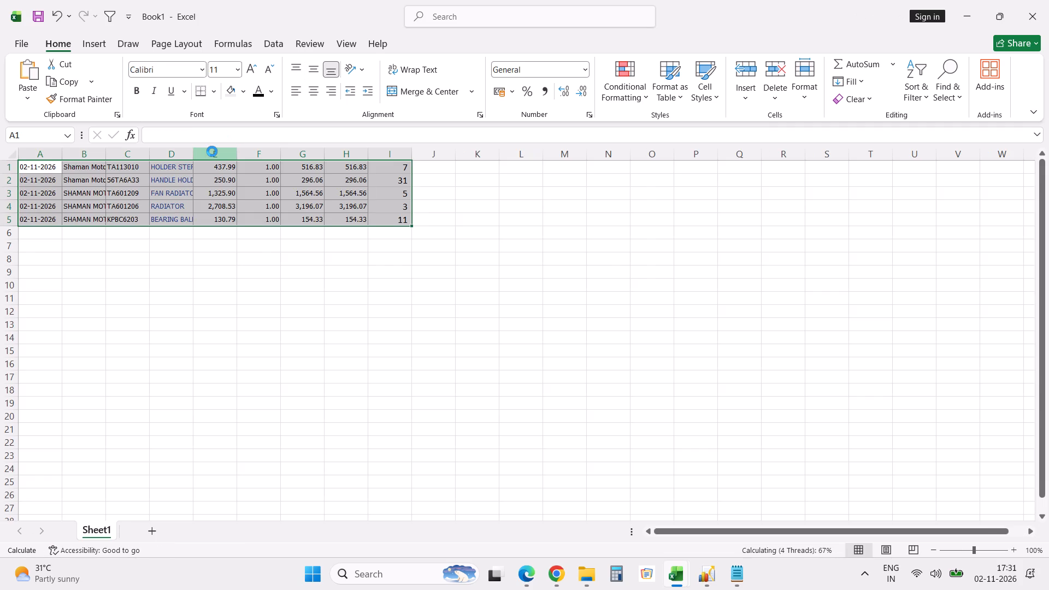
click(525, 409)
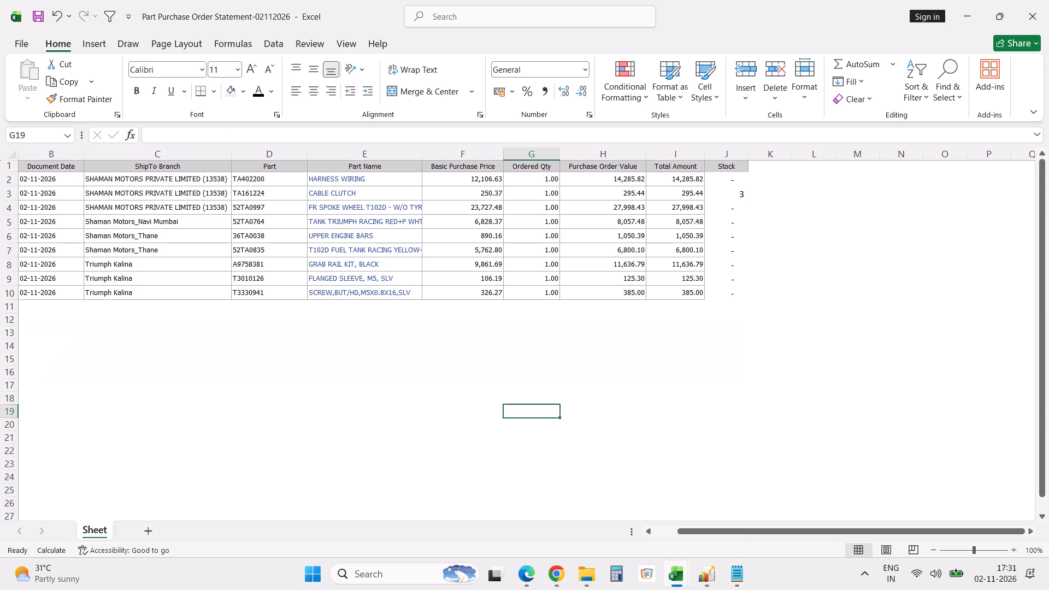
Save a copy of the statement in the Apurva Sir Reports folder as "Order for vehicles in workshop-02112026".
key(alt+f)
key(alt+a)
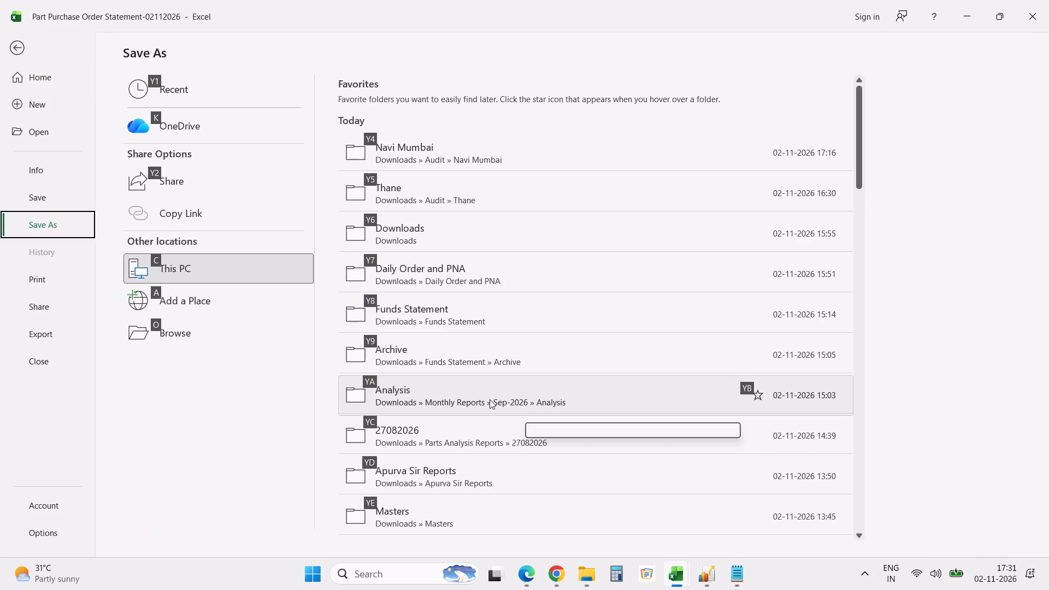
click(462, 470)
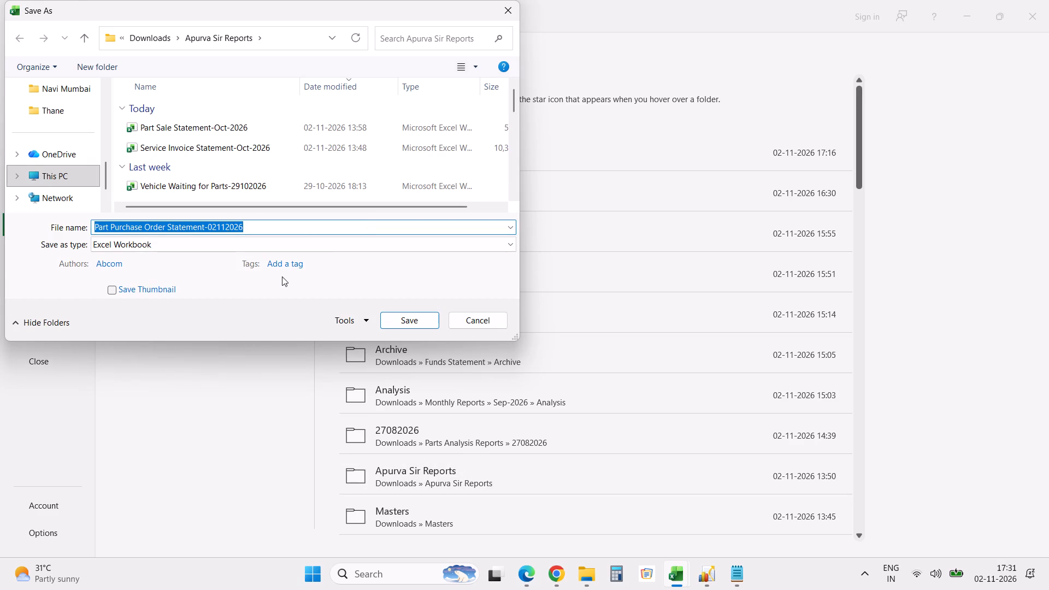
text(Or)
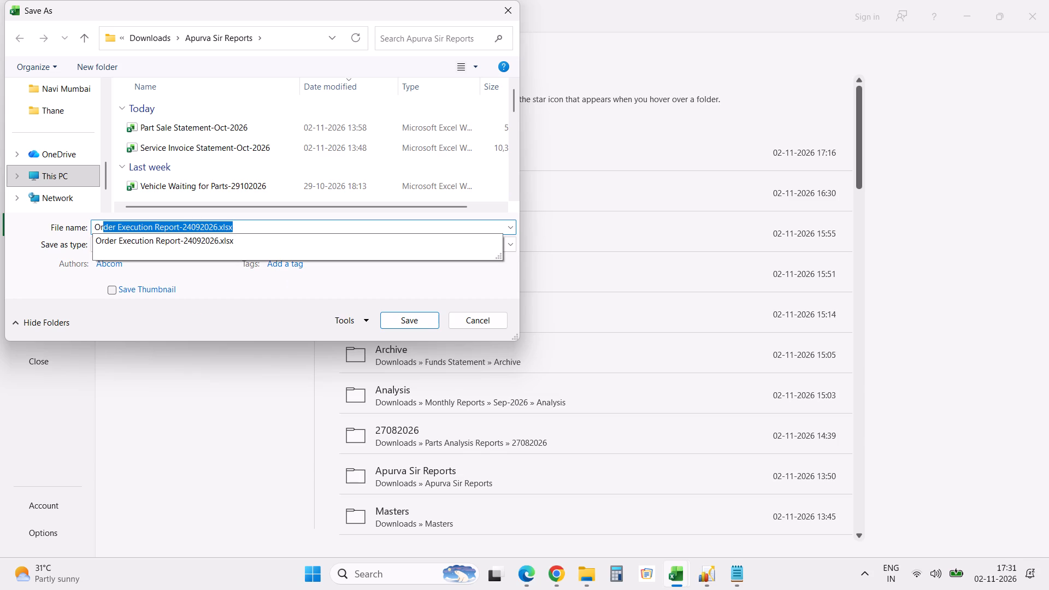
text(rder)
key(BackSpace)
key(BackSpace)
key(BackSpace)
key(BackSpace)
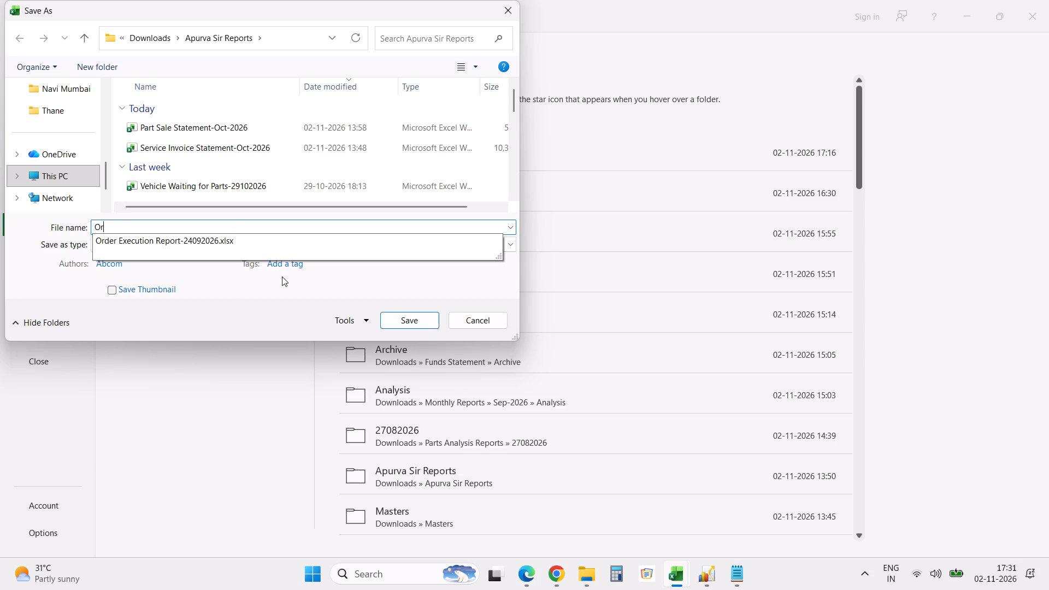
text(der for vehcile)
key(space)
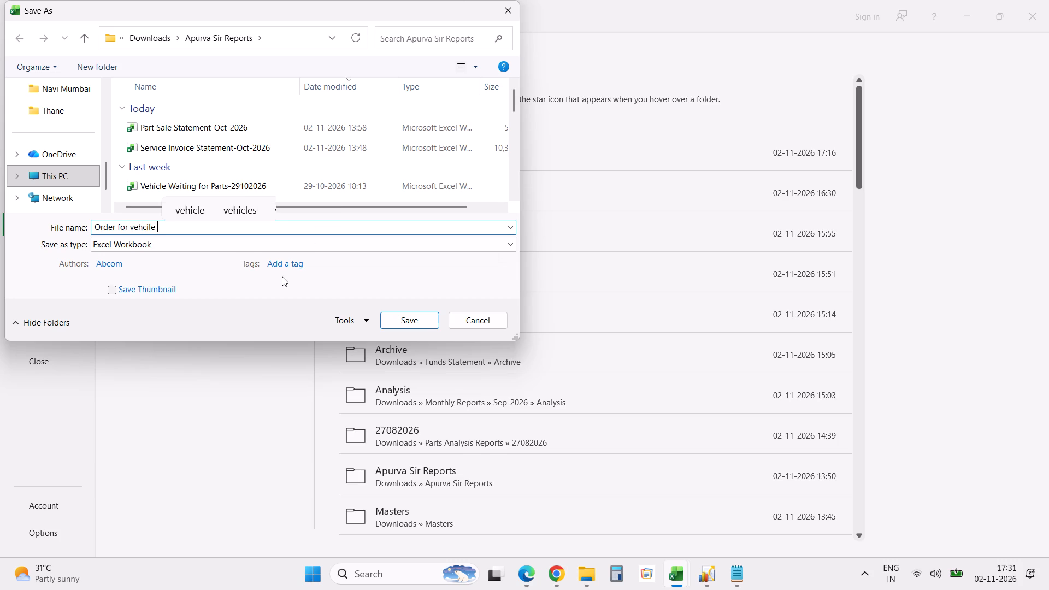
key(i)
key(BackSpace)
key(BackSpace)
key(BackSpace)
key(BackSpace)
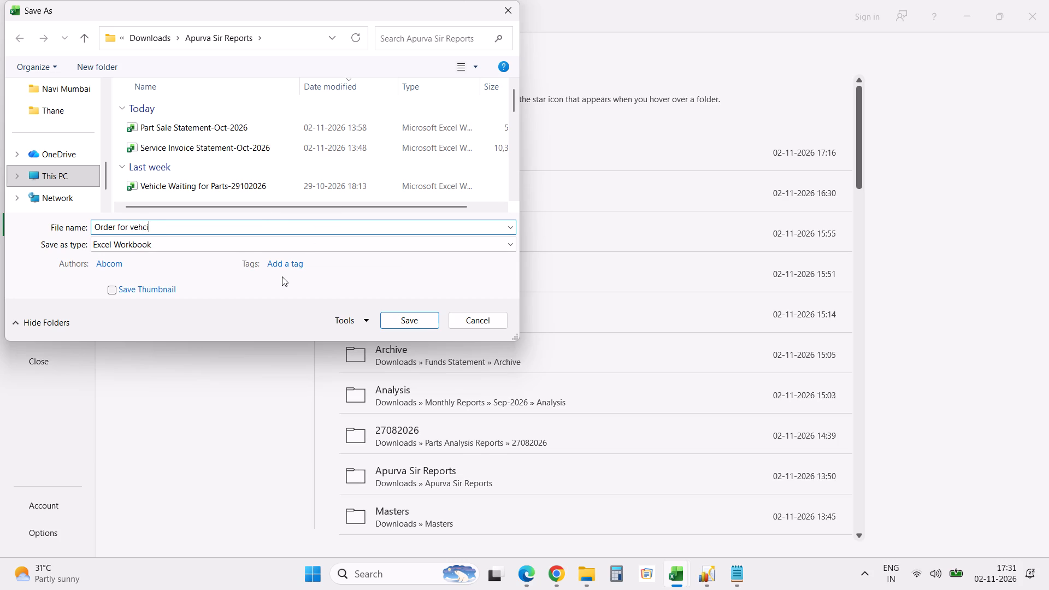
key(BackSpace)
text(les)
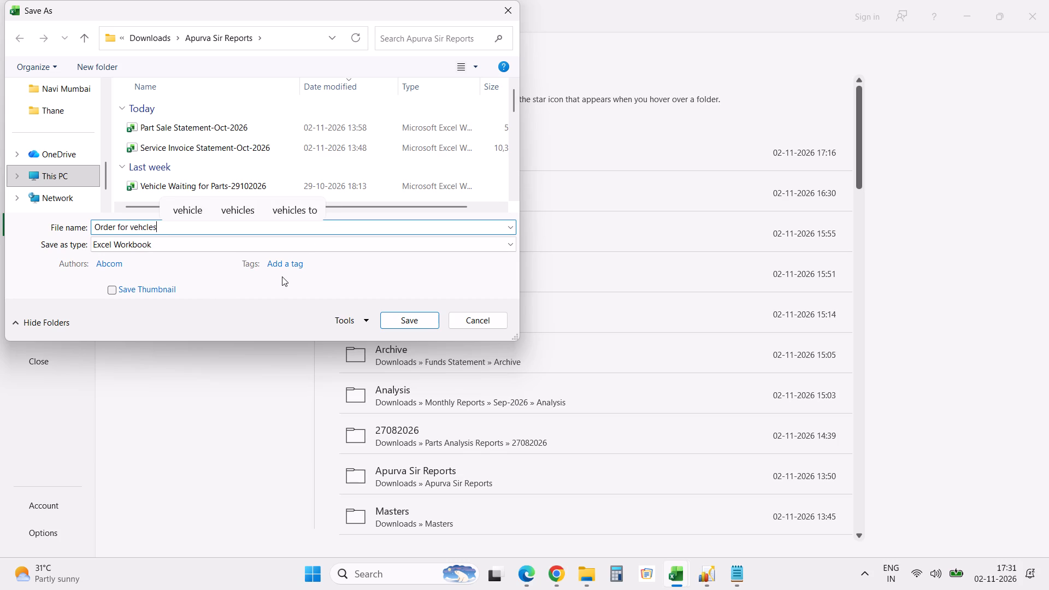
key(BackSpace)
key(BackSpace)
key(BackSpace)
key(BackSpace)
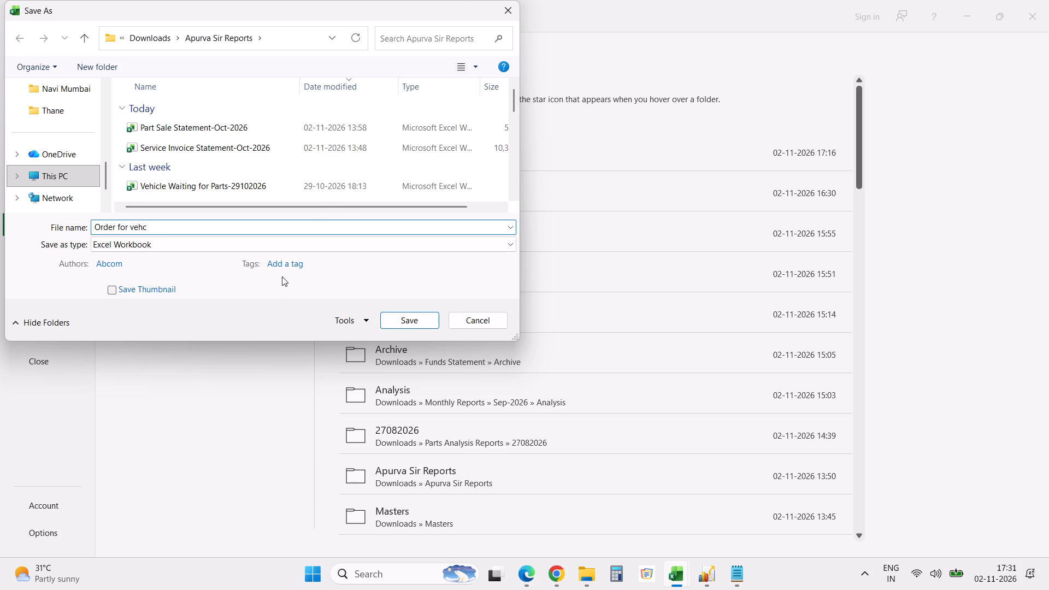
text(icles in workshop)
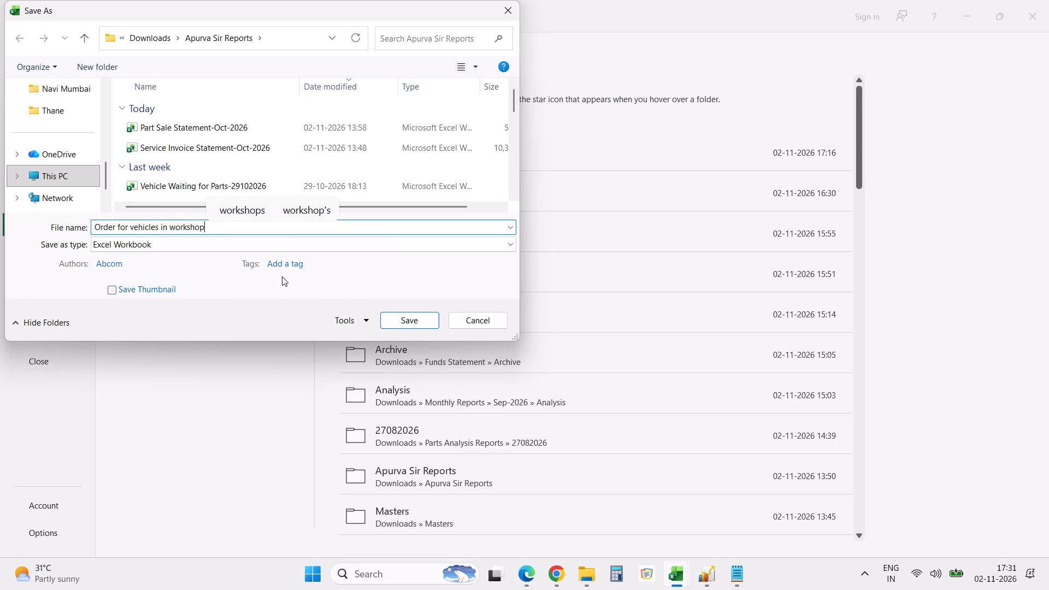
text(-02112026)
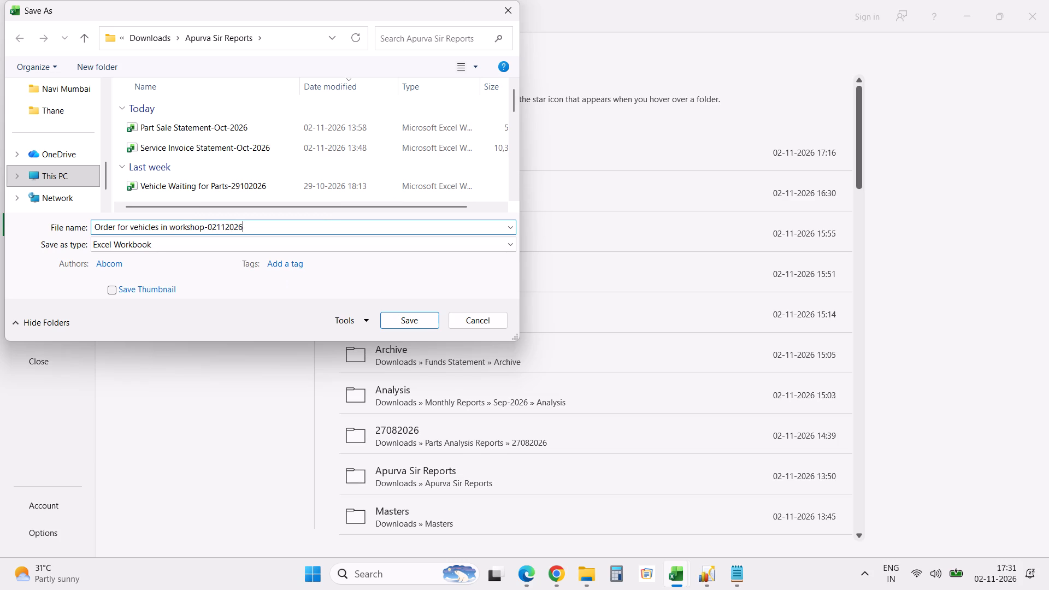
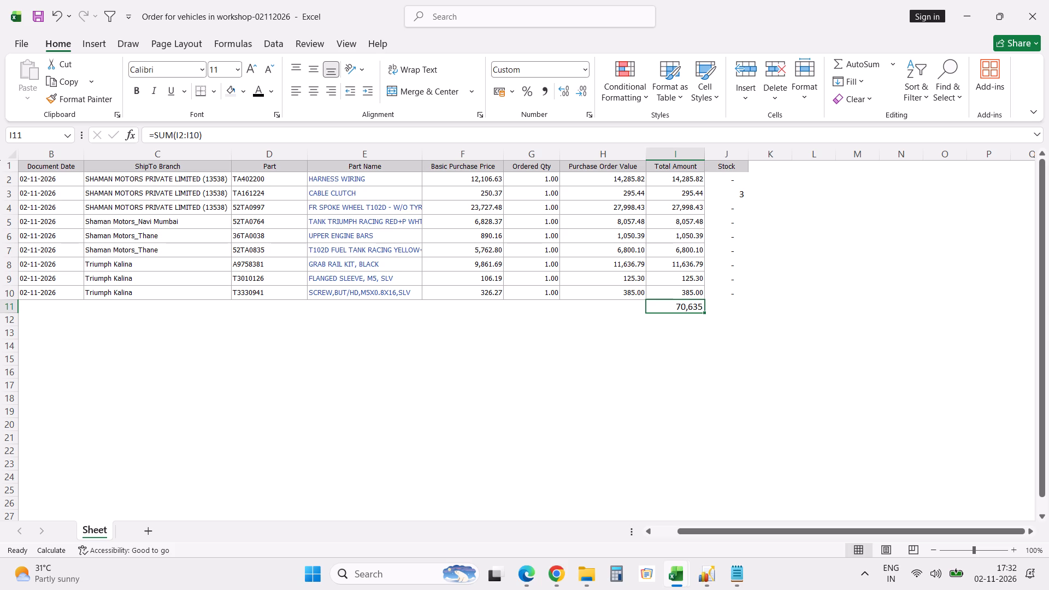
Save the current state of the workshop-vehicle order report under its existing file name.
key(ctrl+s)
click(677, 191)
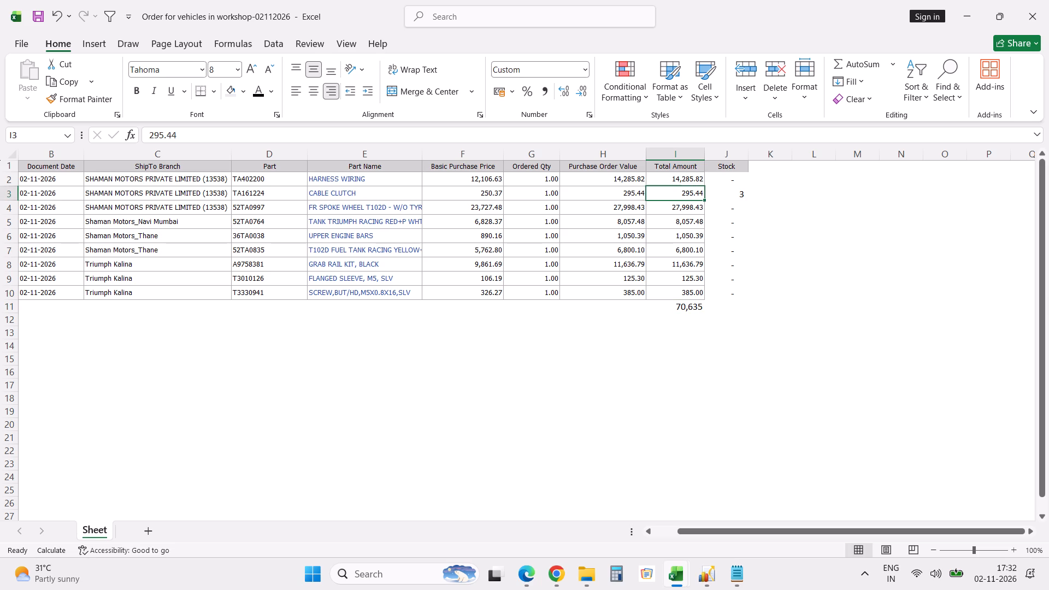
Copy the Total Amount cell formatting in row 3 onto the CABLE CLUTCH Stock cell and show it with no decimal places.
click(100, 104)
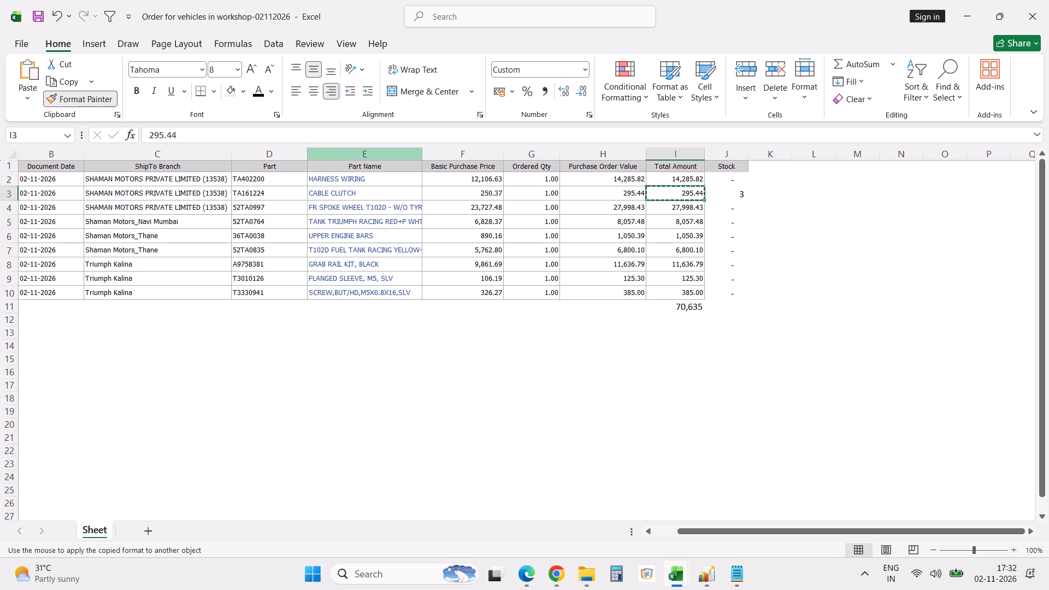
click(723, 196)
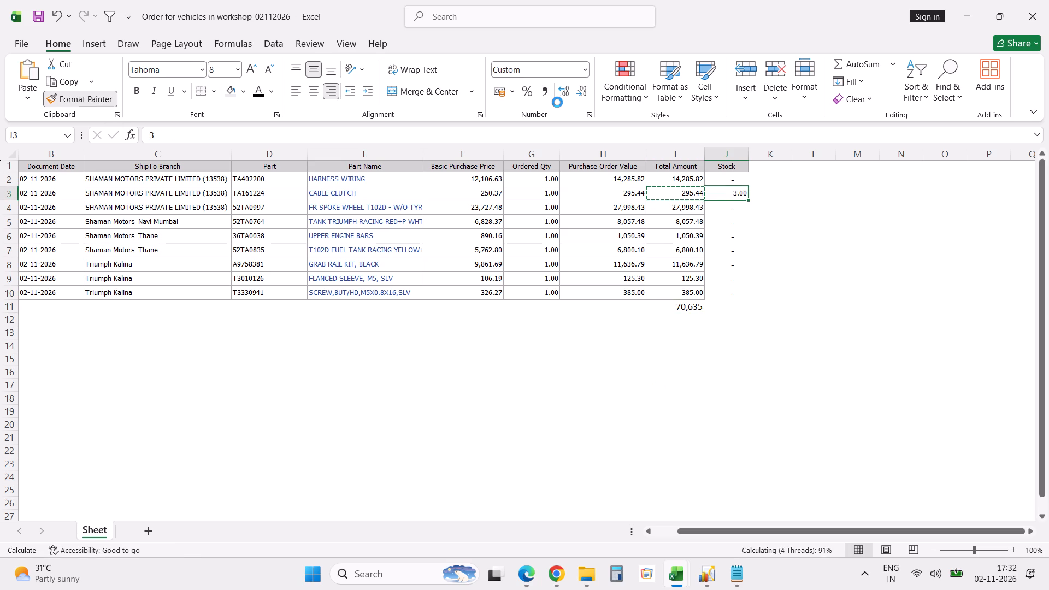
triple_click(581, 93)
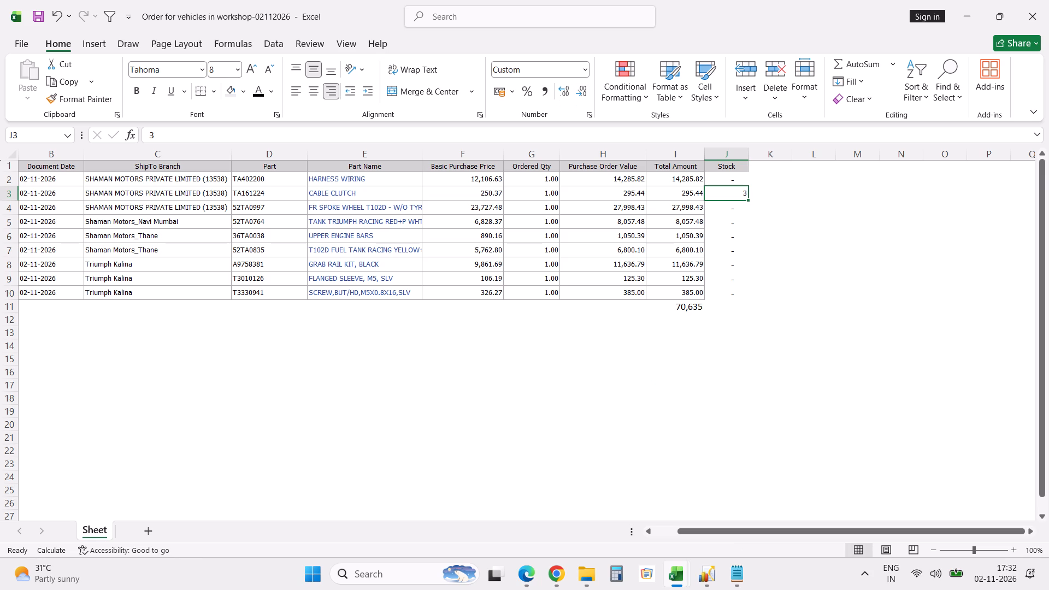
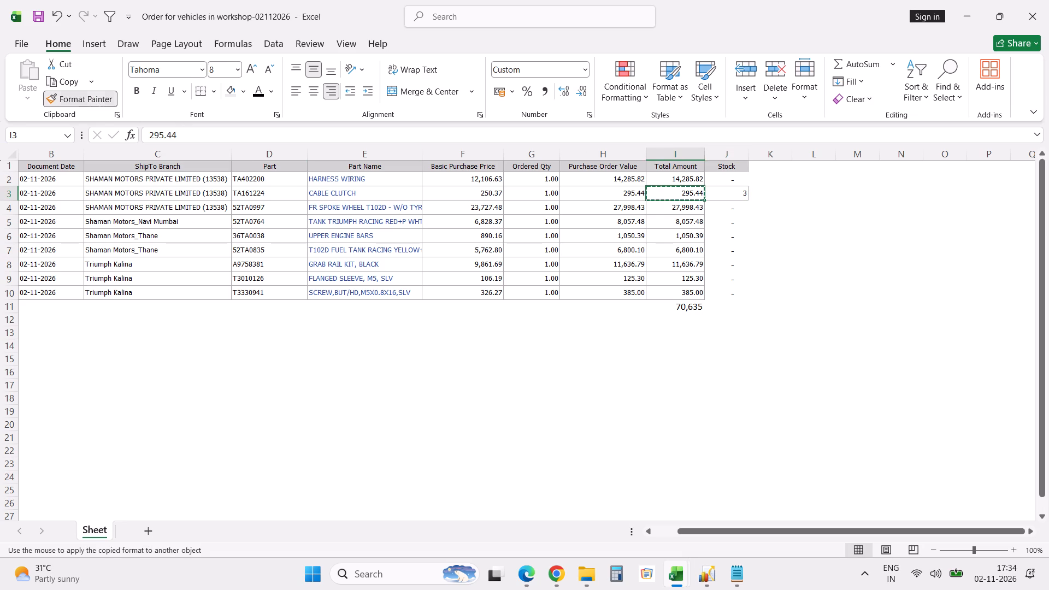
Apply the copied format of Total Amount cell I3 to the sum in I11 and show that sum with no decimal places.
click(692, 310)
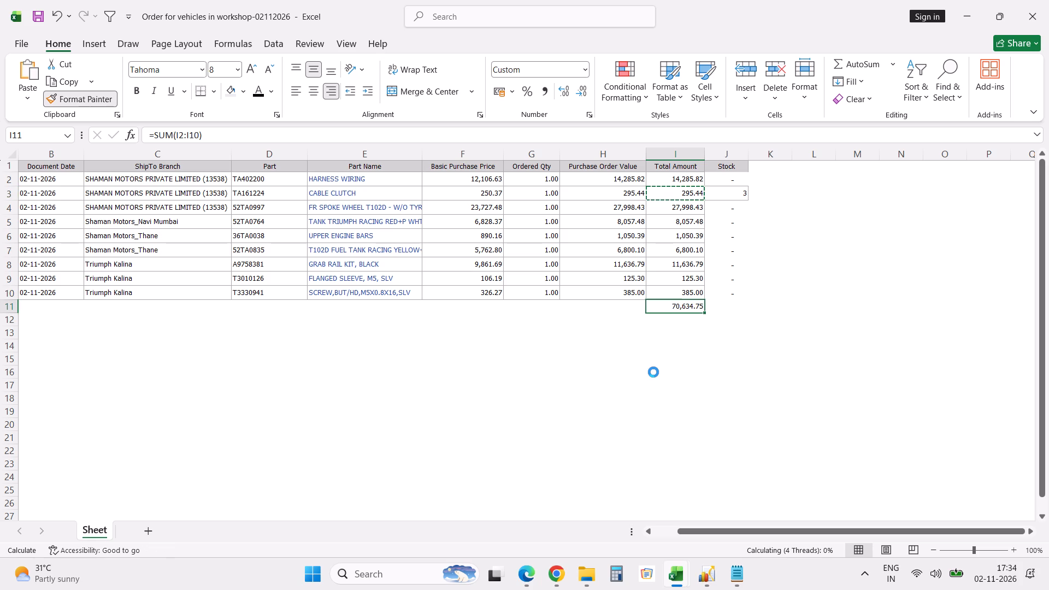
triple_click(582, 93)
triple_click(582, 93)
Save the formatted workshop-vehicle order report under its existing file name.
key(ctrl+s)
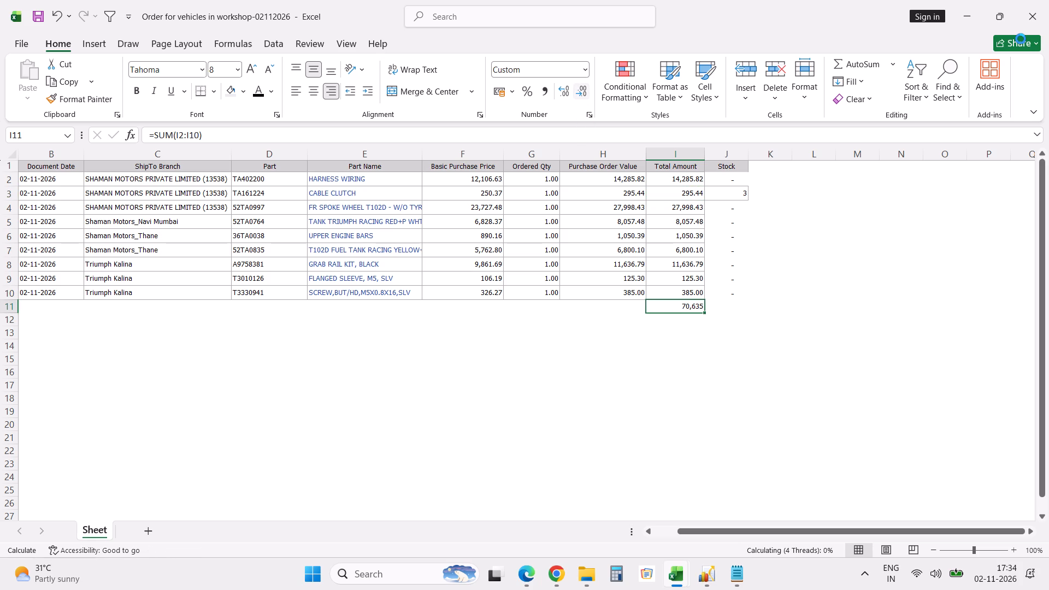
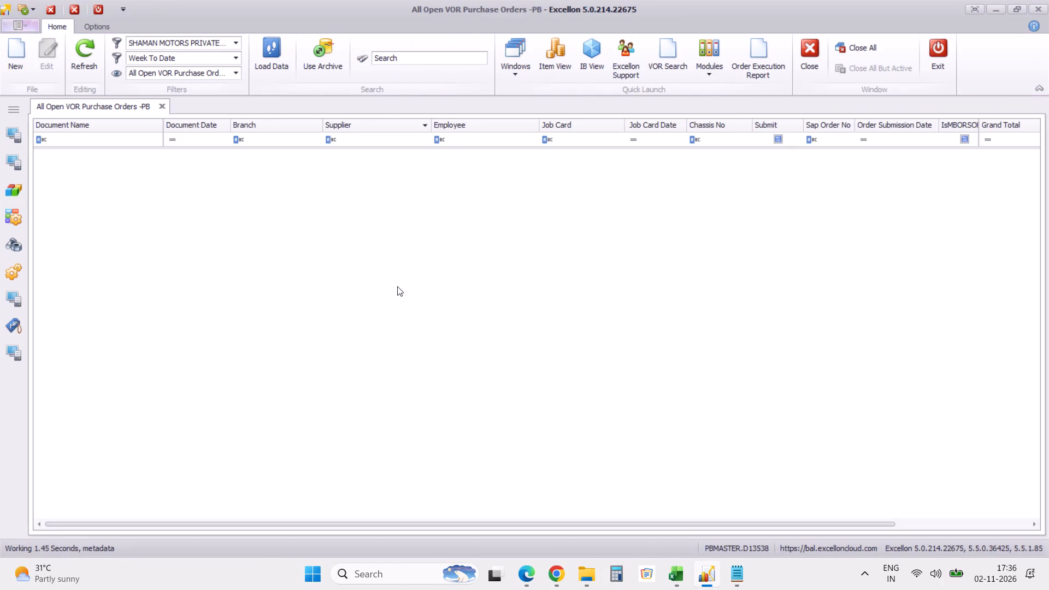
click(277, 55)
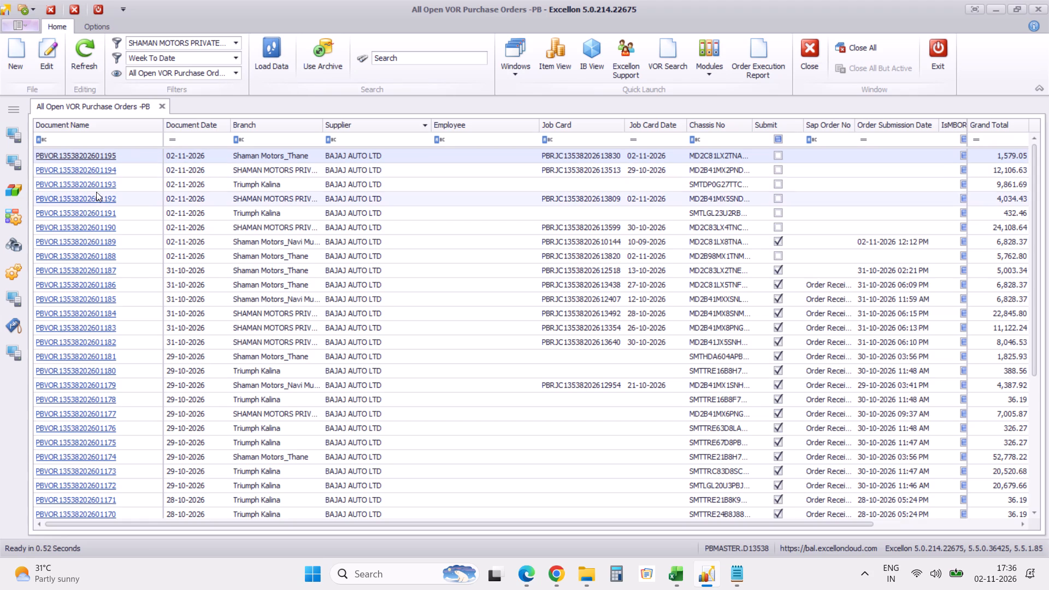
click(98, 171)
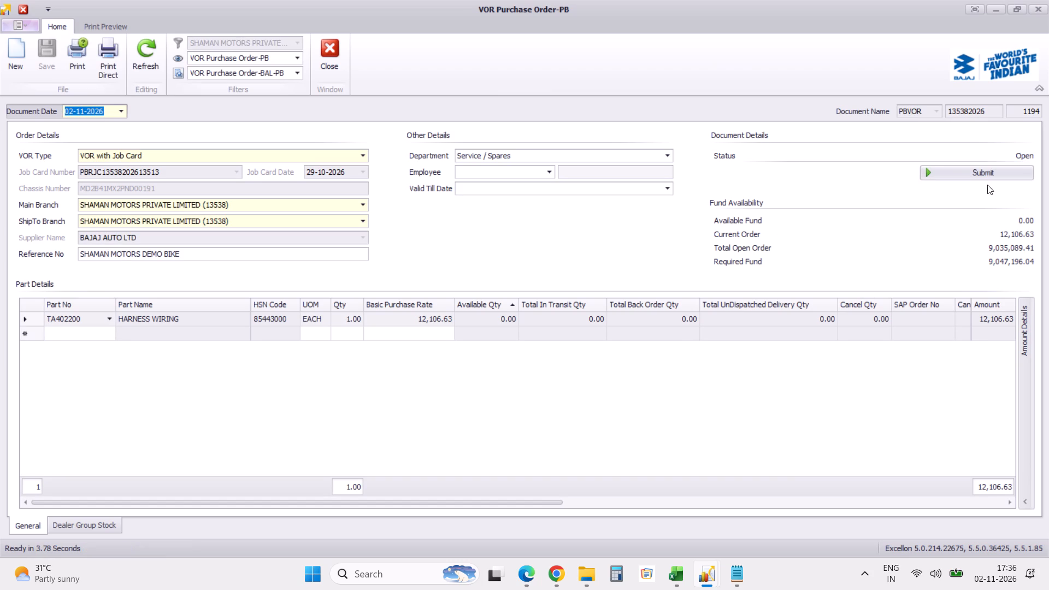
click(982, 172)
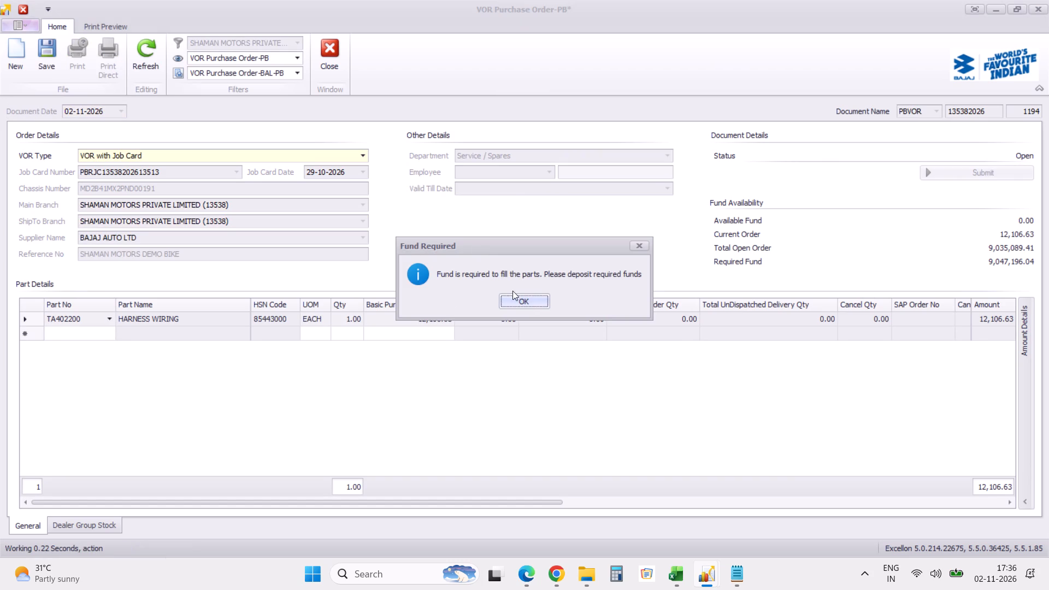
click(517, 300)
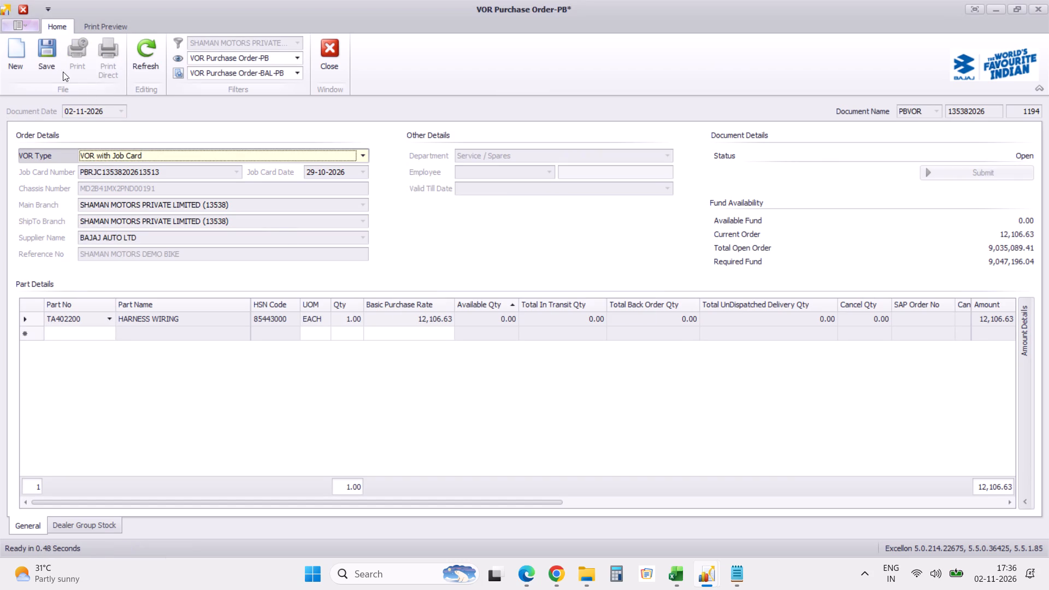
click(53, 62)
click(490, 308)
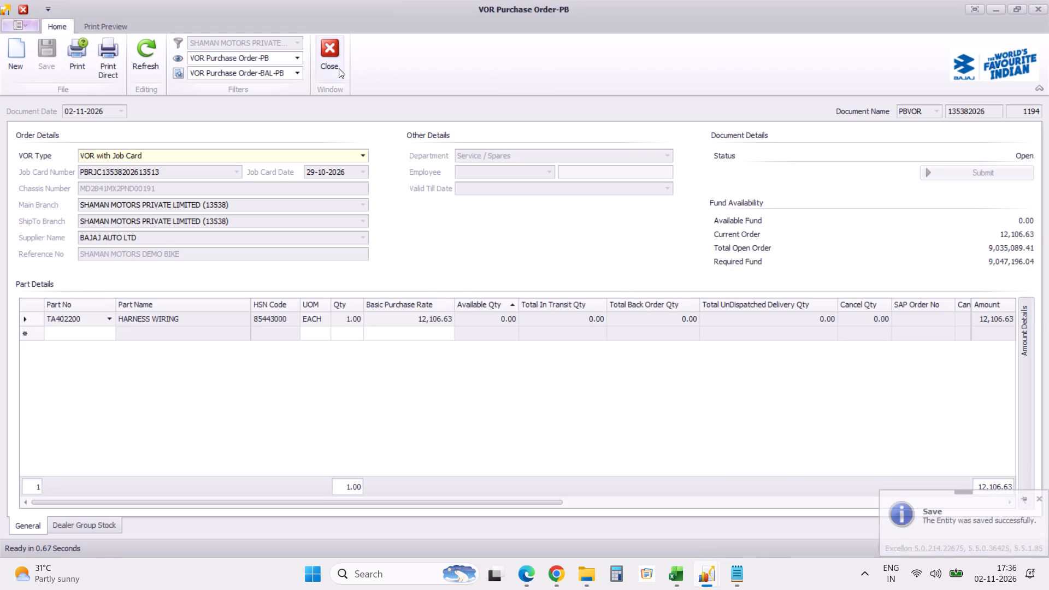
click(330, 55)
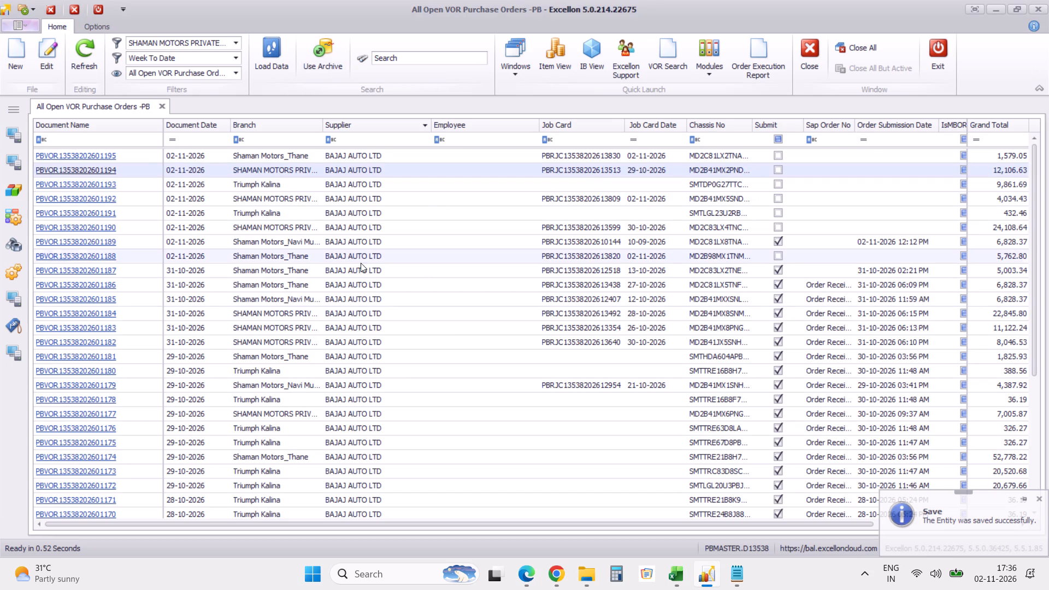
click(98, 227)
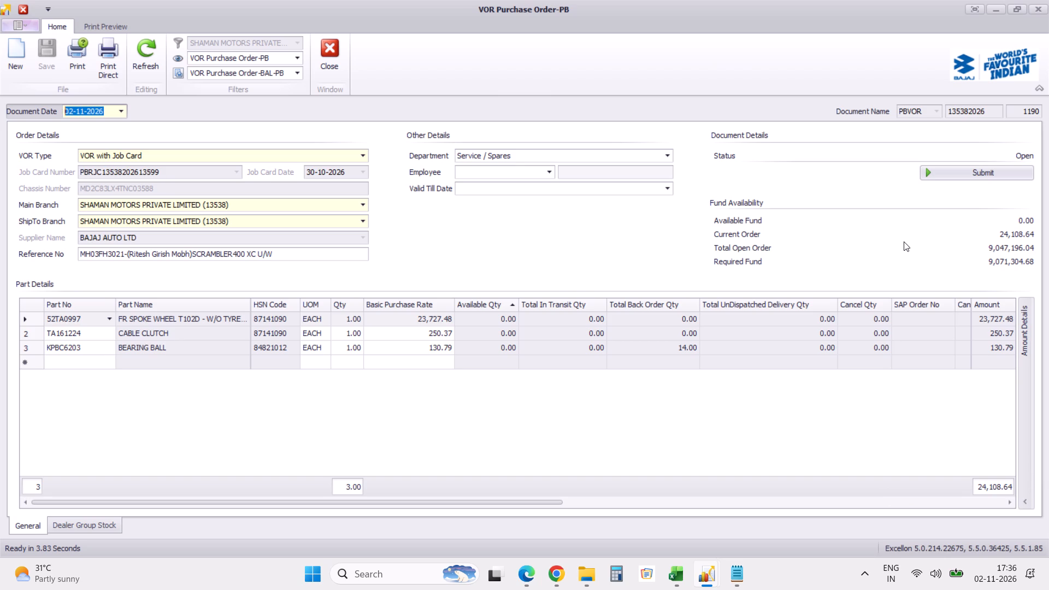
click(951, 174)
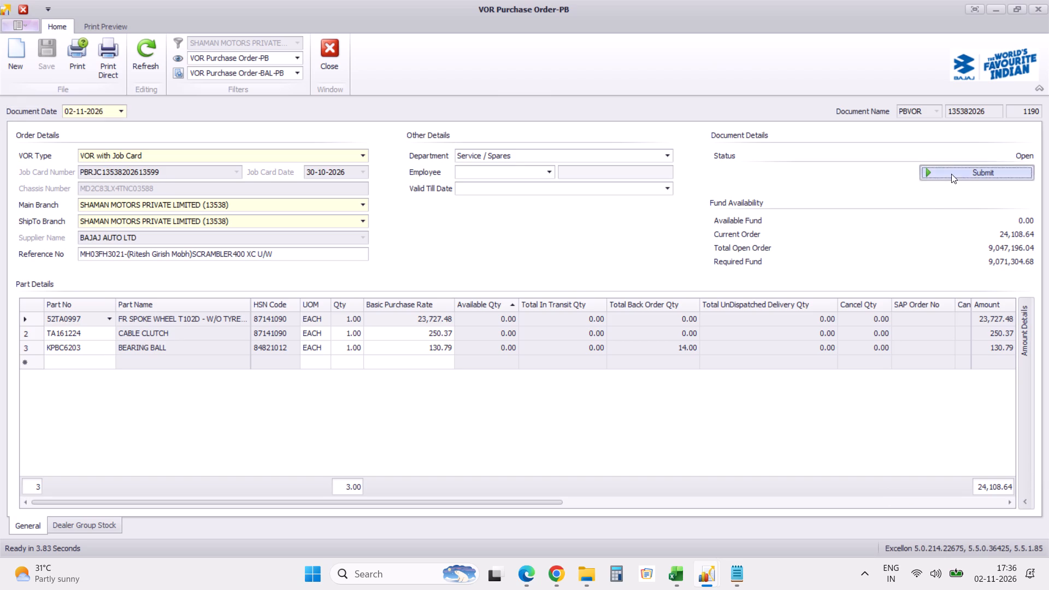
click(543, 300)
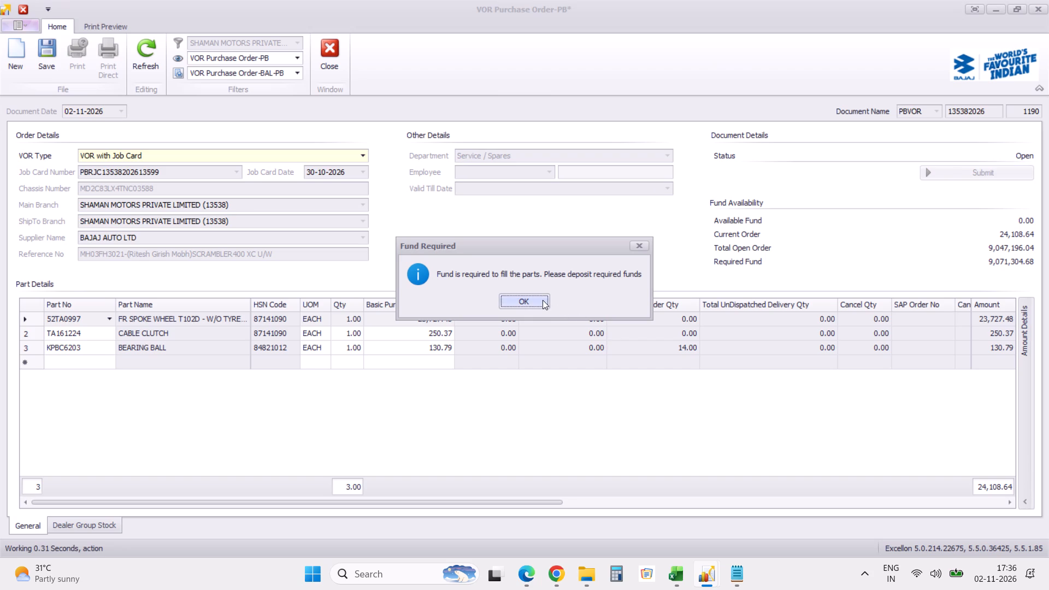
click(52, 48)
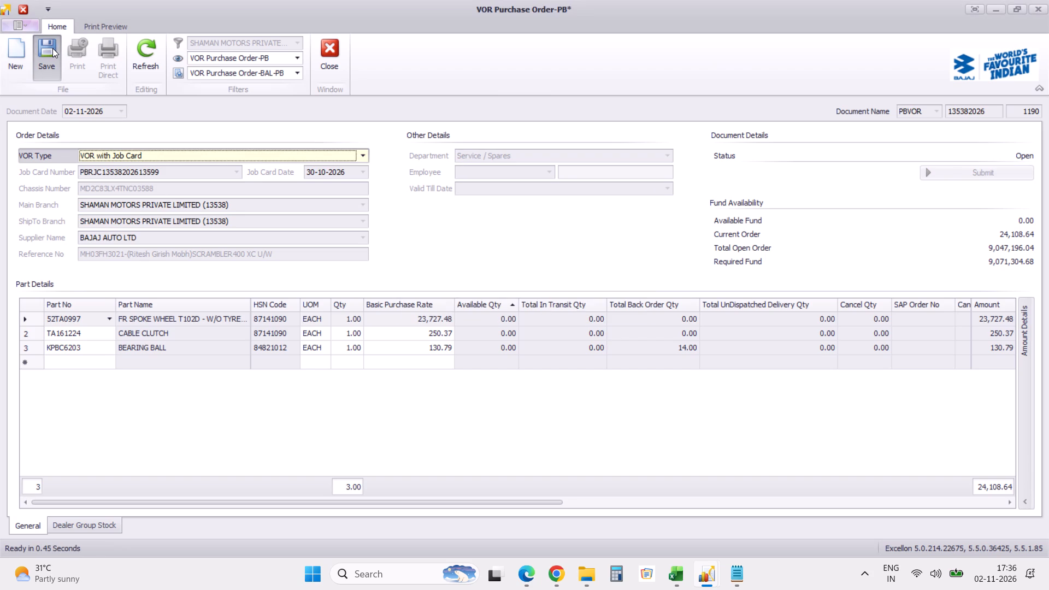
click(501, 303)
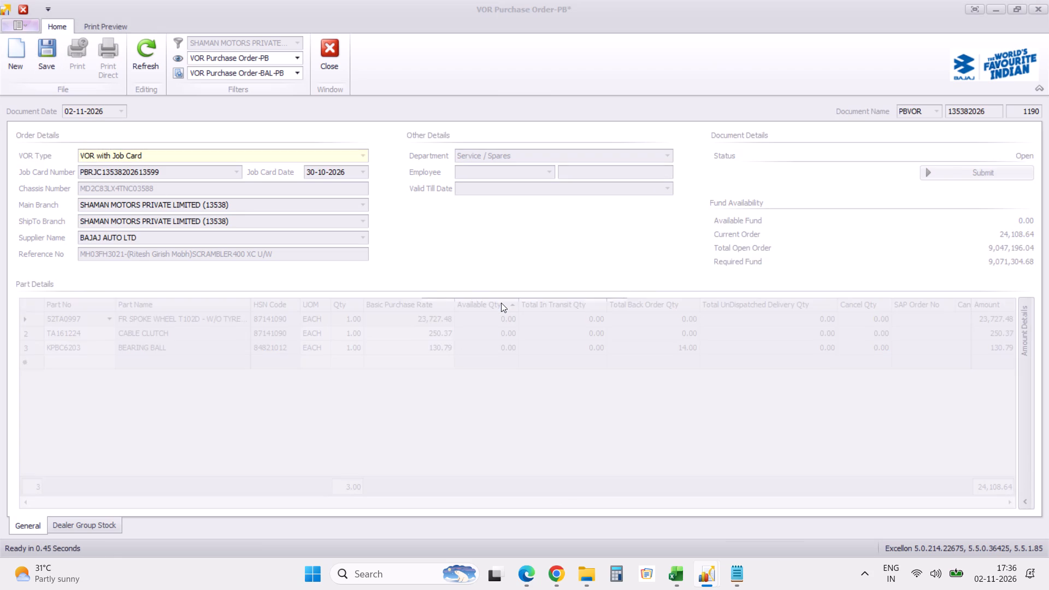
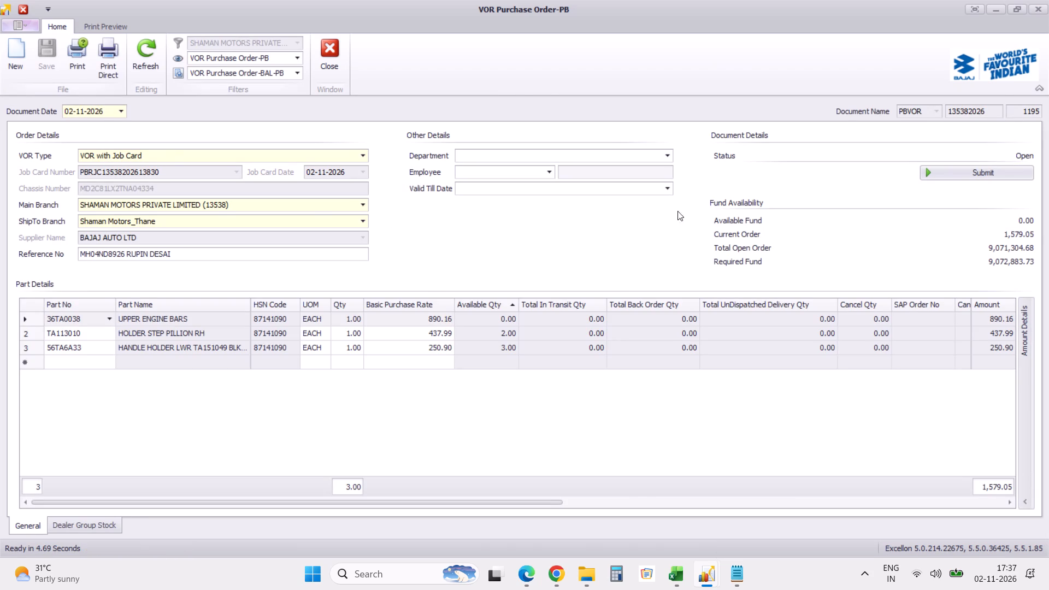
click(949, 177)
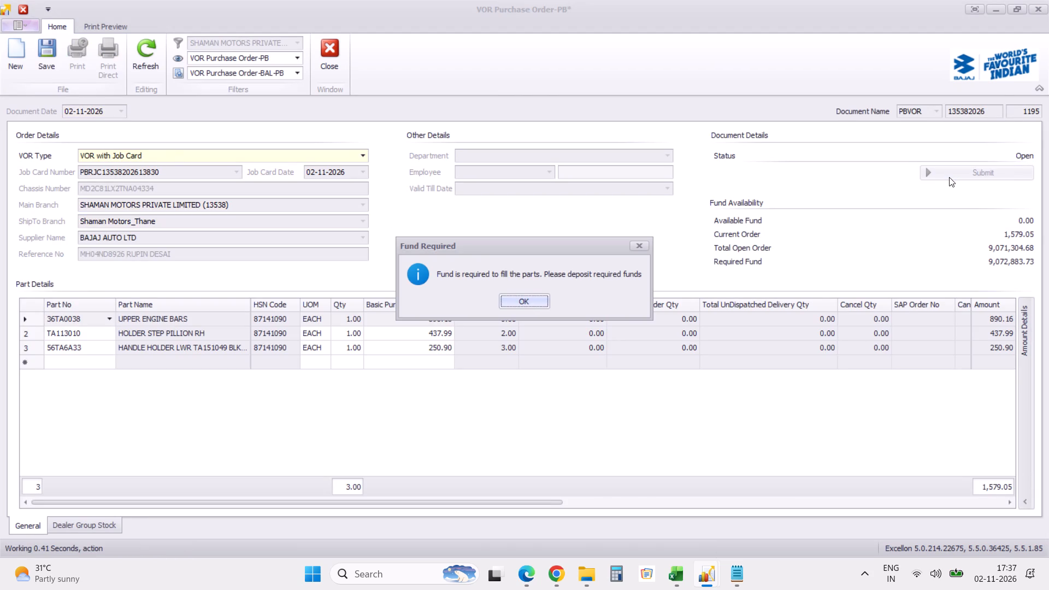
click(525, 302)
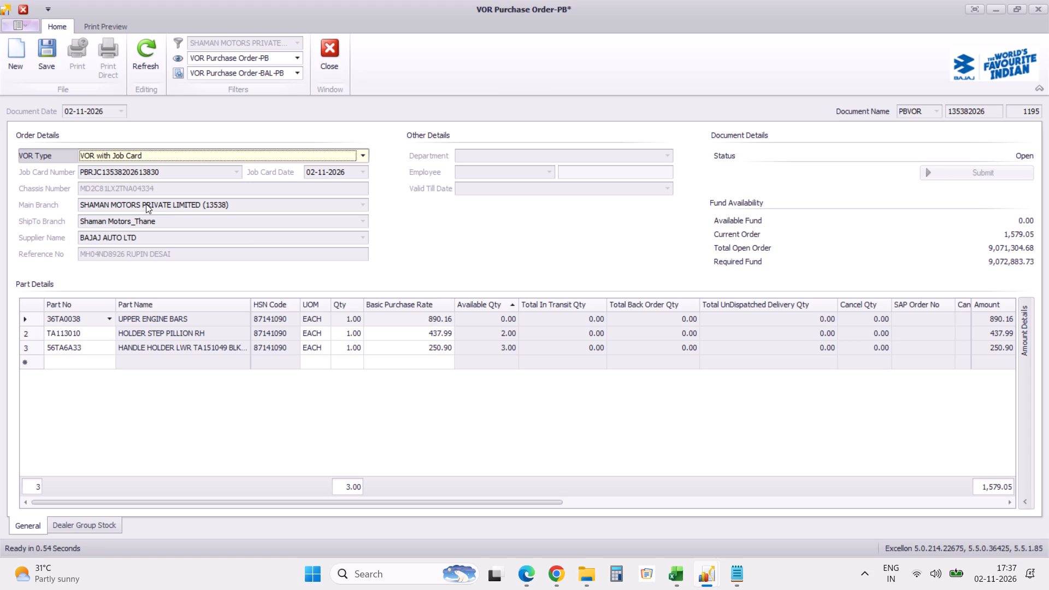
click(44, 60)
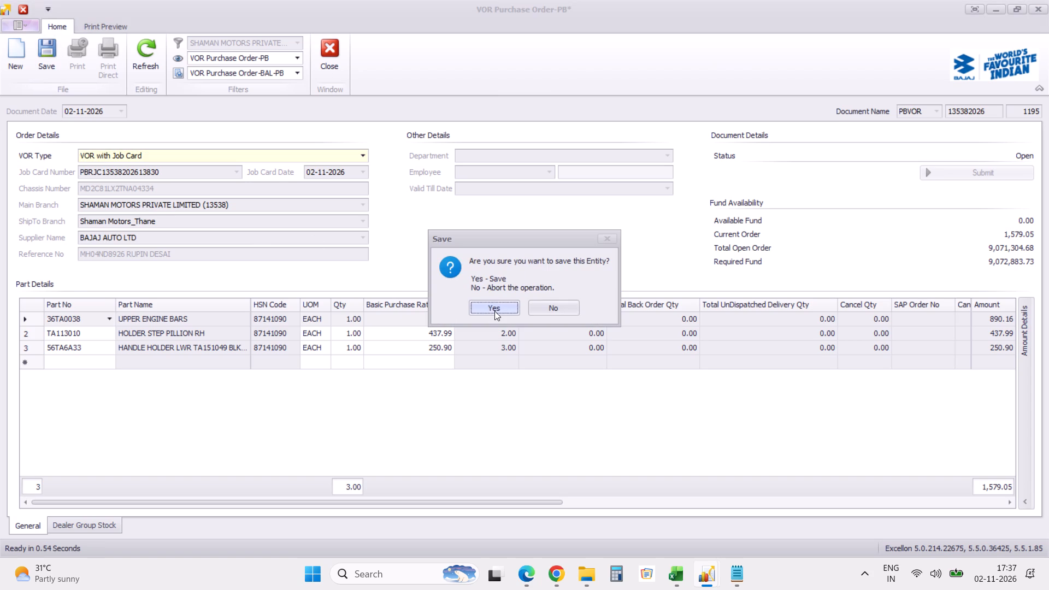
click(498, 311)
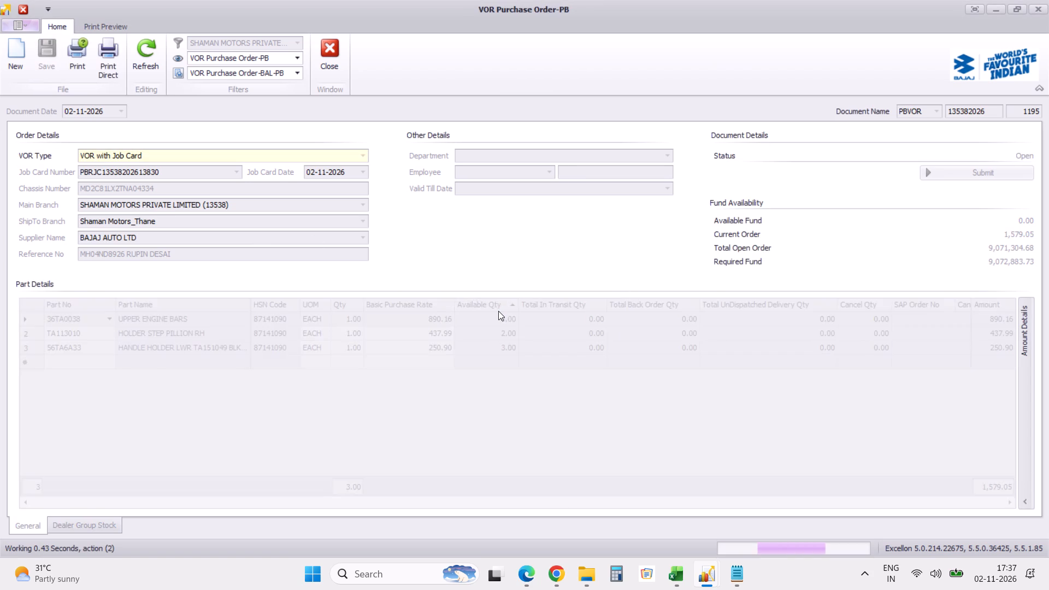
click(331, 58)
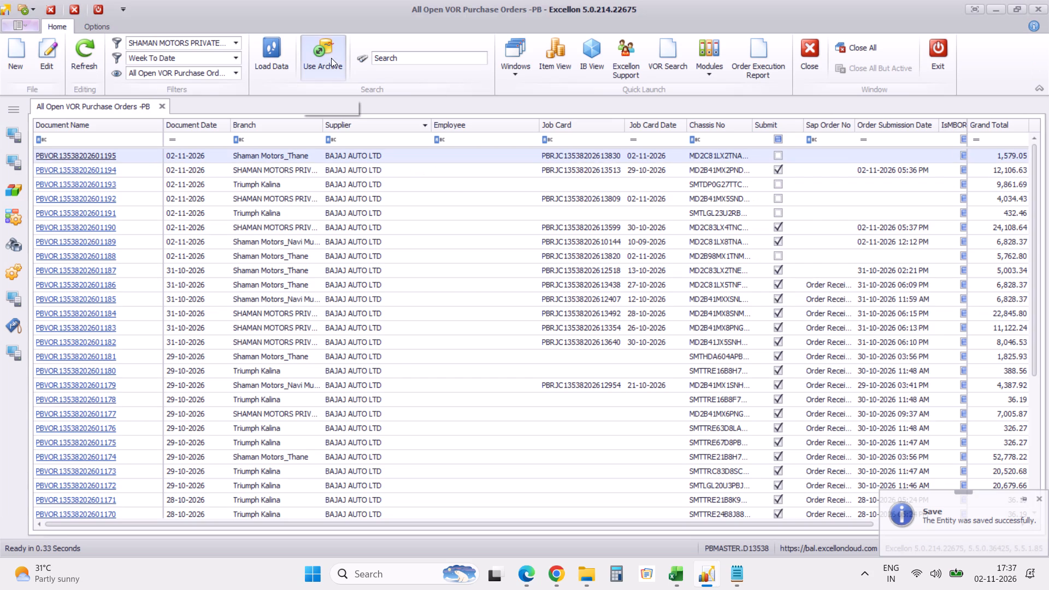
click(266, 60)
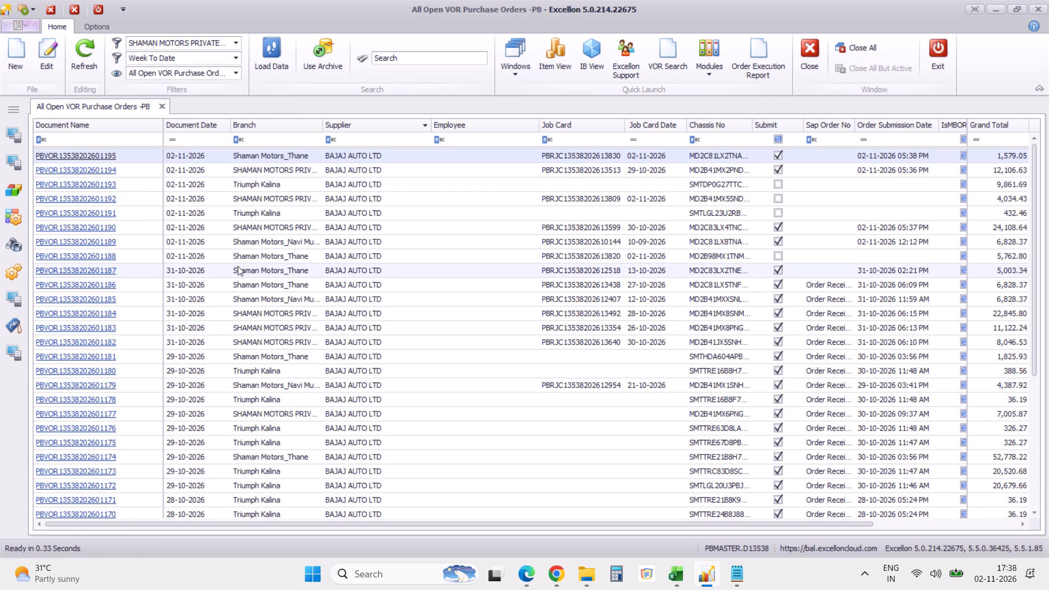
click(110, 257)
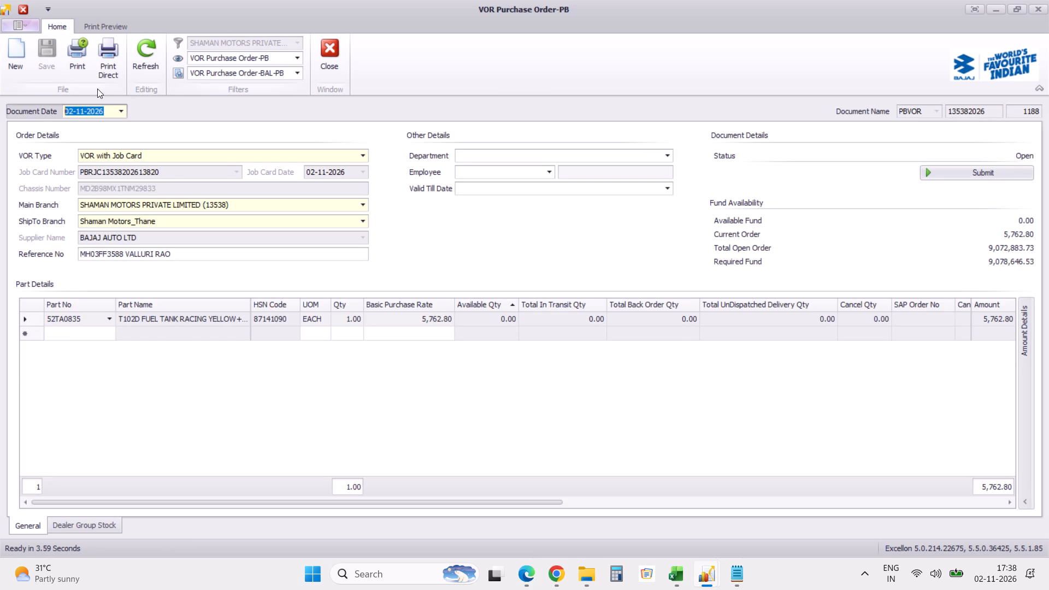
click(959, 179)
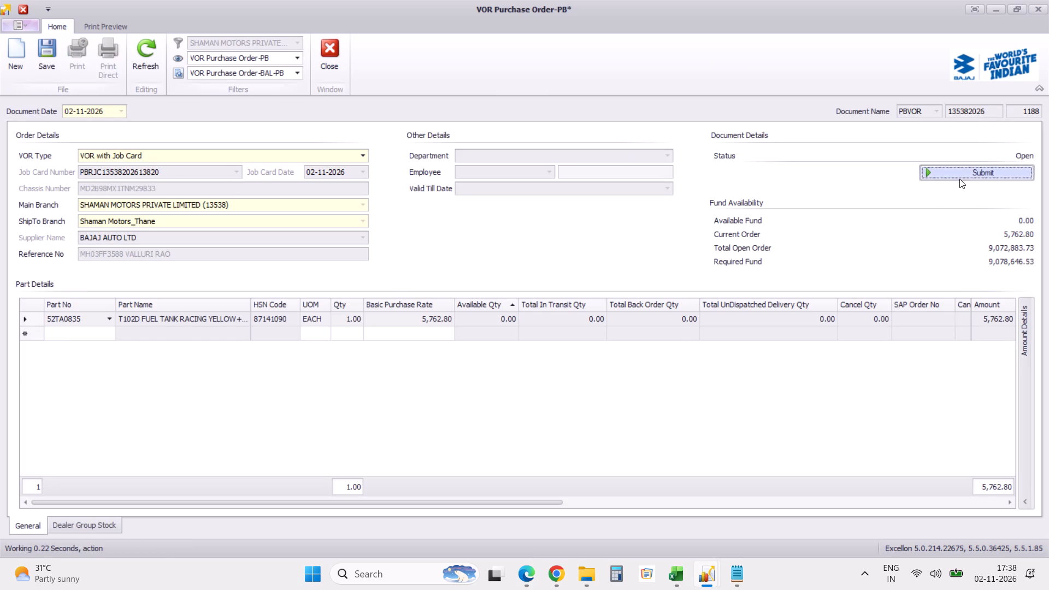
click(531, 302)
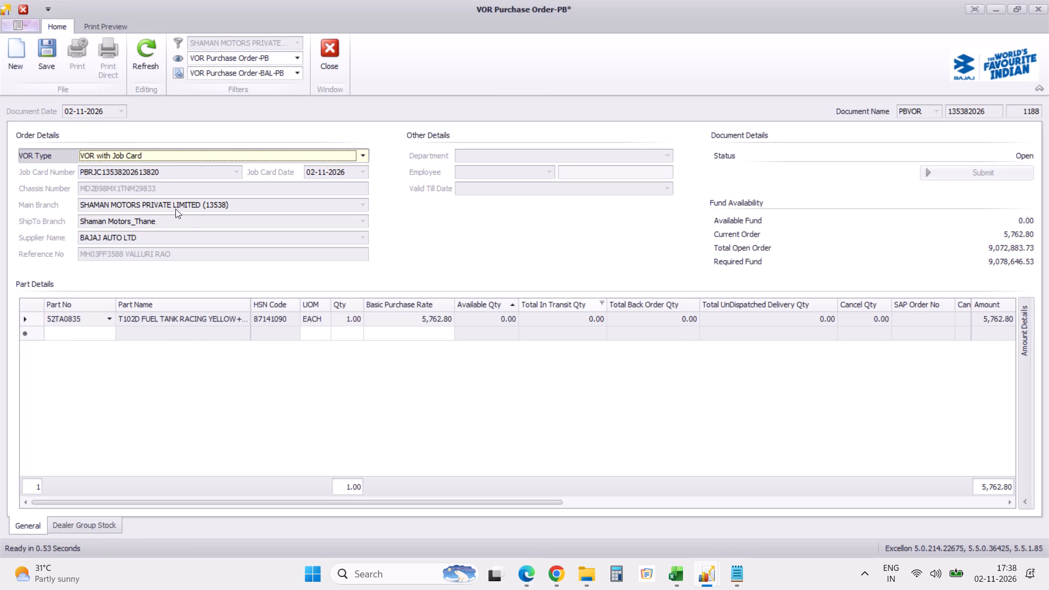
click(46, 68)
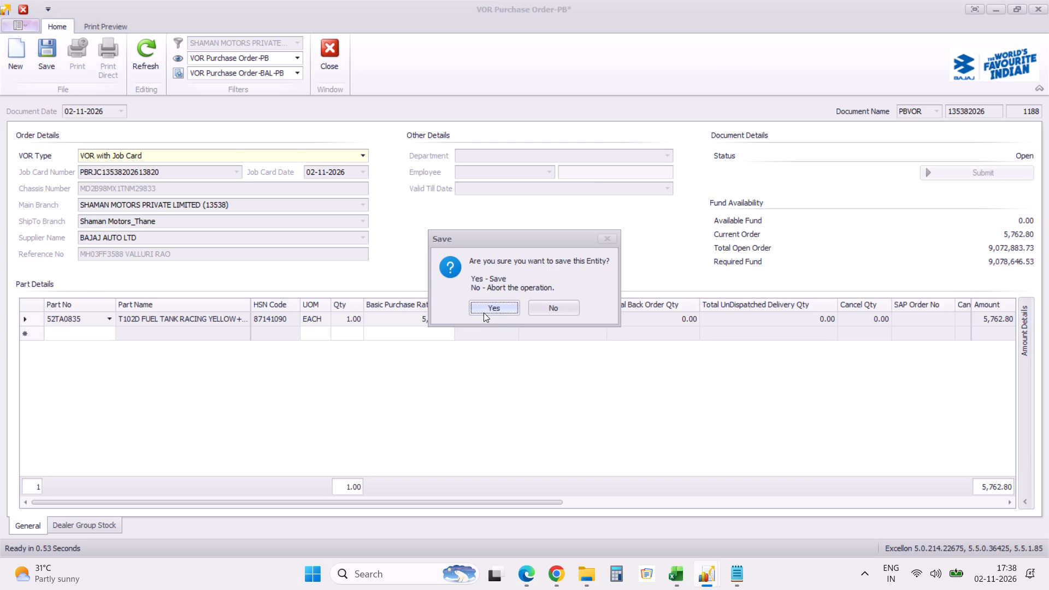
click(495, 313)
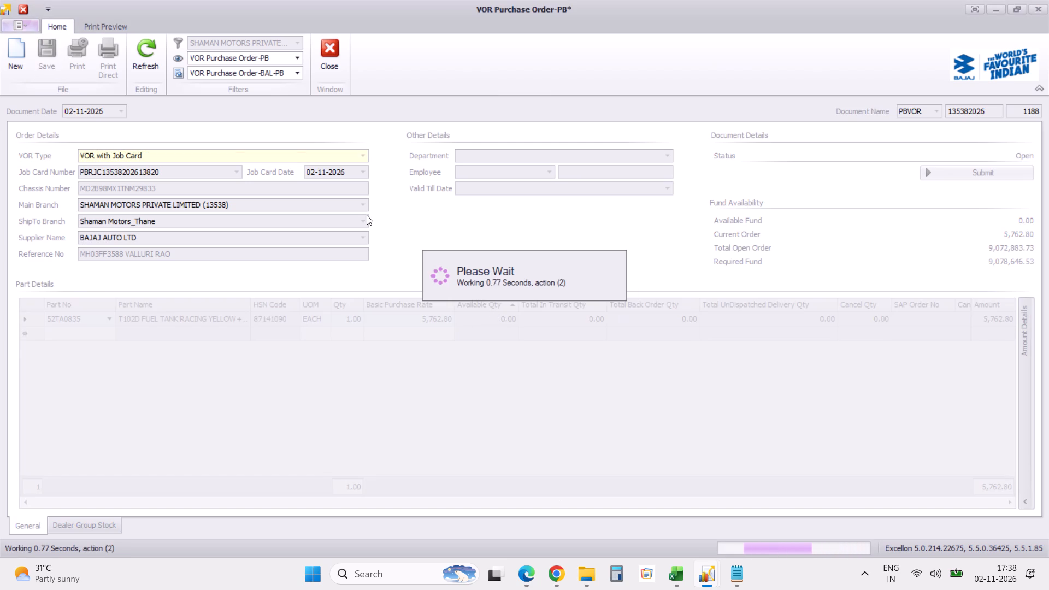
click(332, 56)
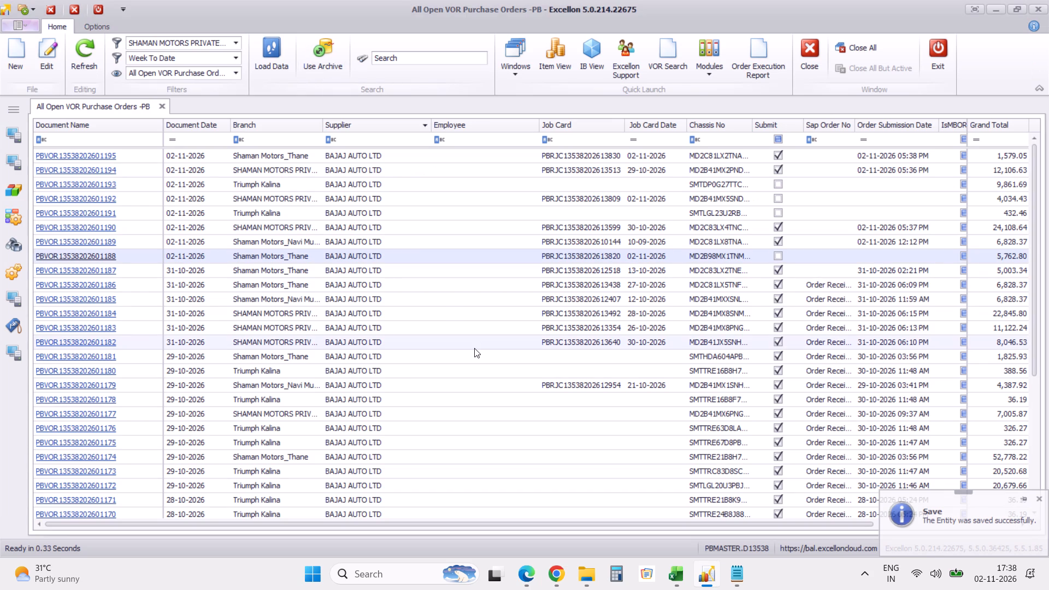
click(266, 51)
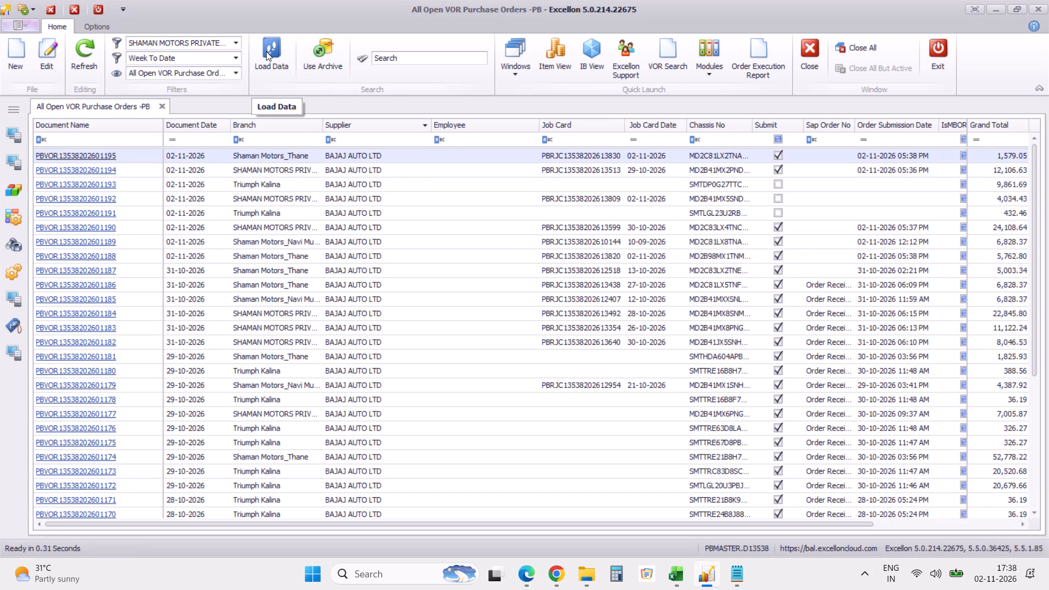
click(104, 199)
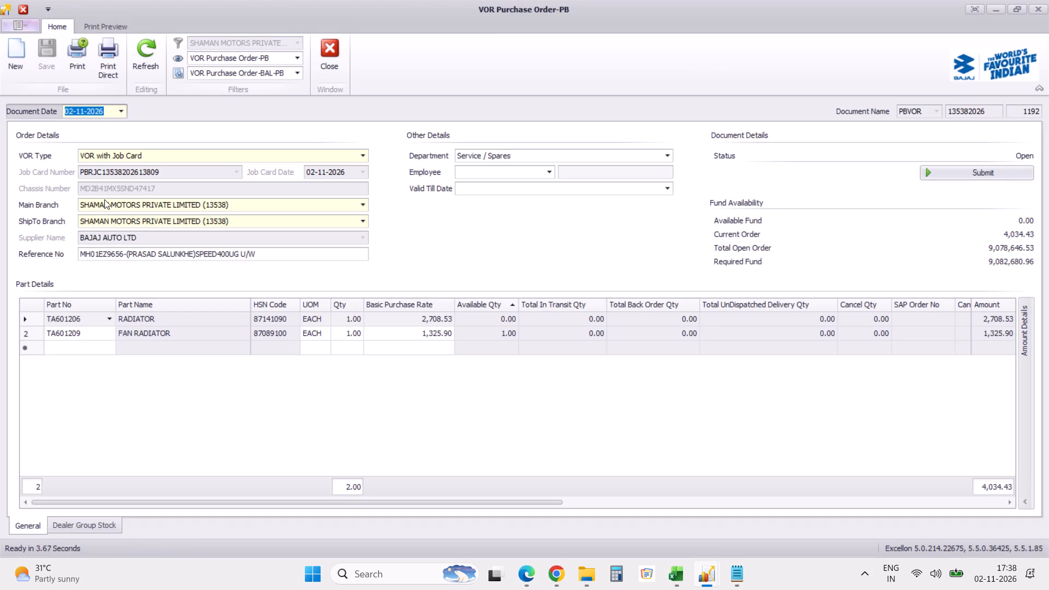
click(969, 173)
click(541, 296)
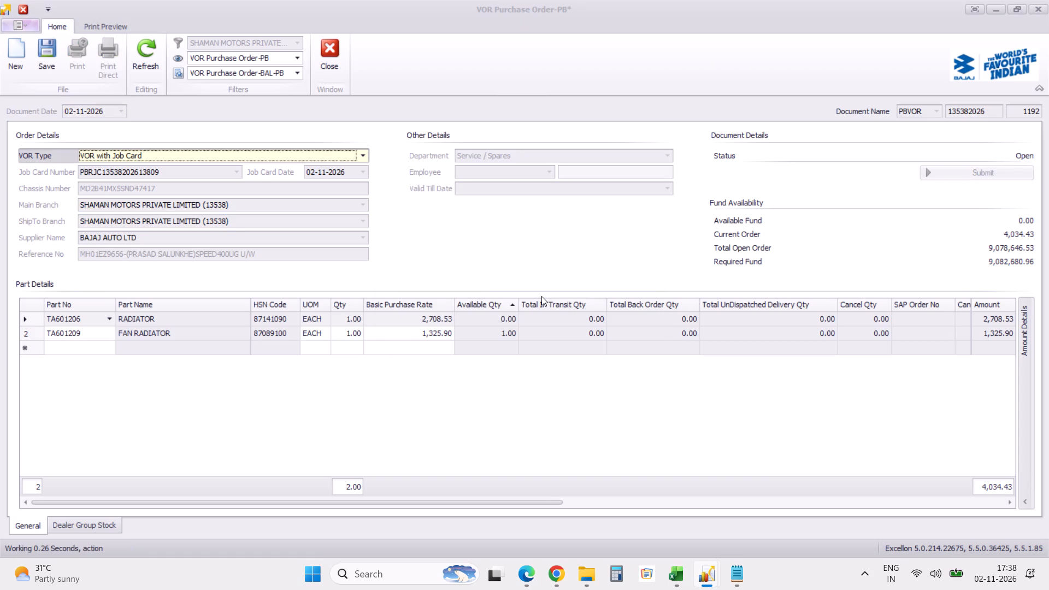
click(50, 69)
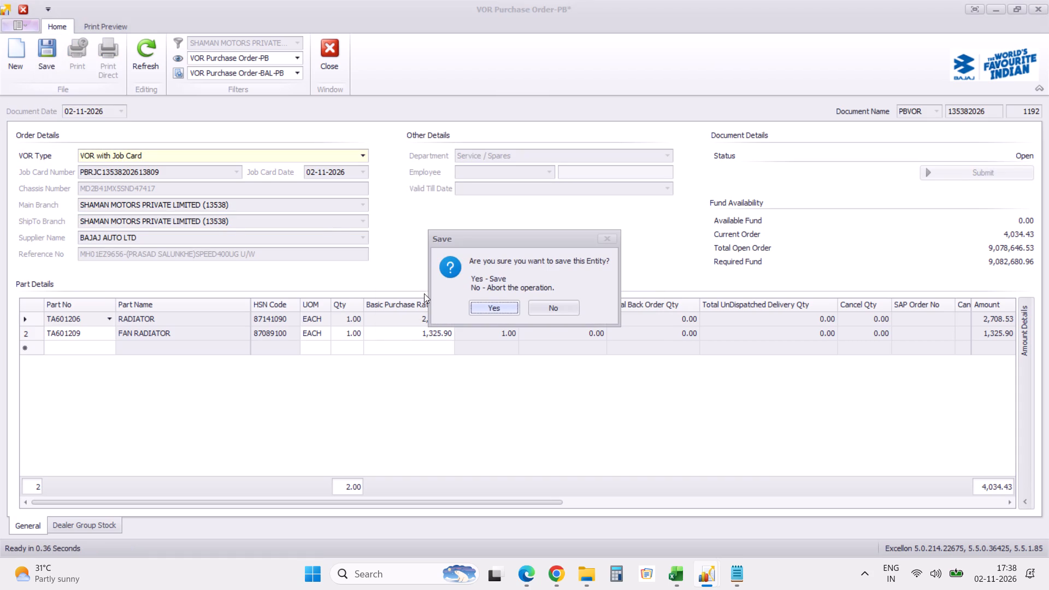
click(484, 310)
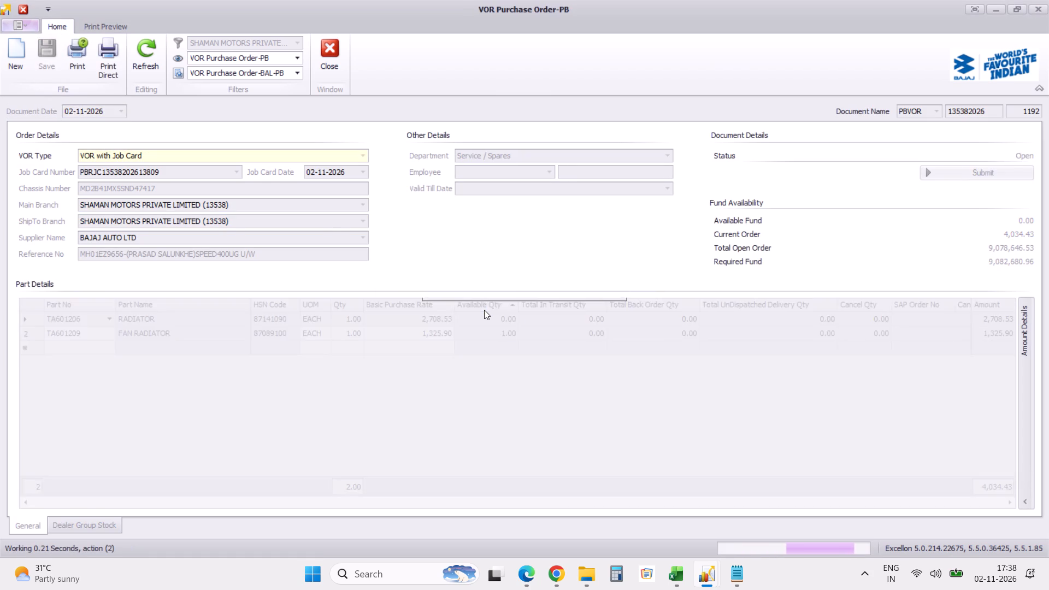
click(328, 57)
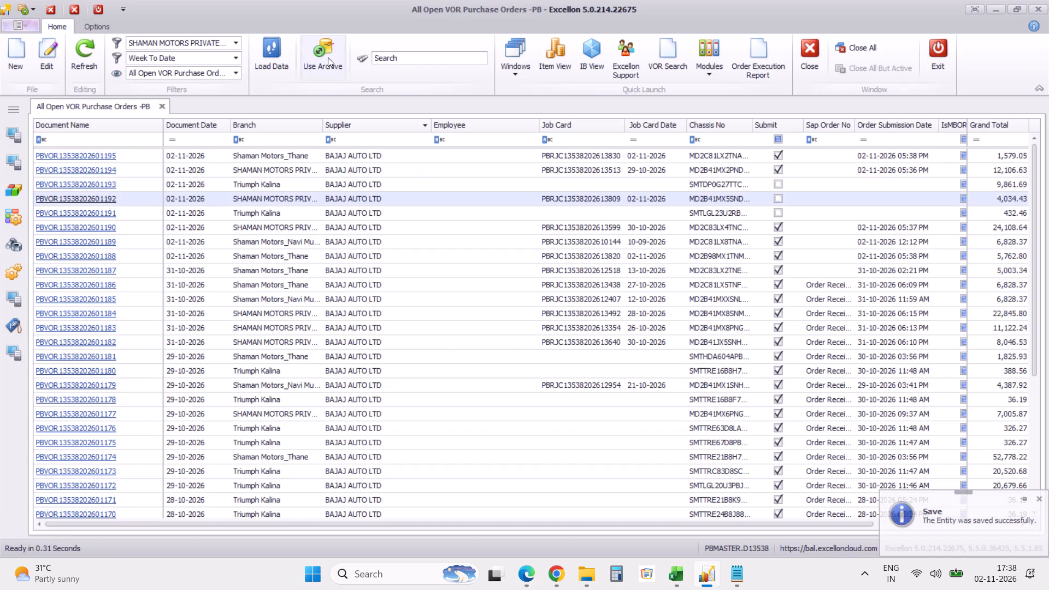
click(266, 58)
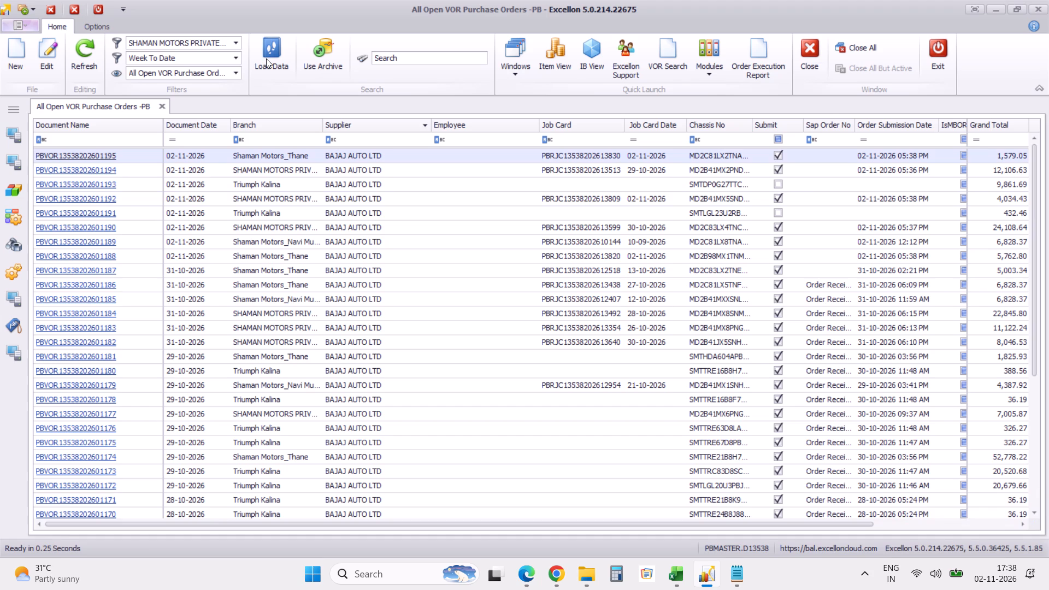
Close the list of all open VOR purchase orders.
click(167, 108)
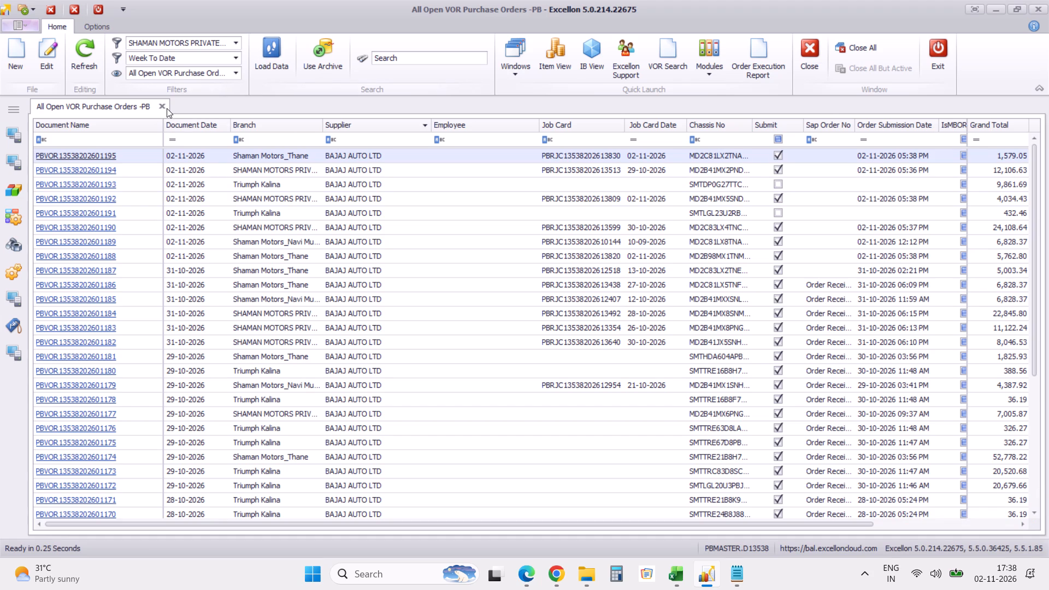
click(162, 109)
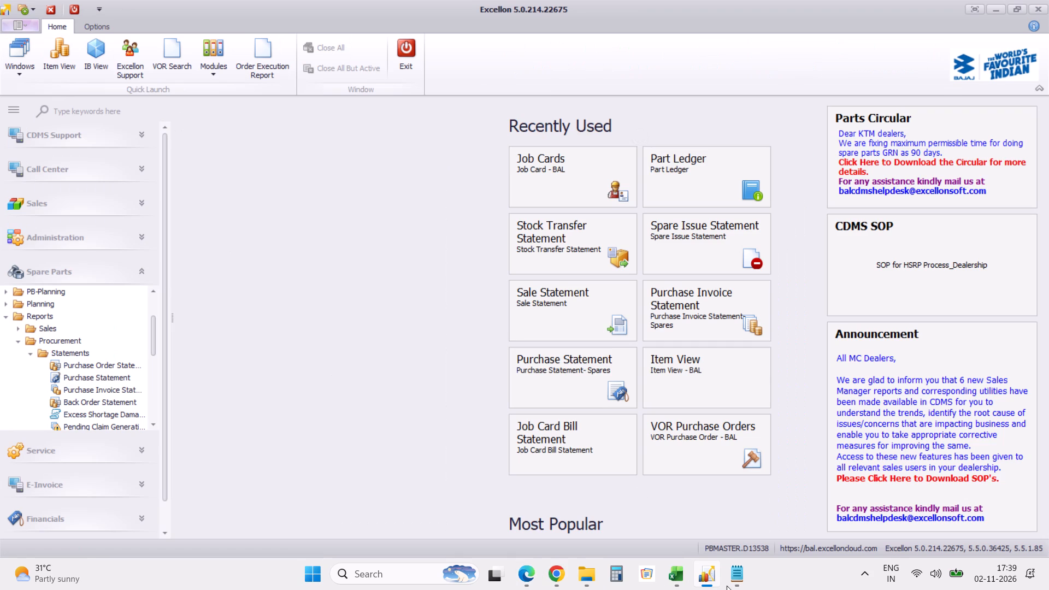
Switch to the Book1 workbook in Excel and close it without saving the changes.
click(679, 573)
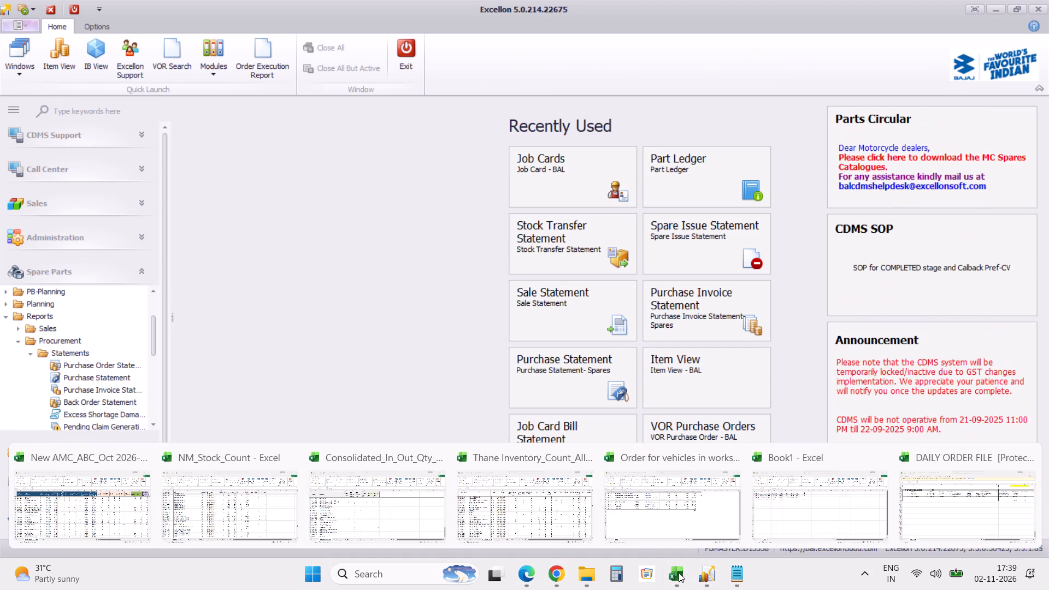
click(834, 505)
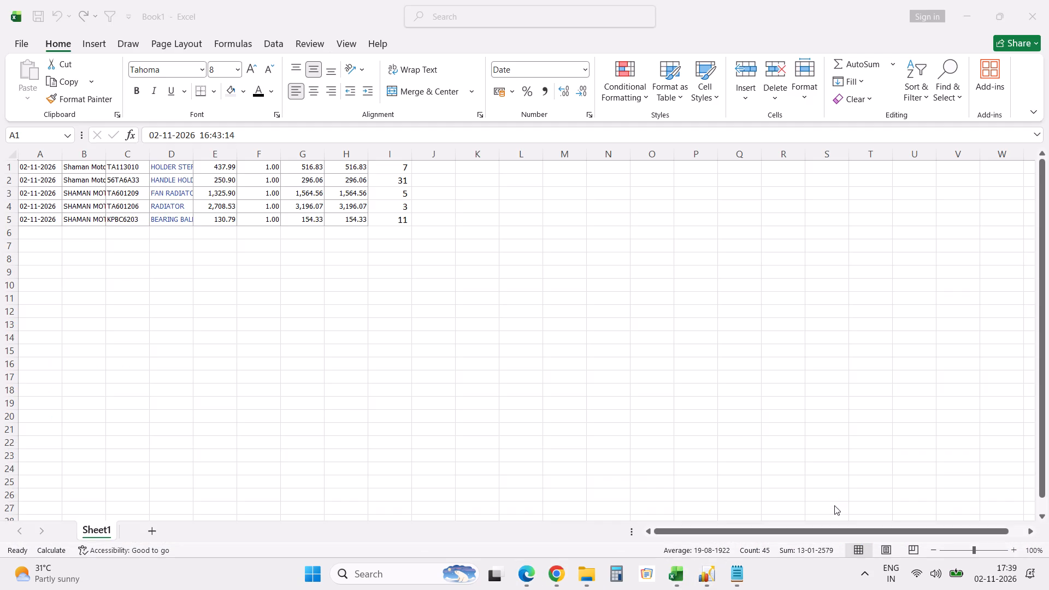
click(1040, 27)
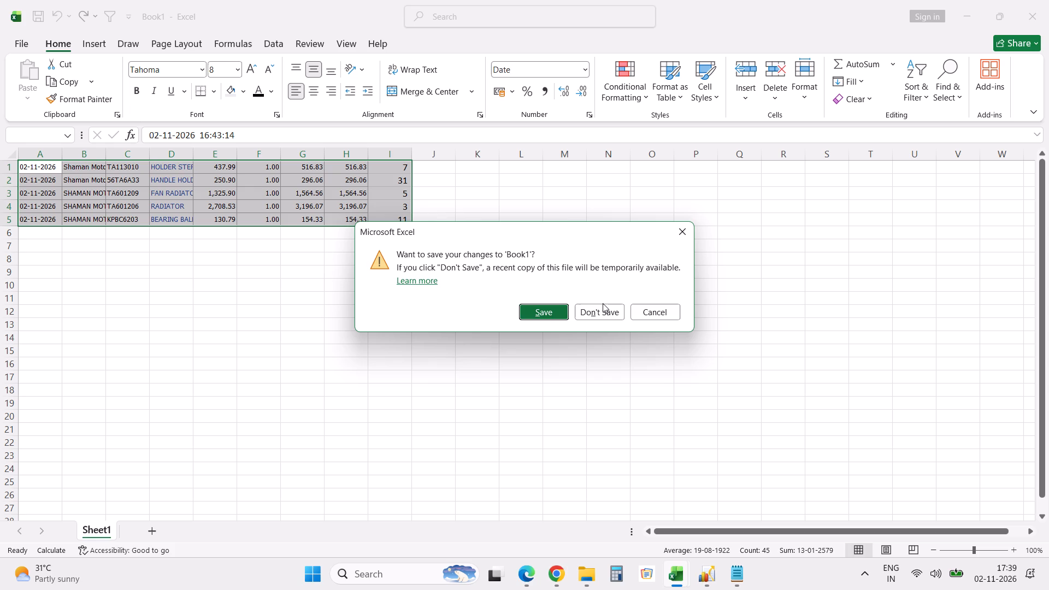
click(603, 303)
click(603, 309)
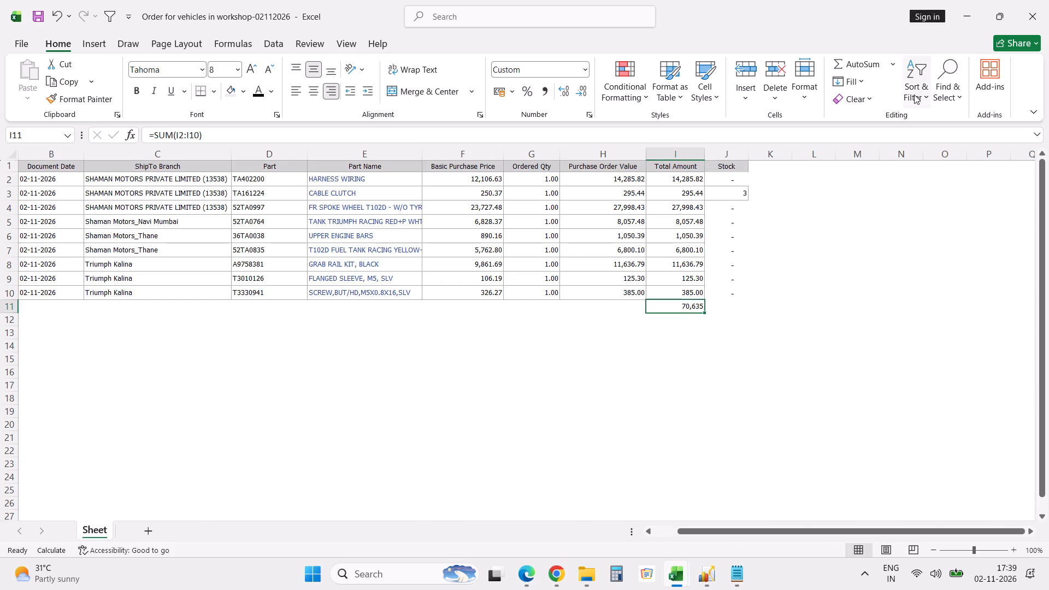
Close the Order for vehicles in workshop-02112026 workbook, and enable editing on DAILY ORDER FILE before closing it.
click(1033, 15)
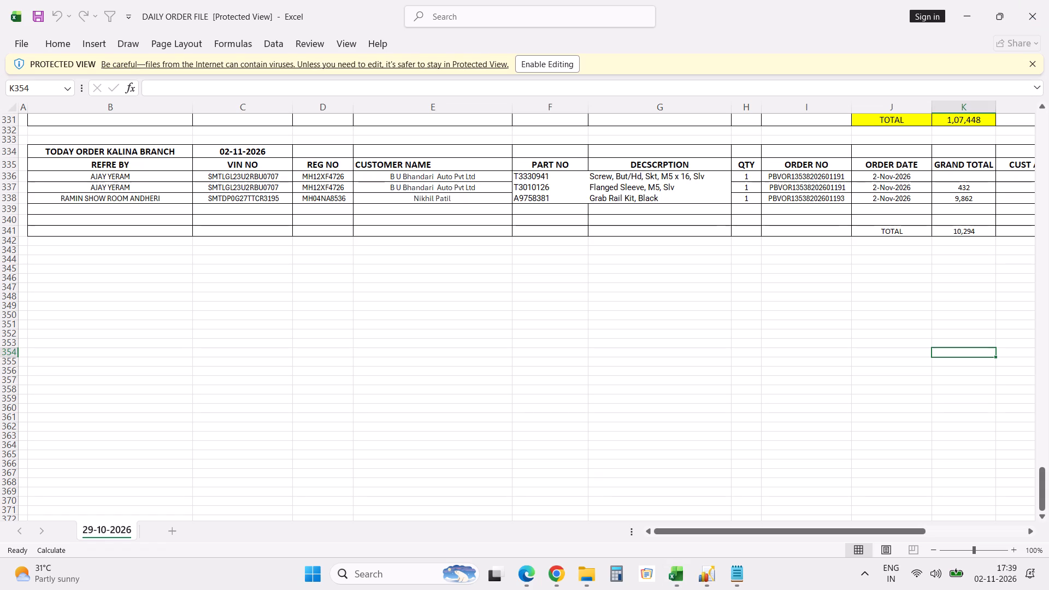
click(559, 66)
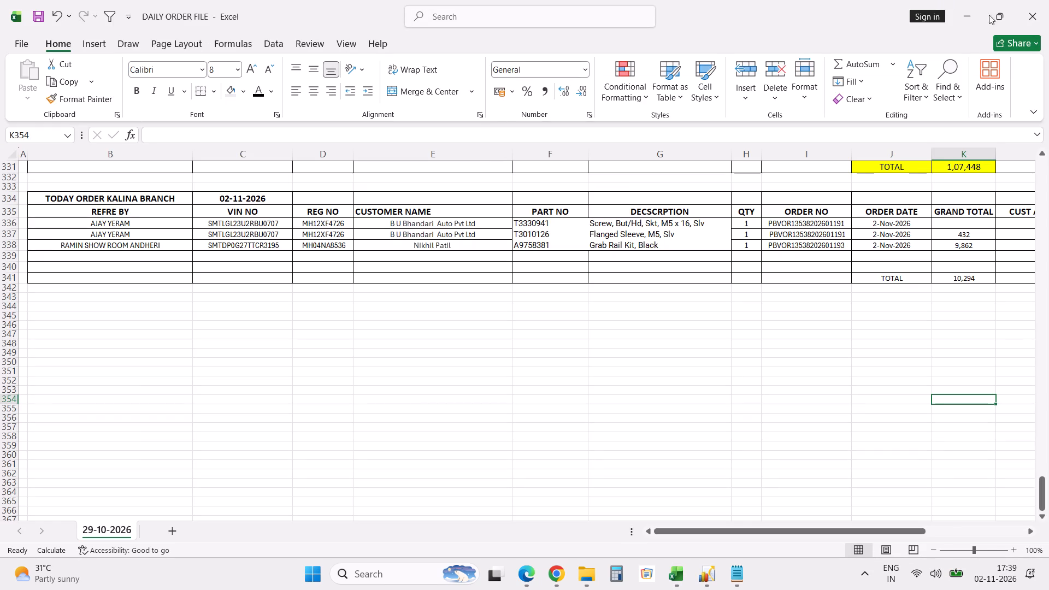
click(1036, 23)
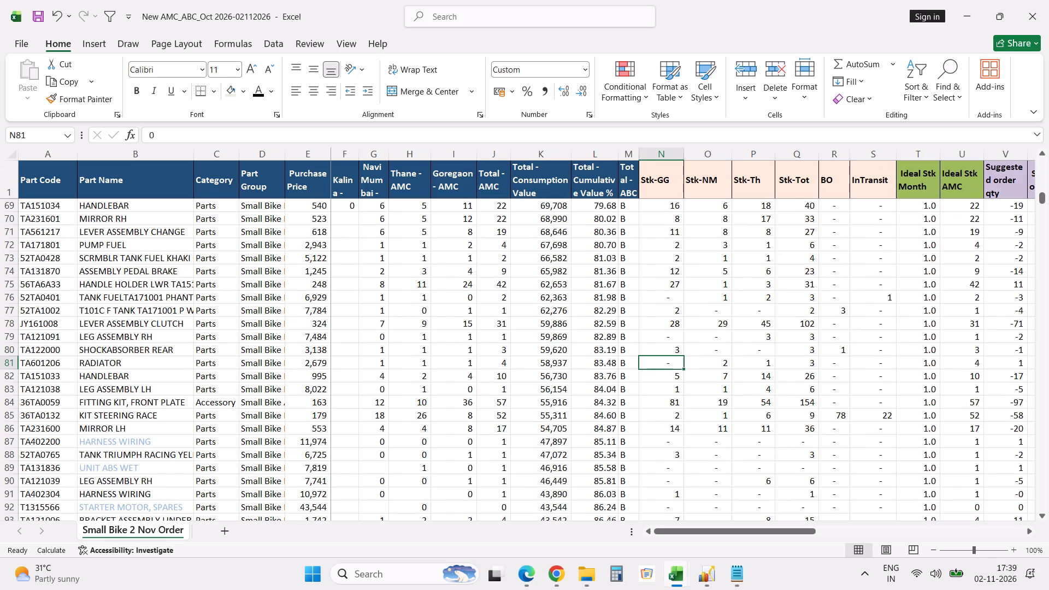
Turn on filters for the header row of the Small Bike 2 Nov Order sheet.
click(56, 176)
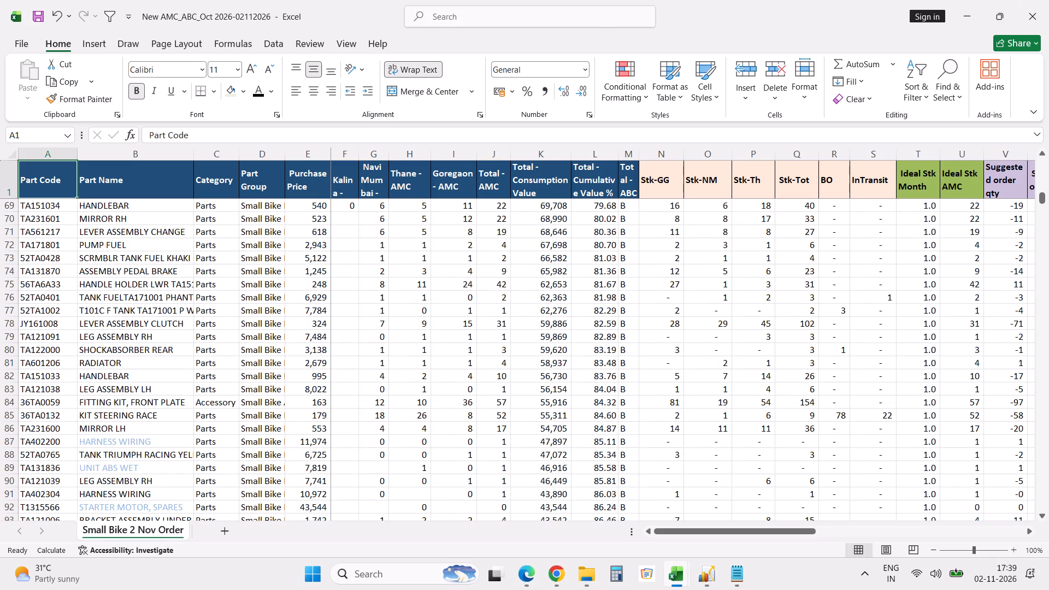
key(alt+d)
text(ff)
scroll(75, 280, up, 20)
text(dff)
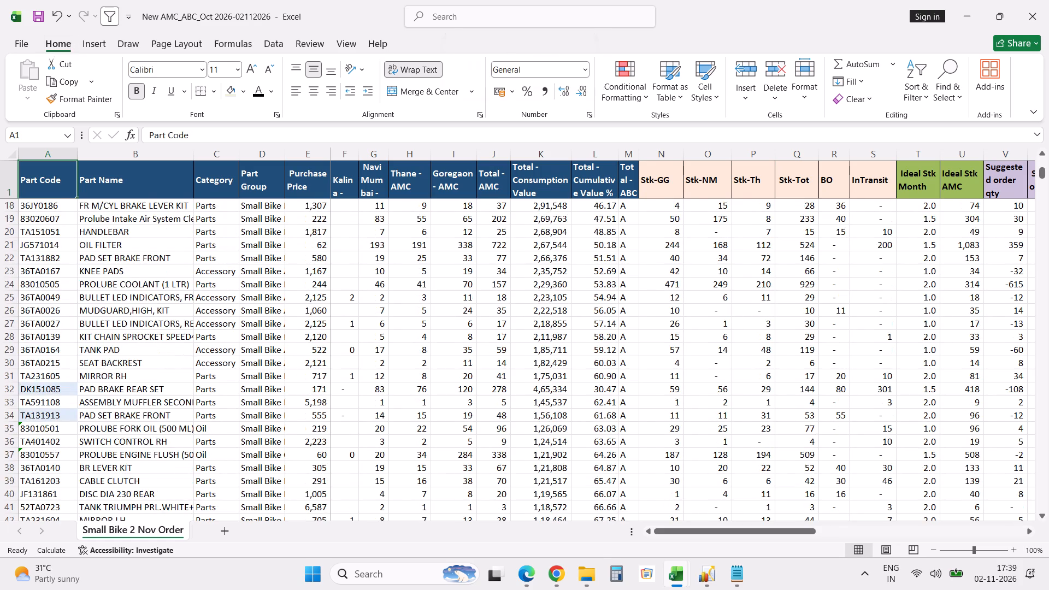
click(309, 320)
scroll(309, 320, up, 20)
scroll(309, 320, up, 14)
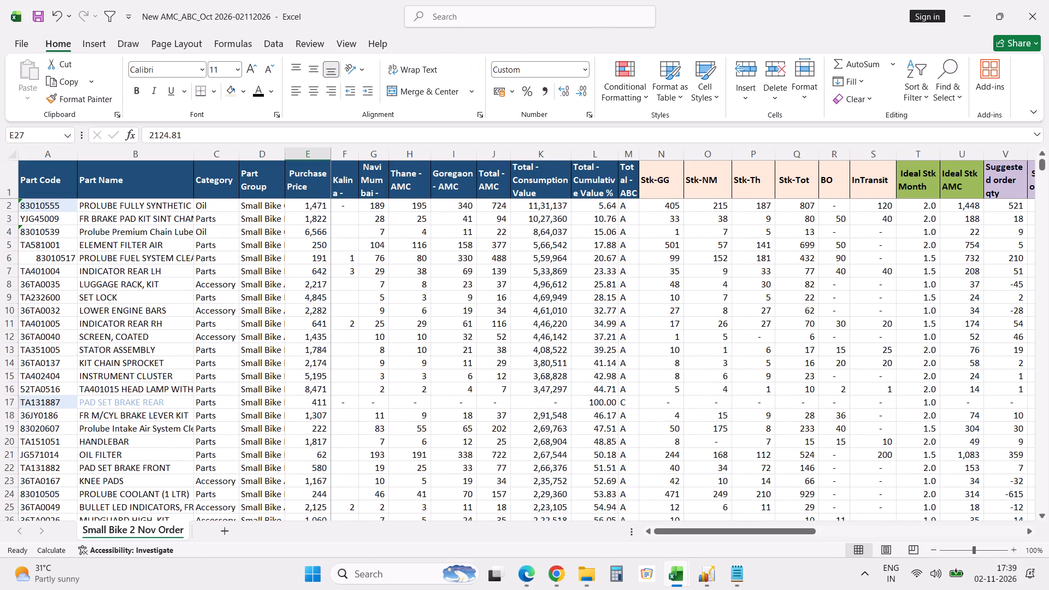
click(54, 192)
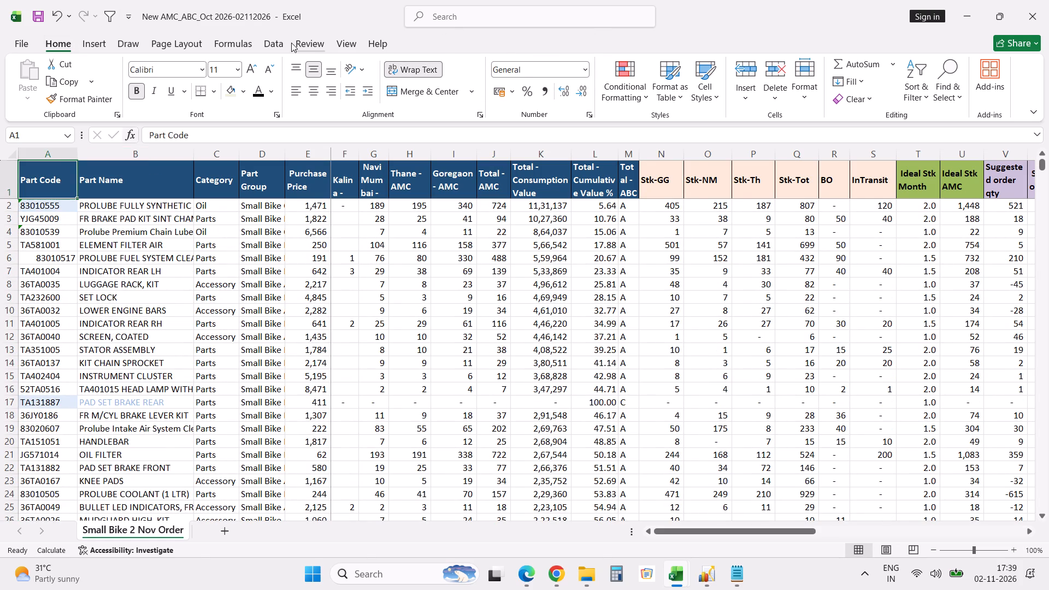
click(268, 42)
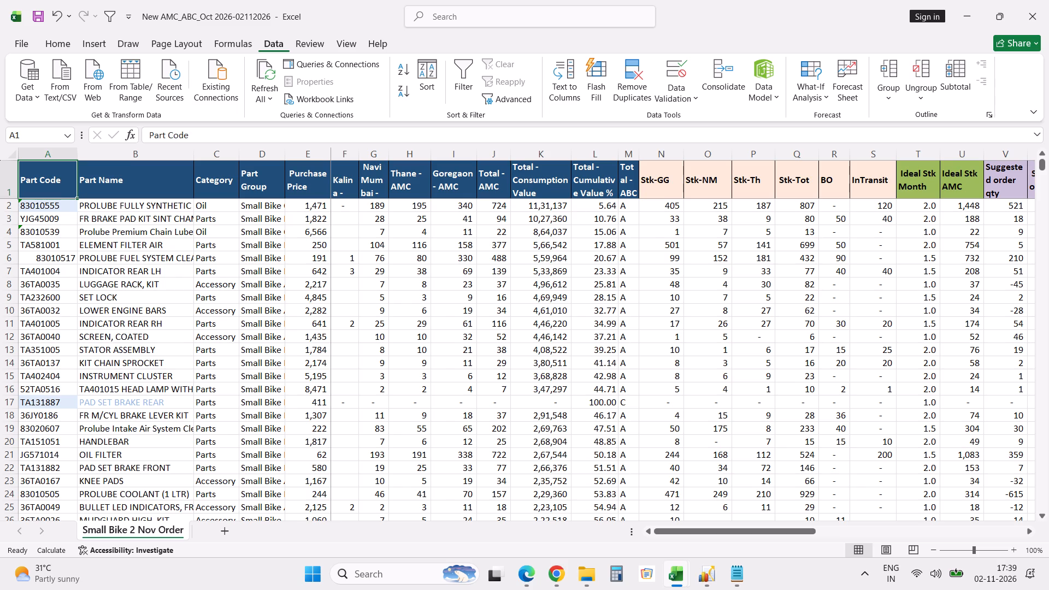
click(47, 186)
text(dff)
key(alt+d)
text(ff)
click(9, 177)
key(alt+d)
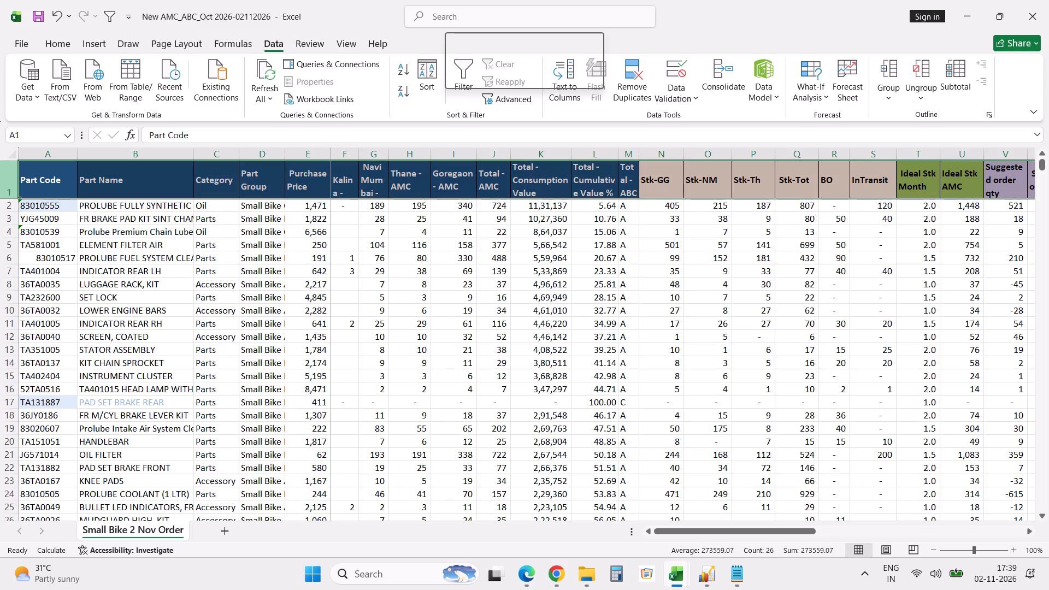
text(ff)
click(234, 255)
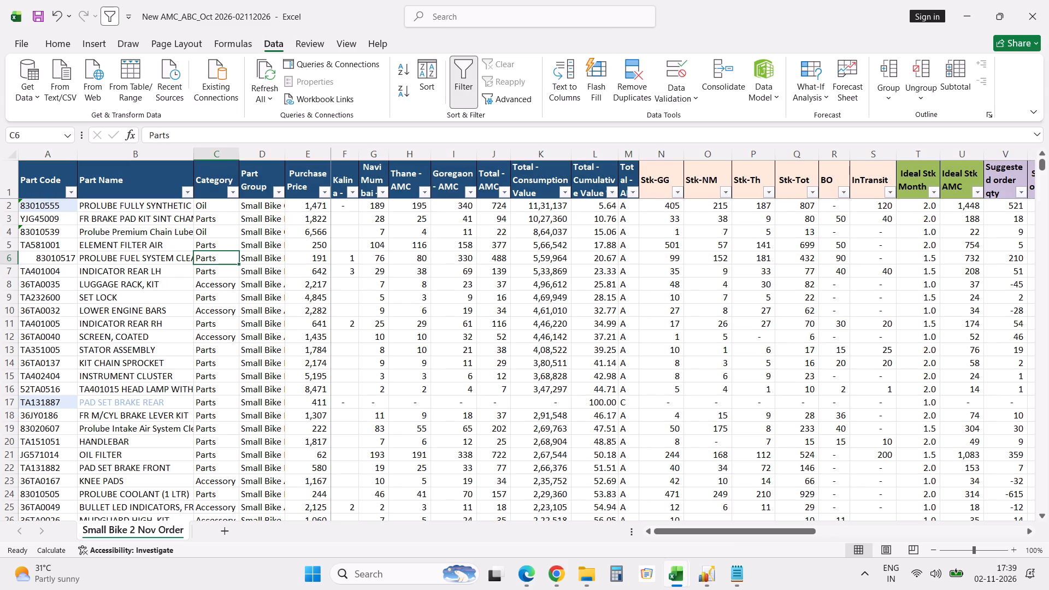
Filter the Order qty column to exclude blanks, so only parts with an order quantity are listed.
key(Right)
key(Right)
key(Right)
key(Right)
key(Right)
key(Right)
key(Right)
key(Right)
key(Right)
key(Right)
key(Right)
key(Right)
key(Right)
key(Right)
key(Right)
key(Right)
key(Right)
key(Right)
key(Right)
key(Right)
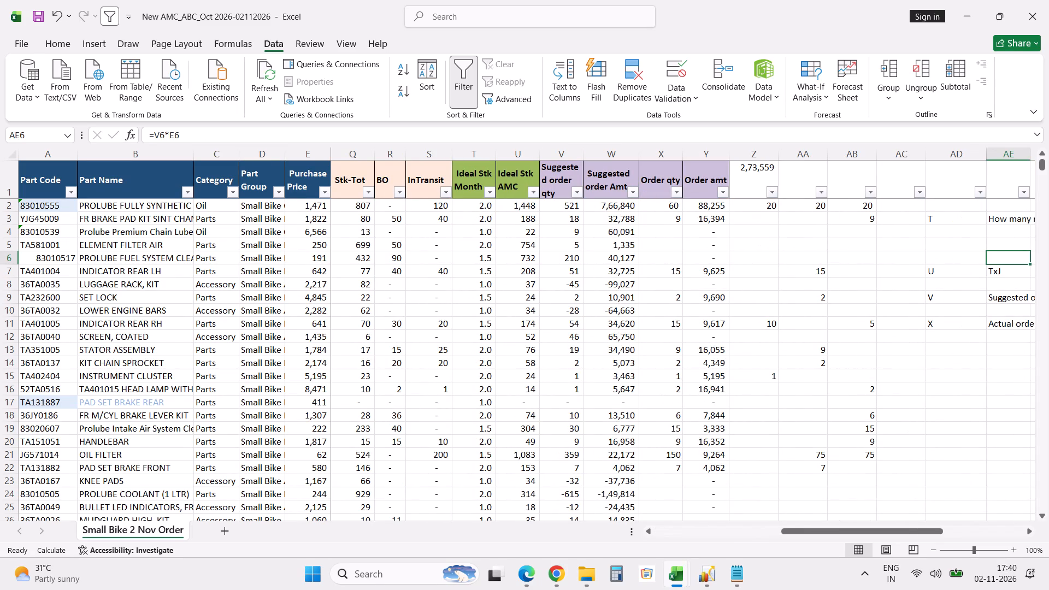
click(676, 192)
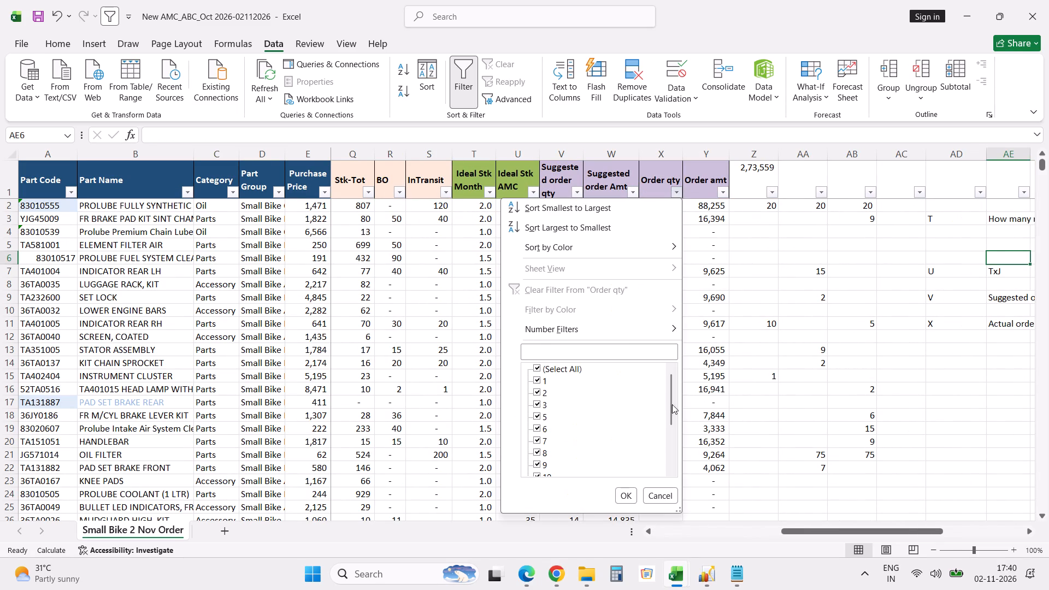
drag(672, 390, 692, 478)
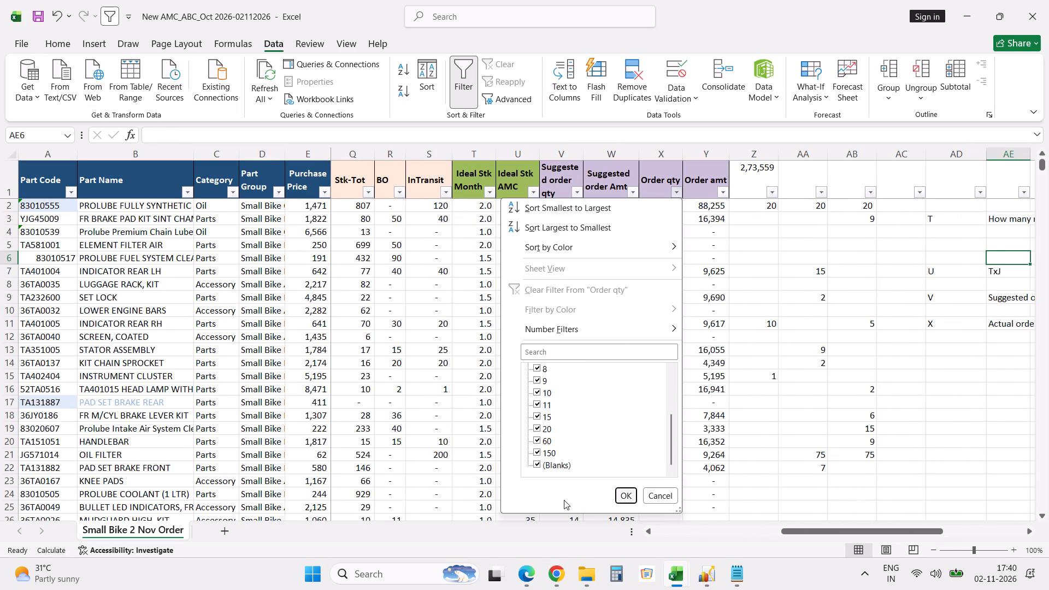
click(557, 466)
click(631, 499)
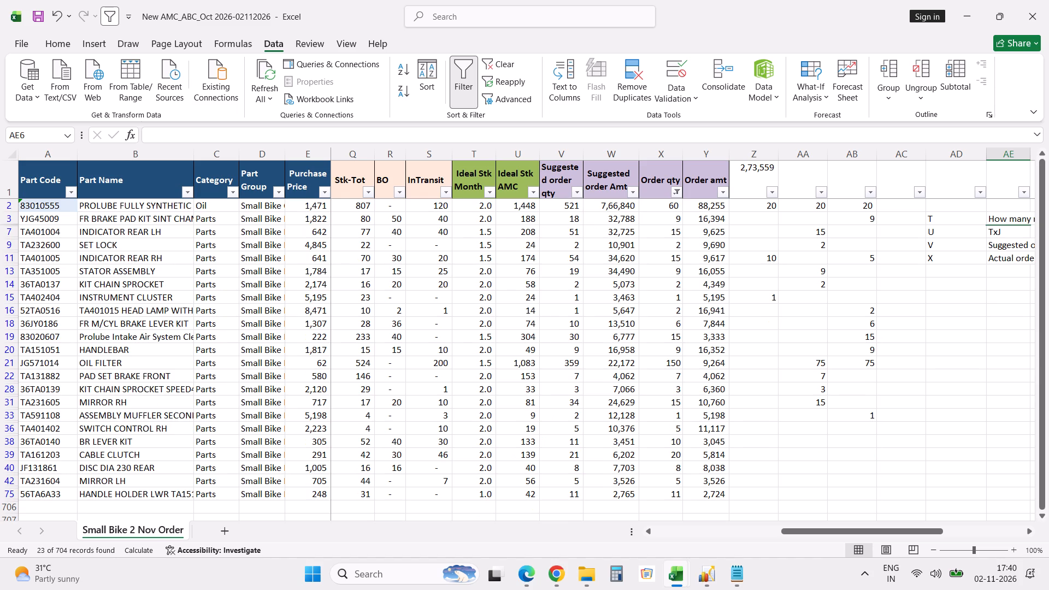
scroll(626, 320, up, 20)
scroll(626, 320, up, 14)
Switch to Excellon, search the modules for "daily", open the All Open Daily Purchase Orders list and load its data.
click(705, 569)
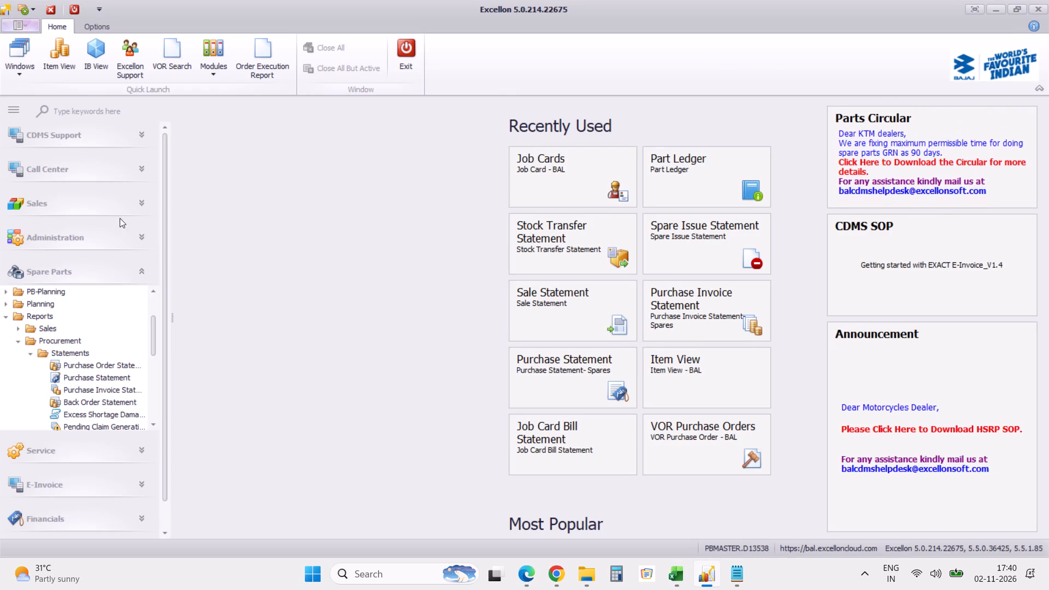
click(106, 111)
text(daily)
click(94, 166)
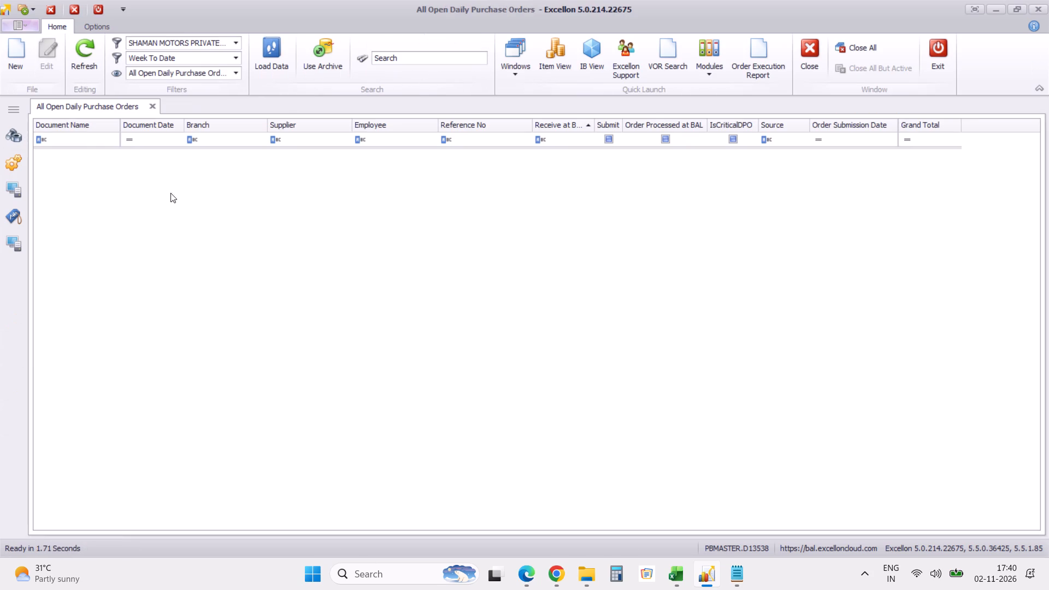
click(280, 50)
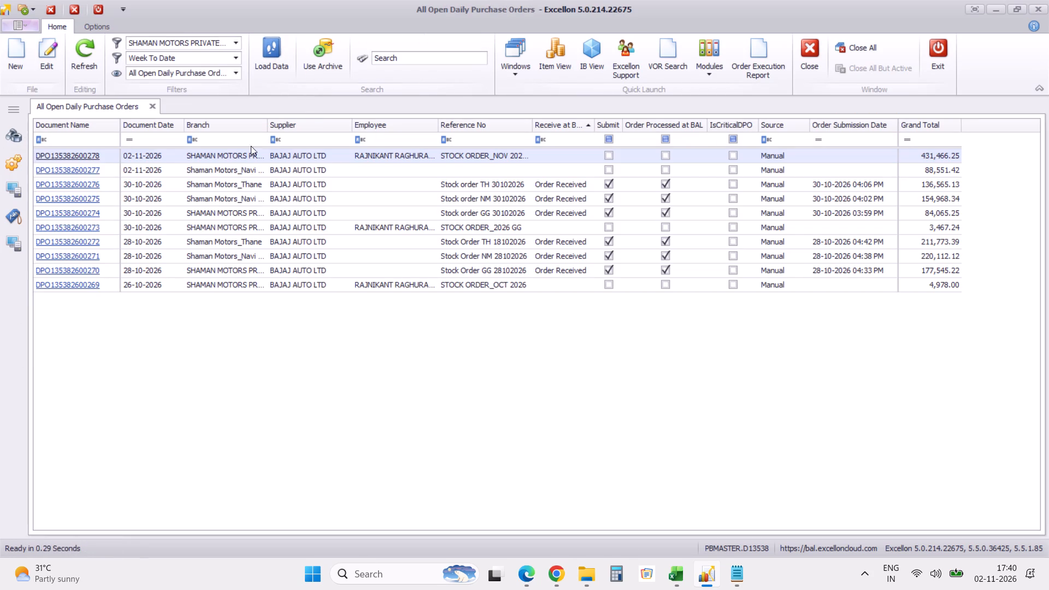
click(86, 171)
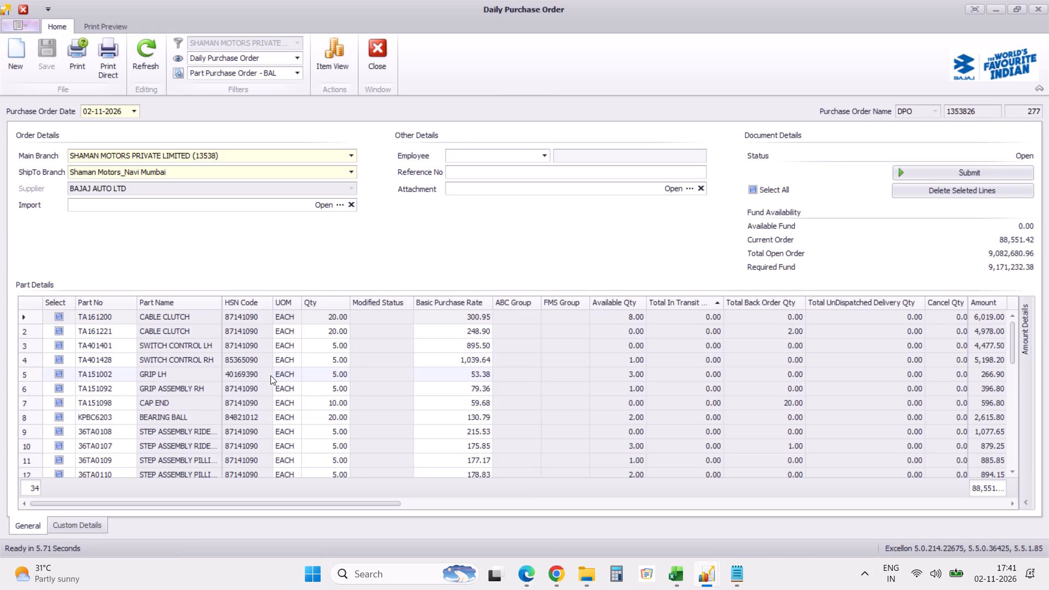
scroll(270, 375, down, 9)
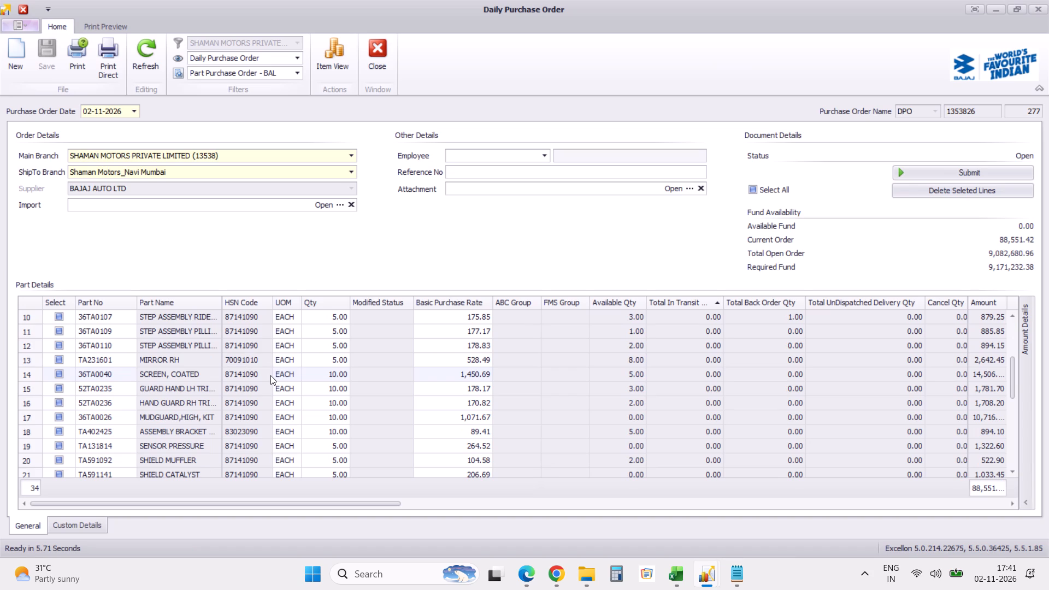
scroll(270, 375, down, 20)
scroll(270, 375, down, 4)
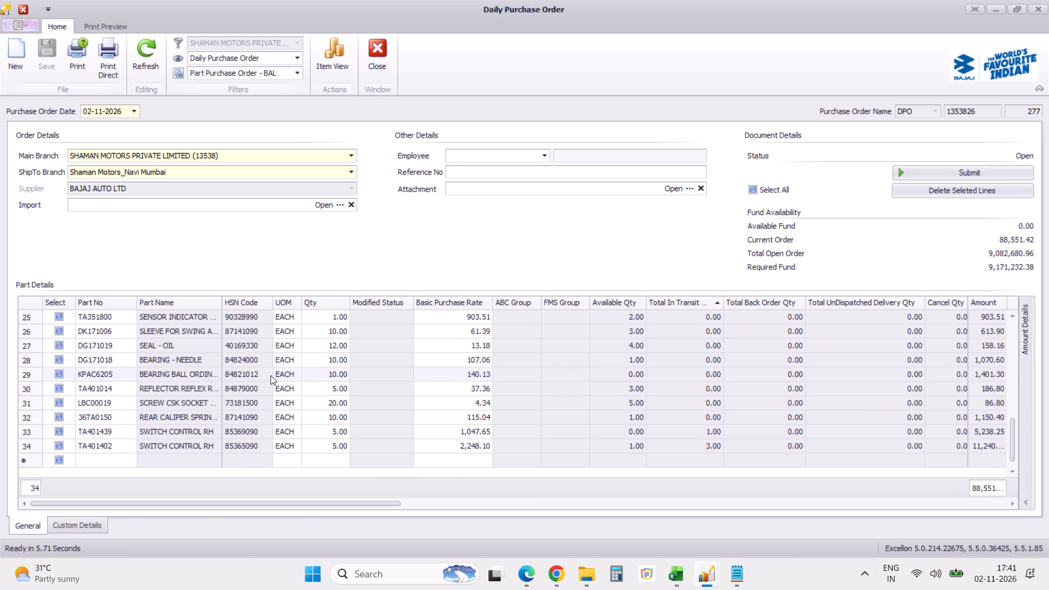
scroll(270, 375, down, 19)
drag(79, 451, 72, 451)
click(60, 445)
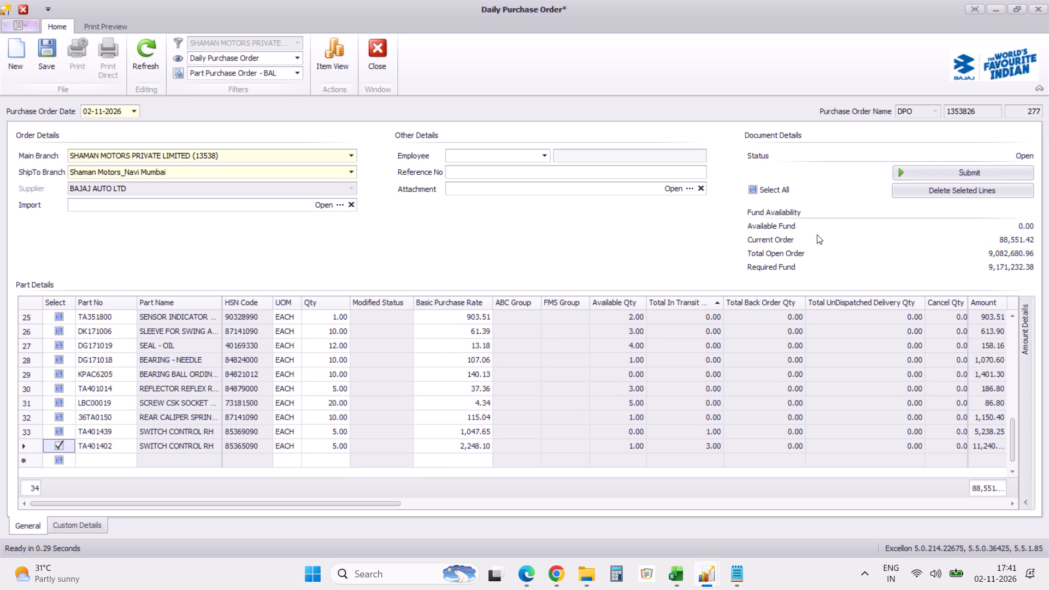
click(960, 192)
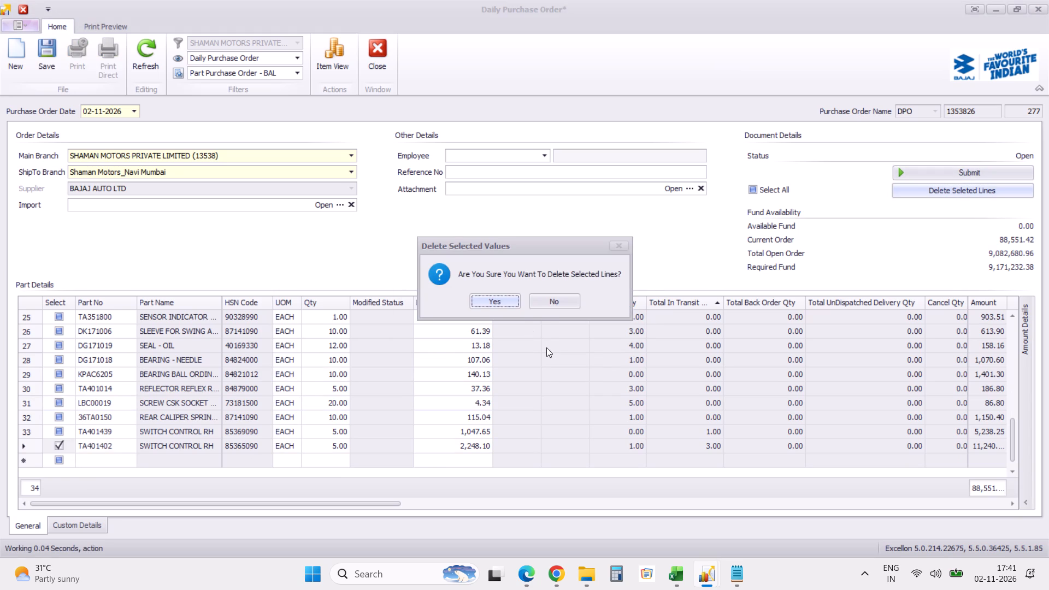
click(503, 305)
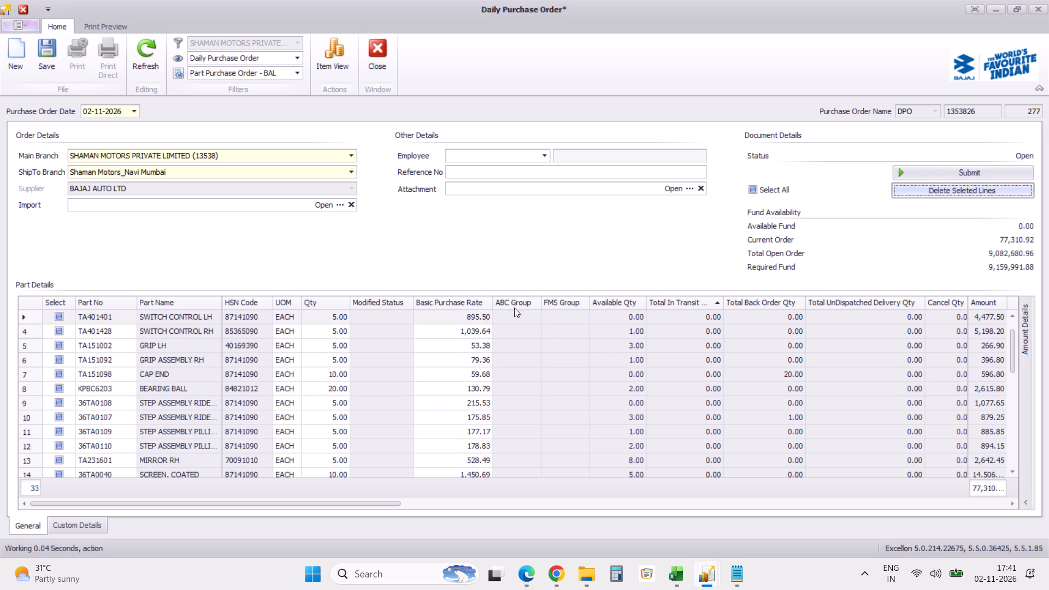
Sort the order lines by Available Qty and Total In Transit Qty, and examine the parts against their ordered quantities.
click(625, 304)
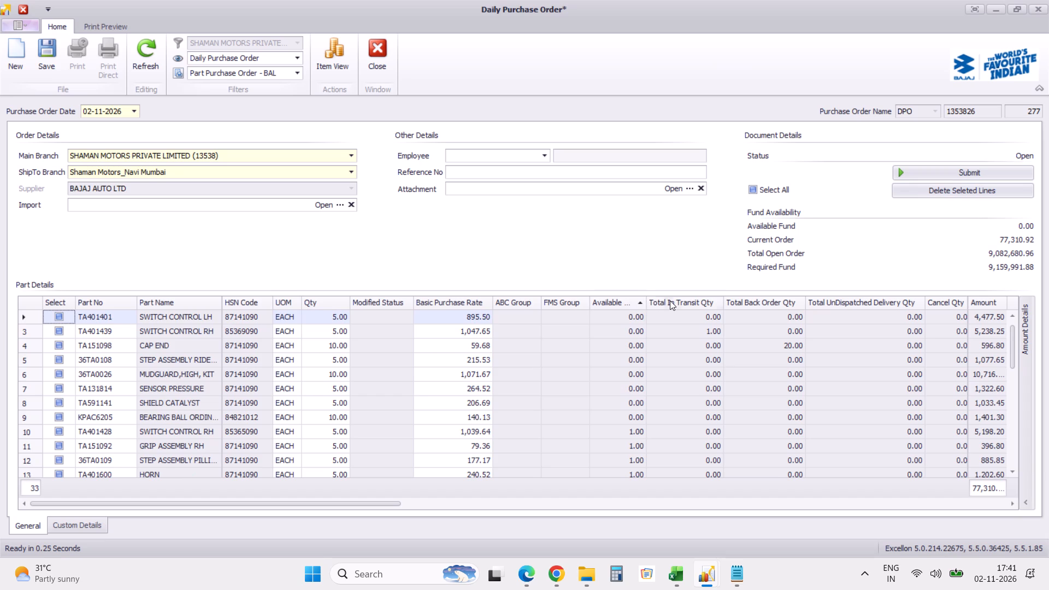
click(670, 300)
scroll(609, 411, down, 11)
scroll(609, 411, down, 15)
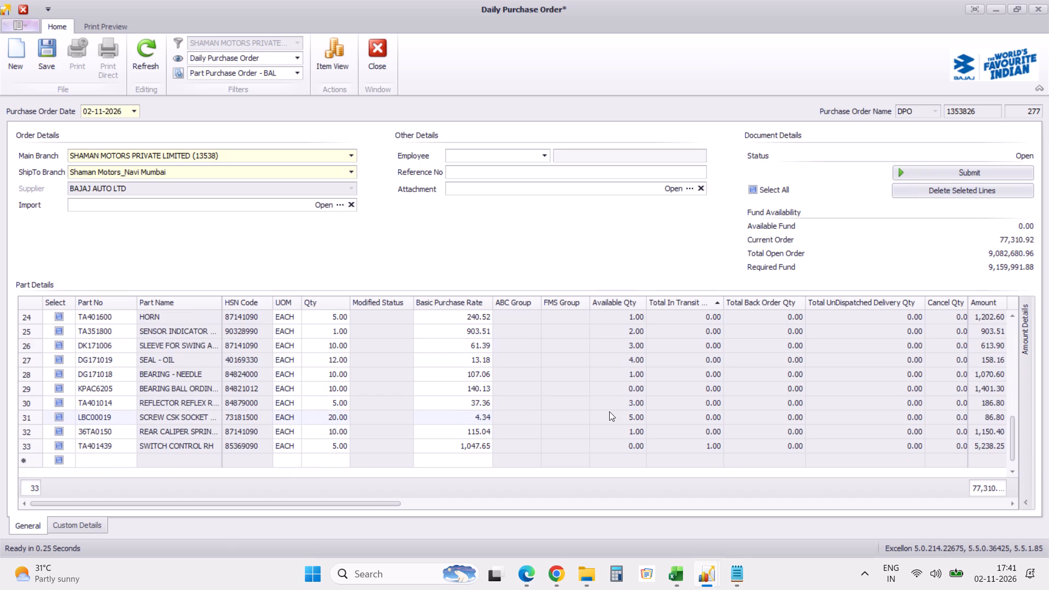
scroll(609, 411, down, 10)
scroll(609, 411, up, 19)
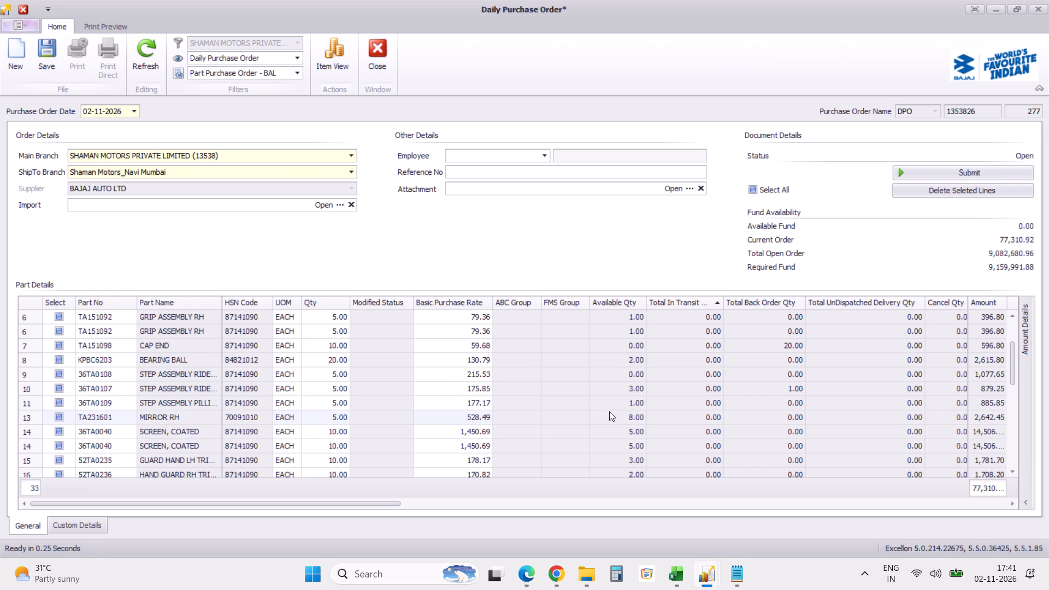
click(620, 302)
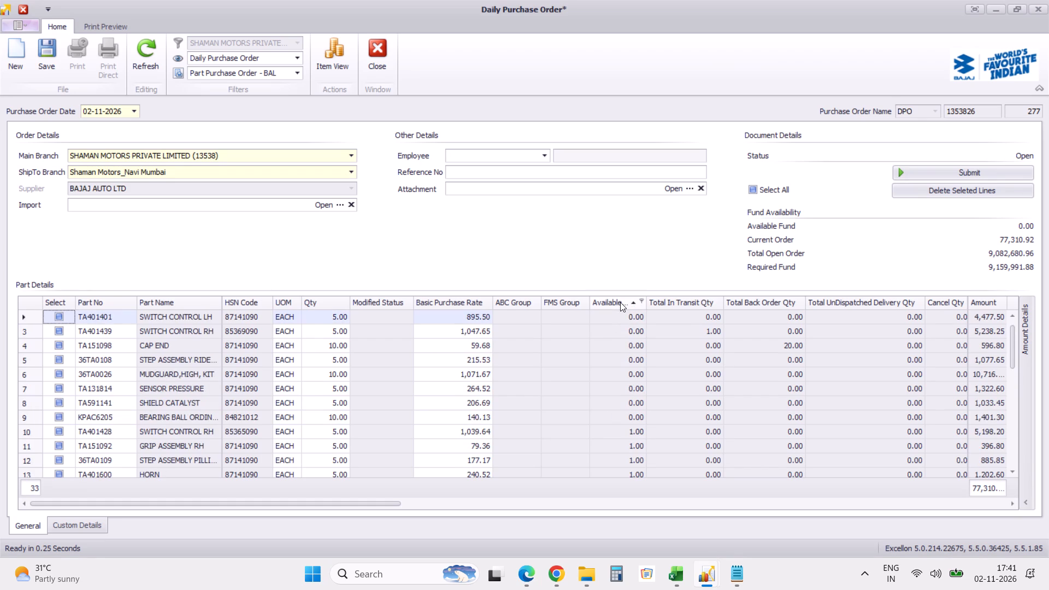
scroll(552, 390, up, 17)
scroll(552, 390, down, 18)
scroll(552, 390, down, 6)
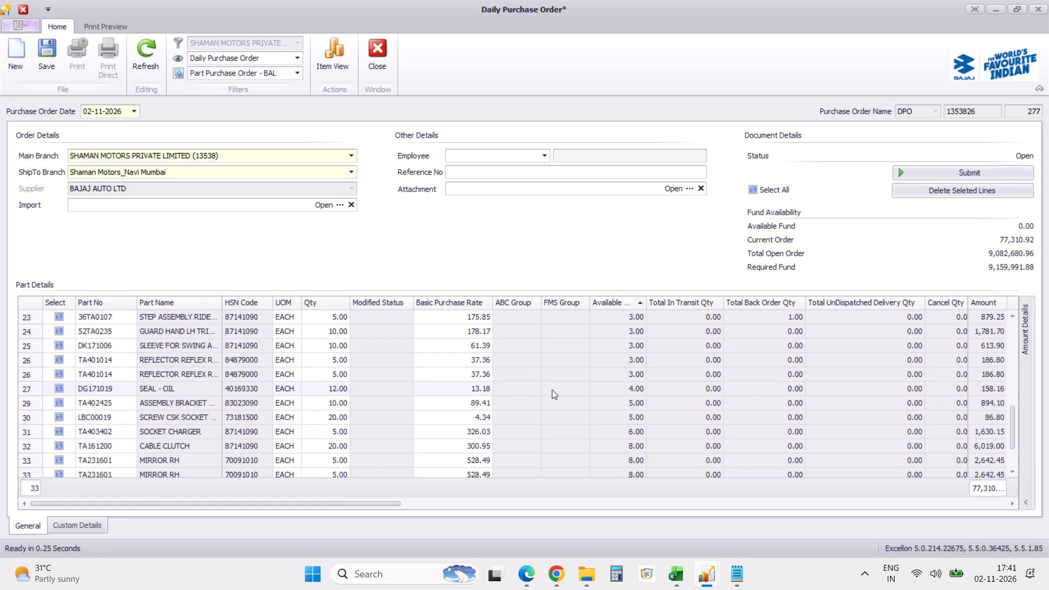
scroll(552, 390, down, 15)
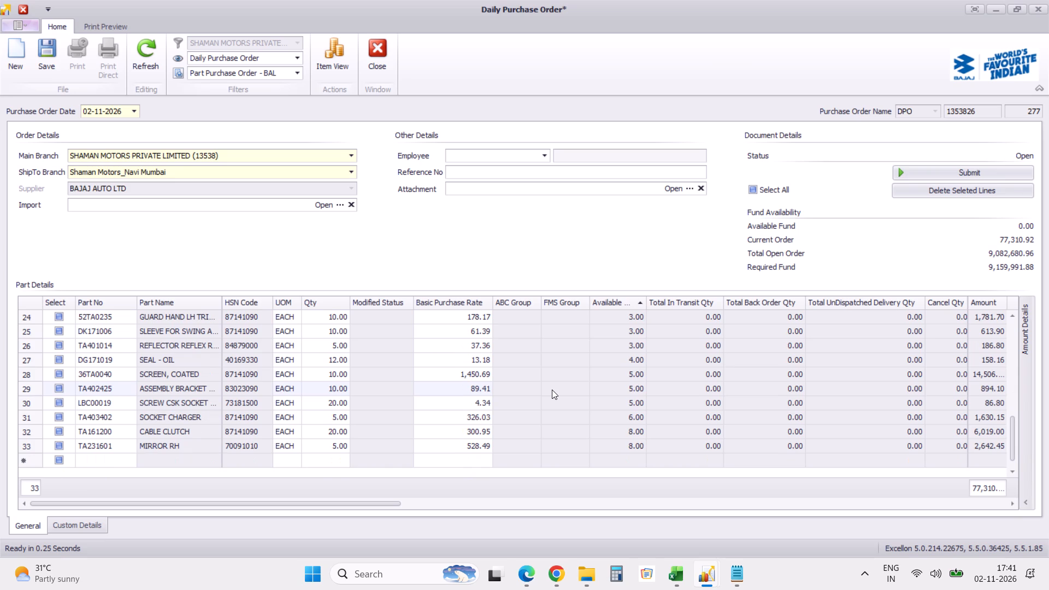
click(736, 571)
key(alt+Tab)
scroll(454, 405, up, 20)
scroll(454, 405, up, 1)
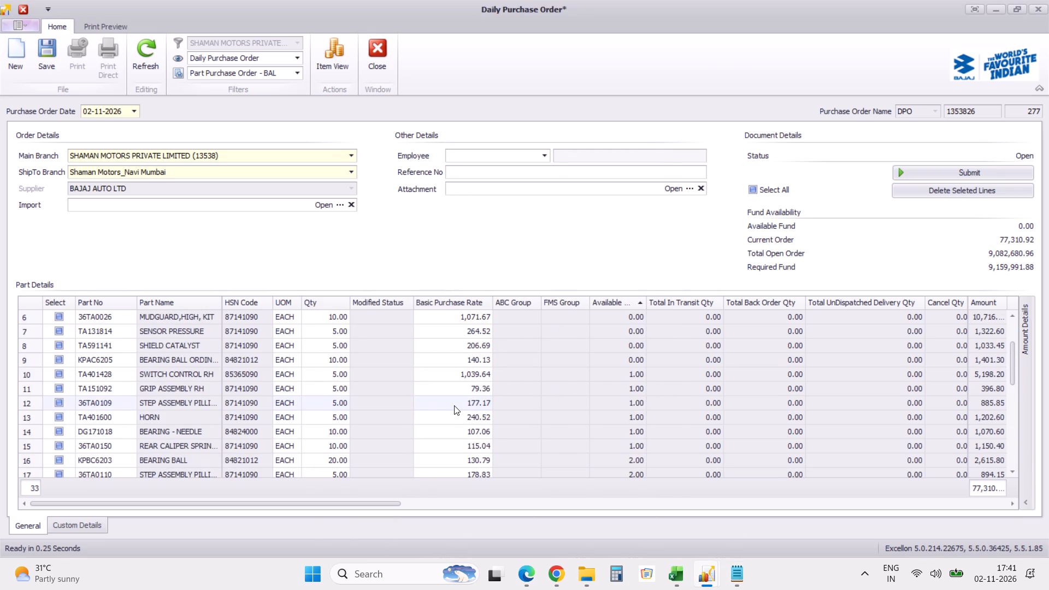
scroll(454, 405, up, 20)
scroll(454, 405, up, 12)
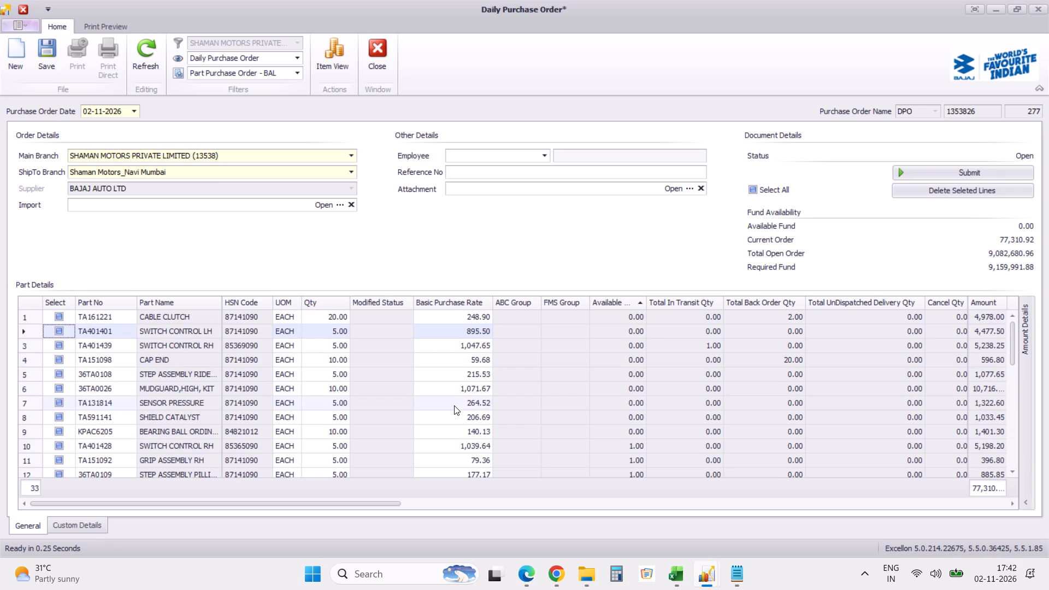
Sort the order lines by Total Back Order Qty and delete the back-ordered CAP END line with part number TA151098.
click(768, 300)
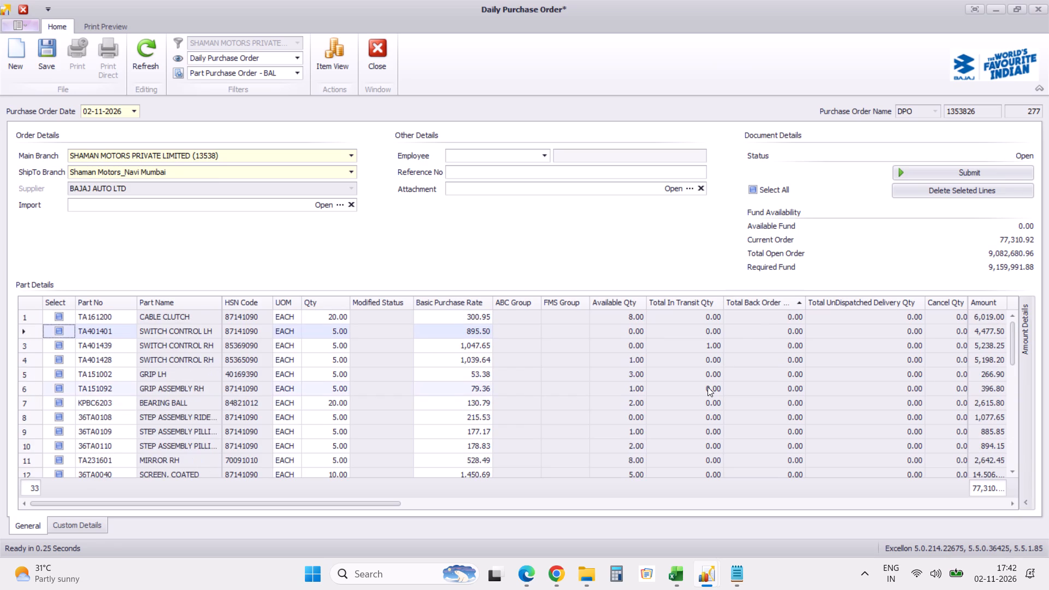
scroll(708, 387, down, 20)
scroll(708, 387, down, 20)
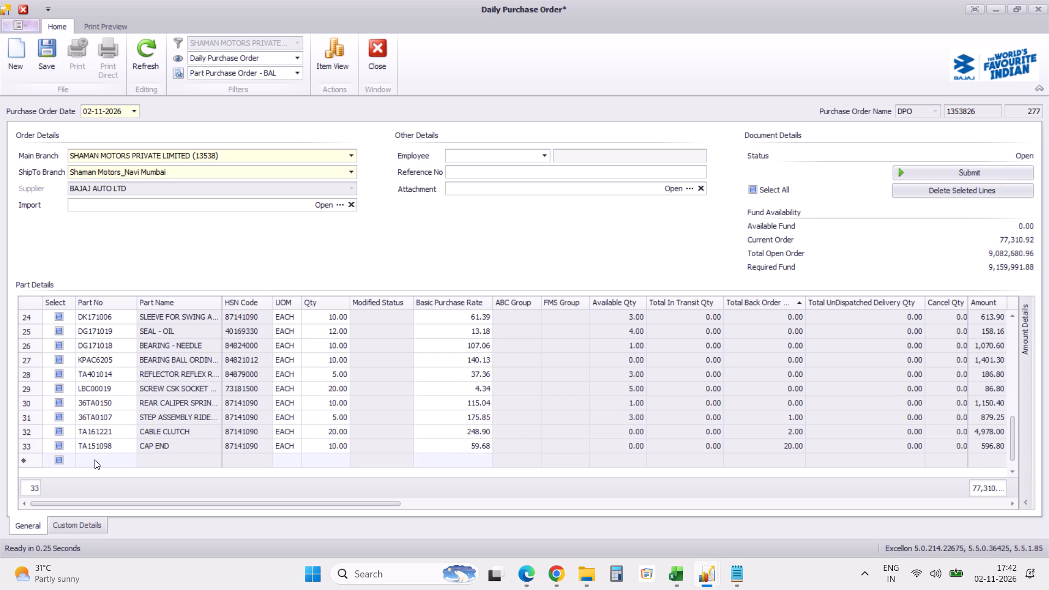
click(58, 446)
click(994, 193)
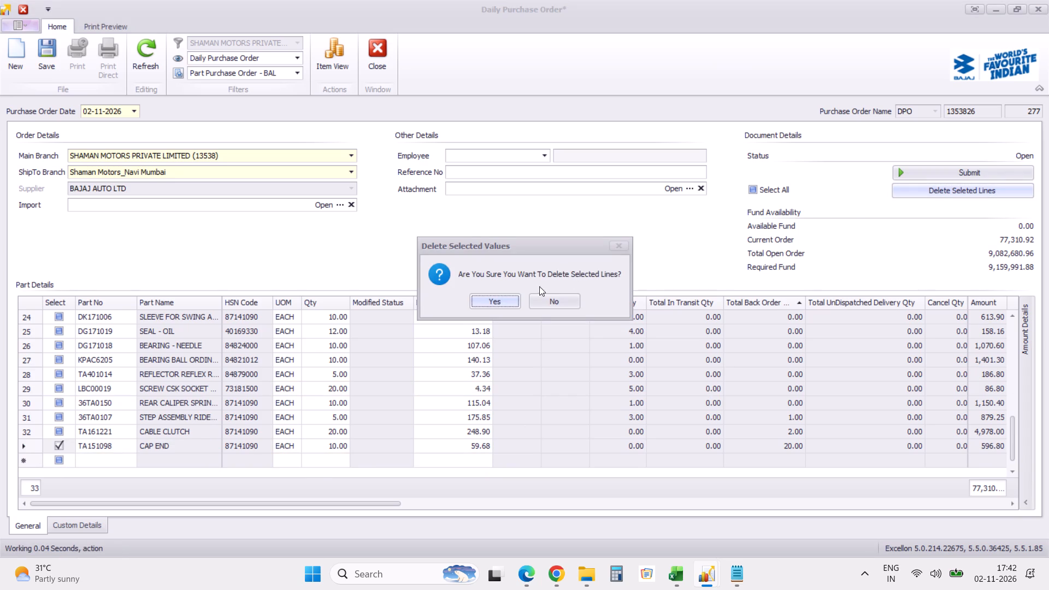
click(506, 300)
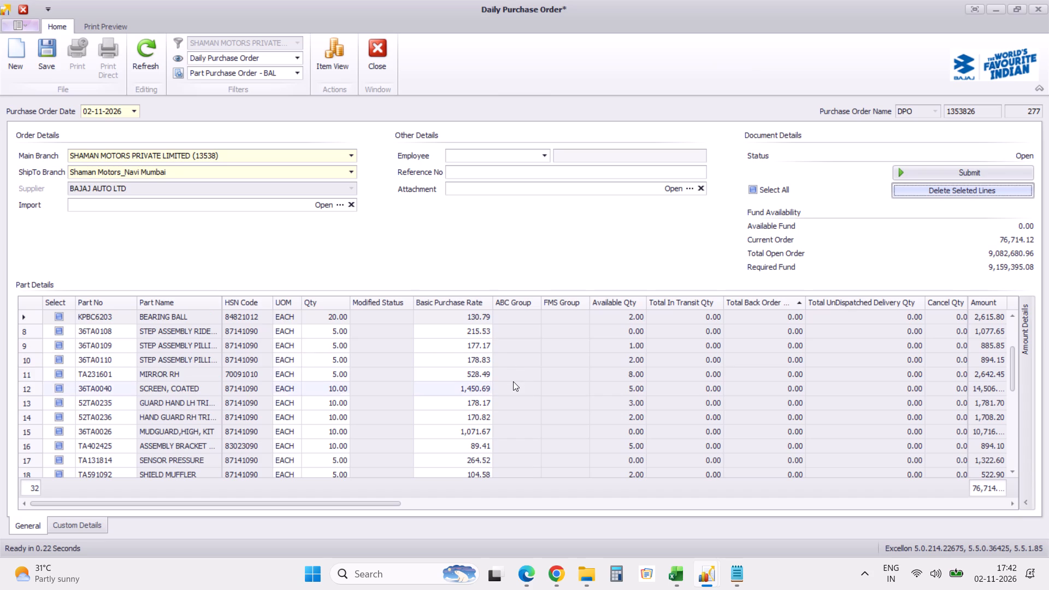
Review the remaining order lines, comparing ordered quantities with the available, in-transit and back-order quantities.
scroll(513, 381, down, 15)
scroll(513, 381, up, 13)
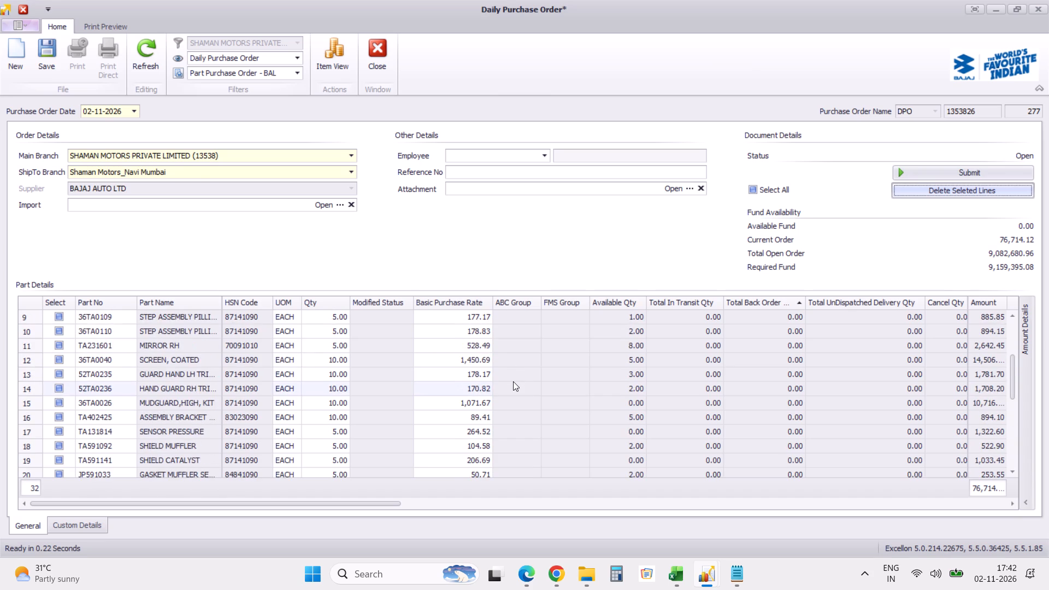
scroll(513, 381, up, 15)
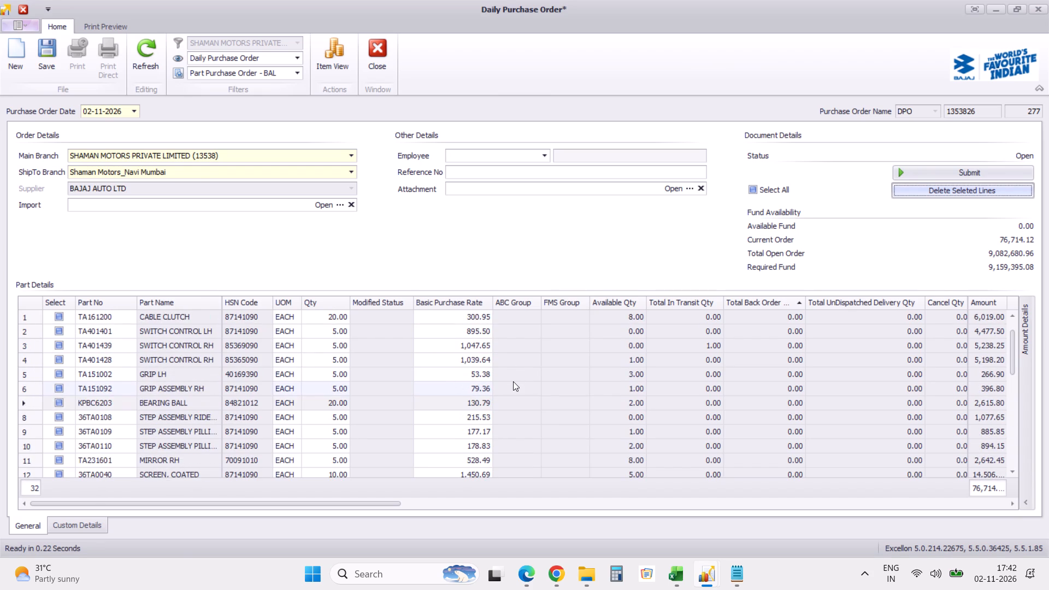
scroll(513, 381, up, 20)
scroll(513, 381, up, 7)
click(1013, 474)
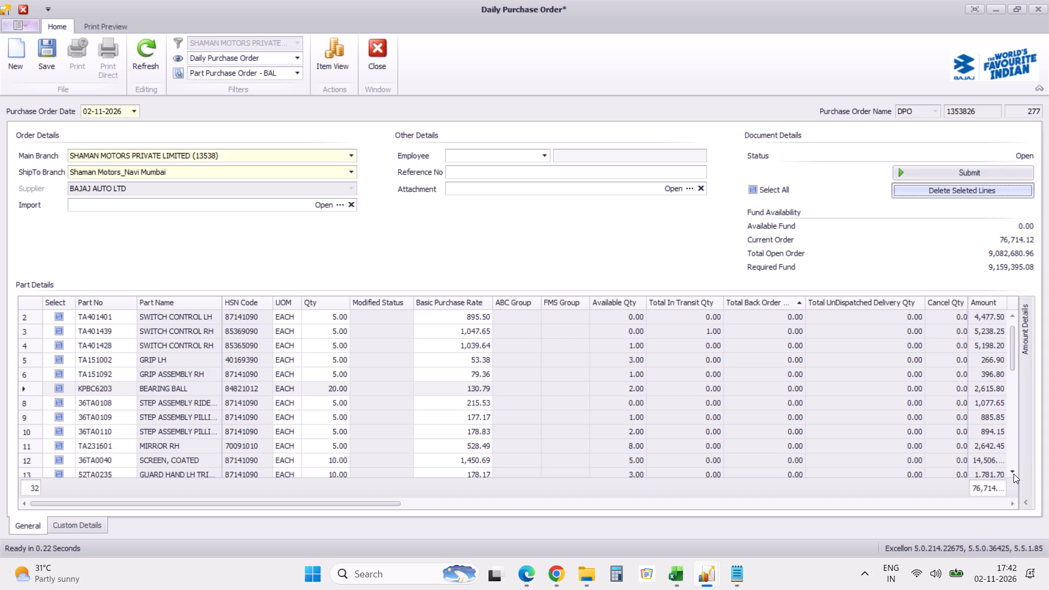
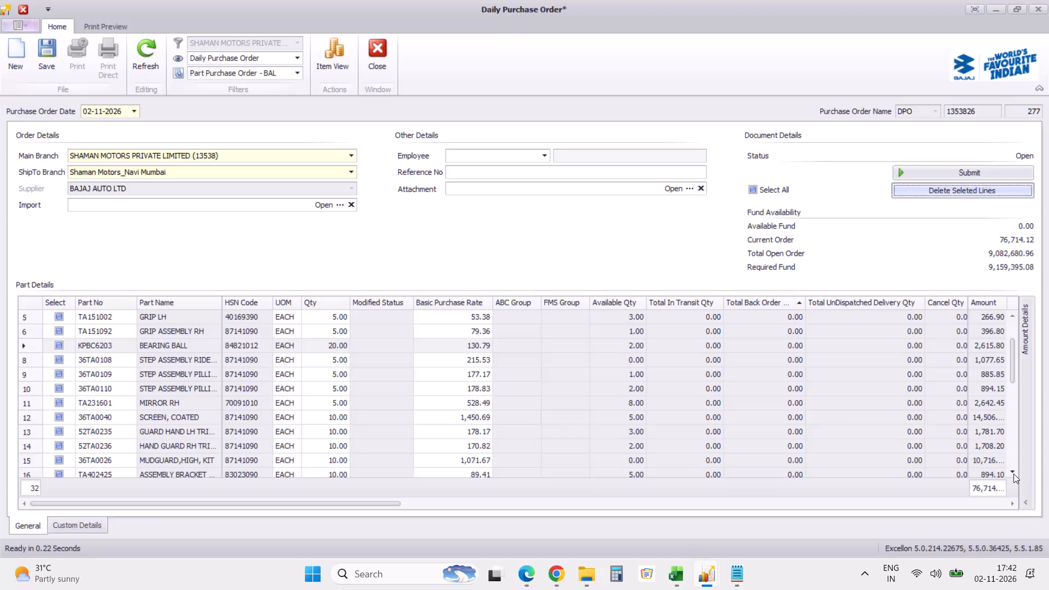
Set the order quantity of the SCREEN, COATED line with part number 36TA0040 to 5.
click(1013, 474)
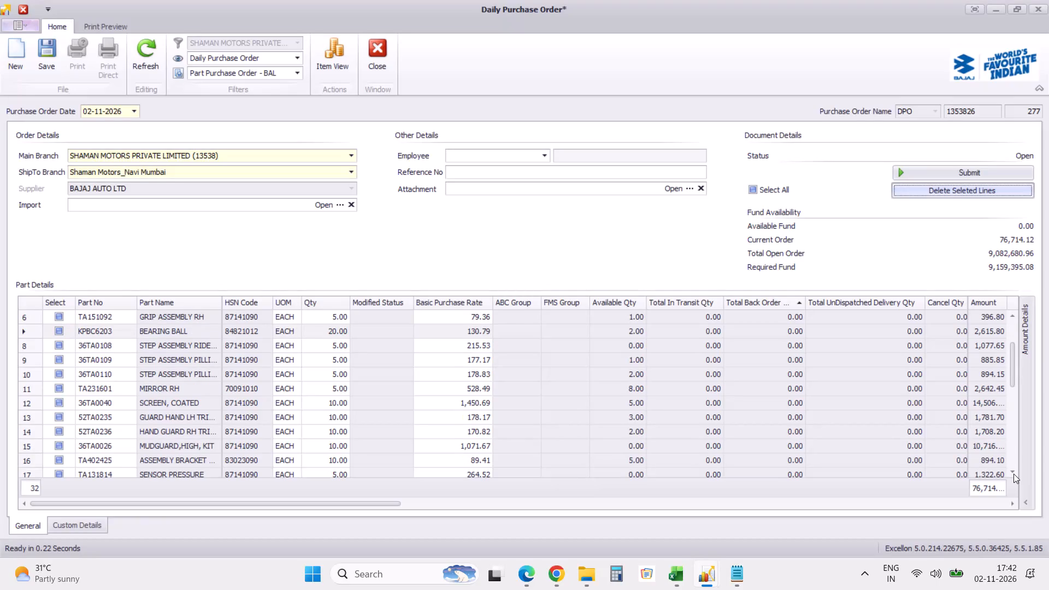
click(1013, 474)
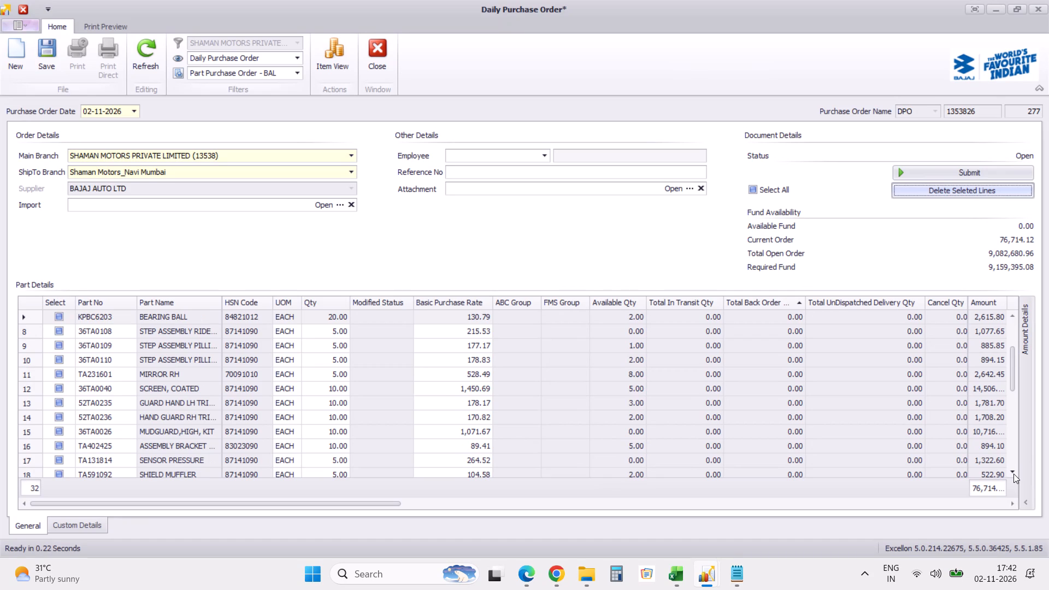
double_click(338, 391)
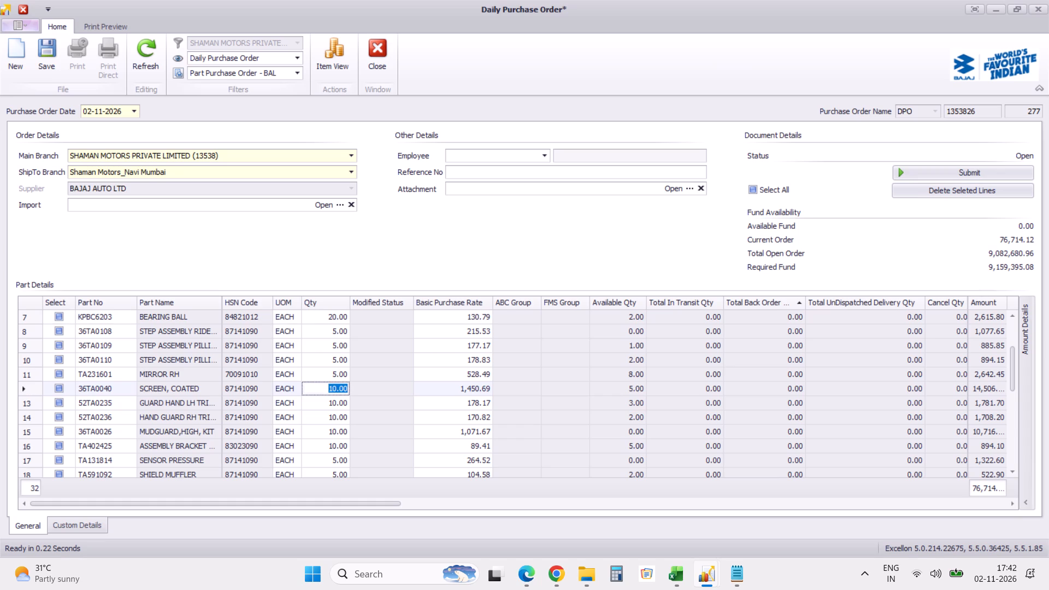
key(5)
click(337, 403)
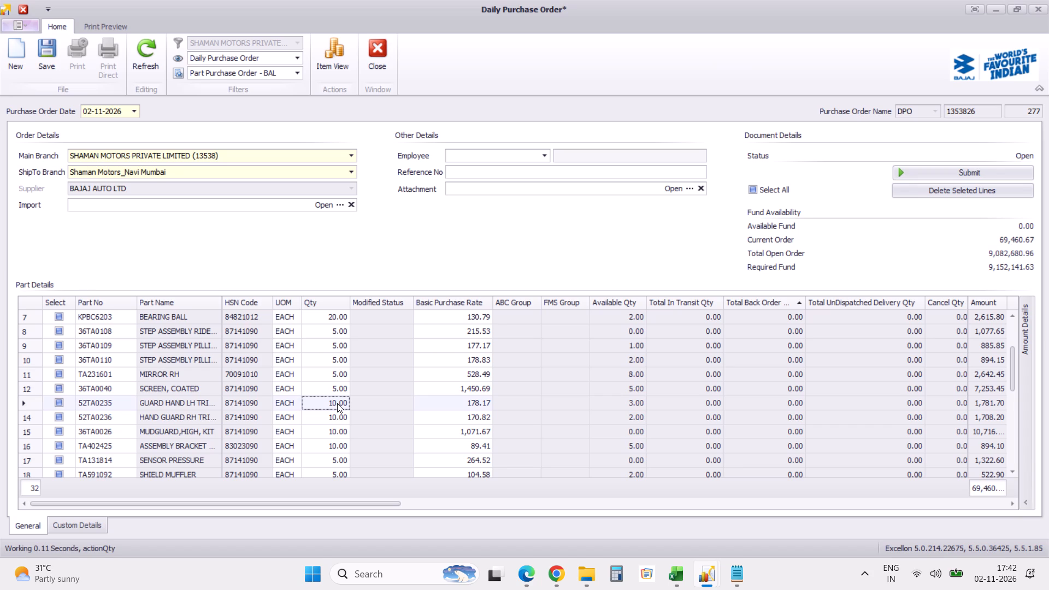
scroll(337, 403, down, 15)
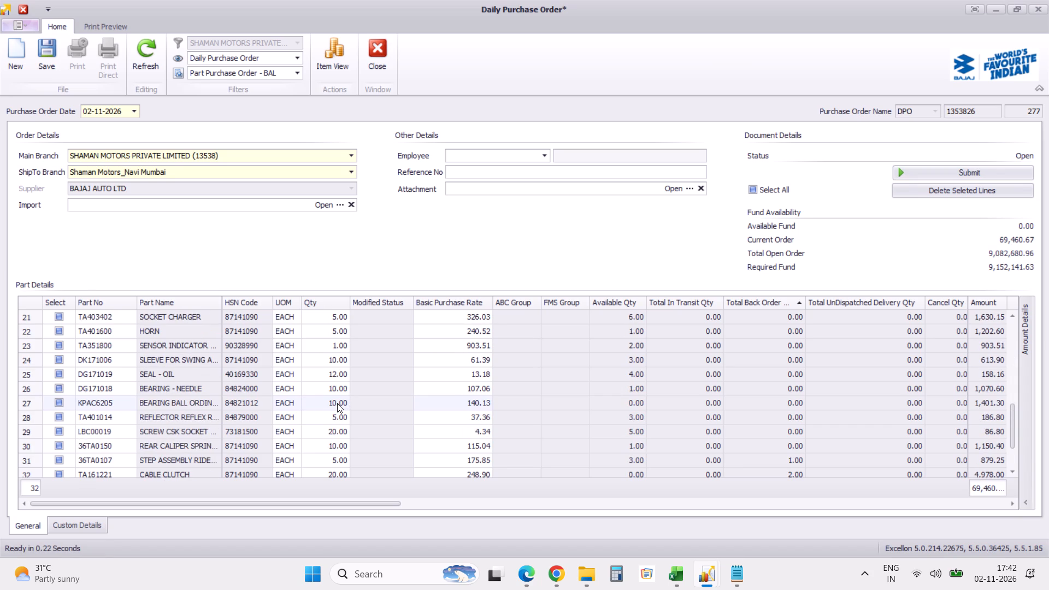
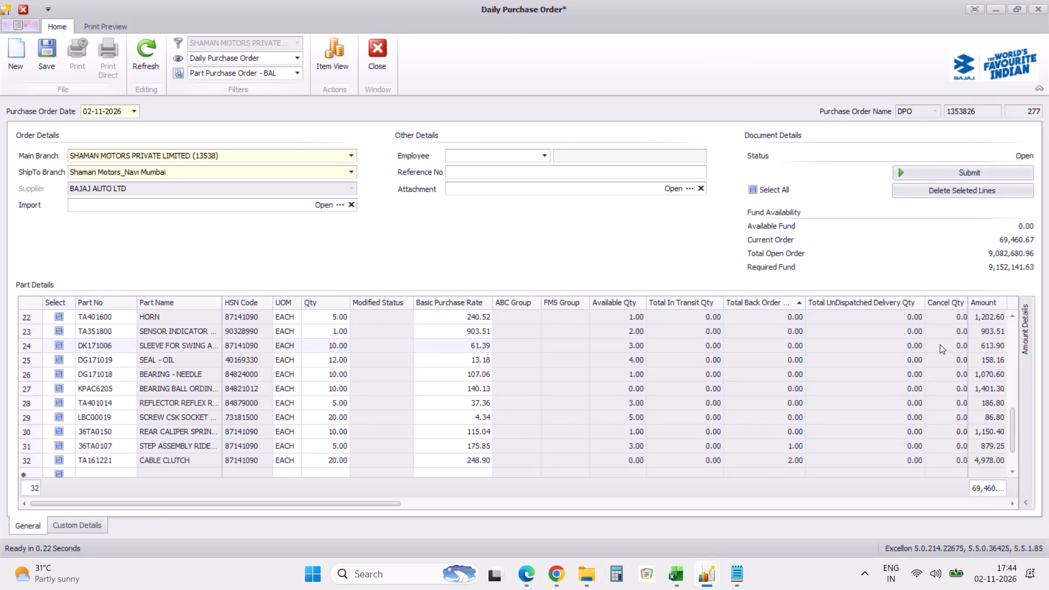
Sort the daily purchase order's part lines by Amount in ascending order.
click(982, 306)
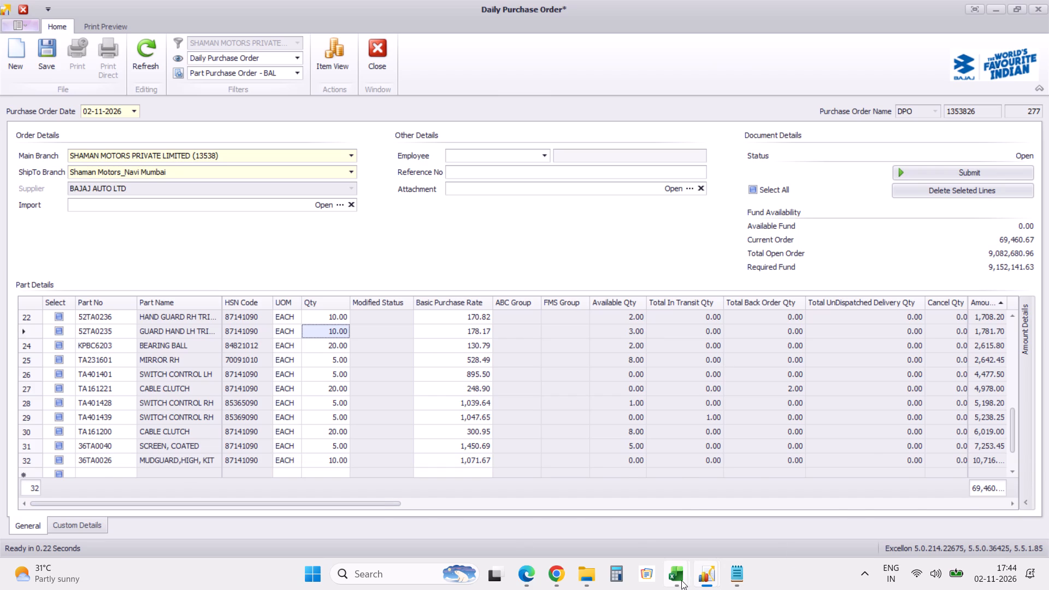
Switch to the New AMC_ABC_Oct workbook in Excel and search the filtered order sheet for 0026.
click(440, 514)
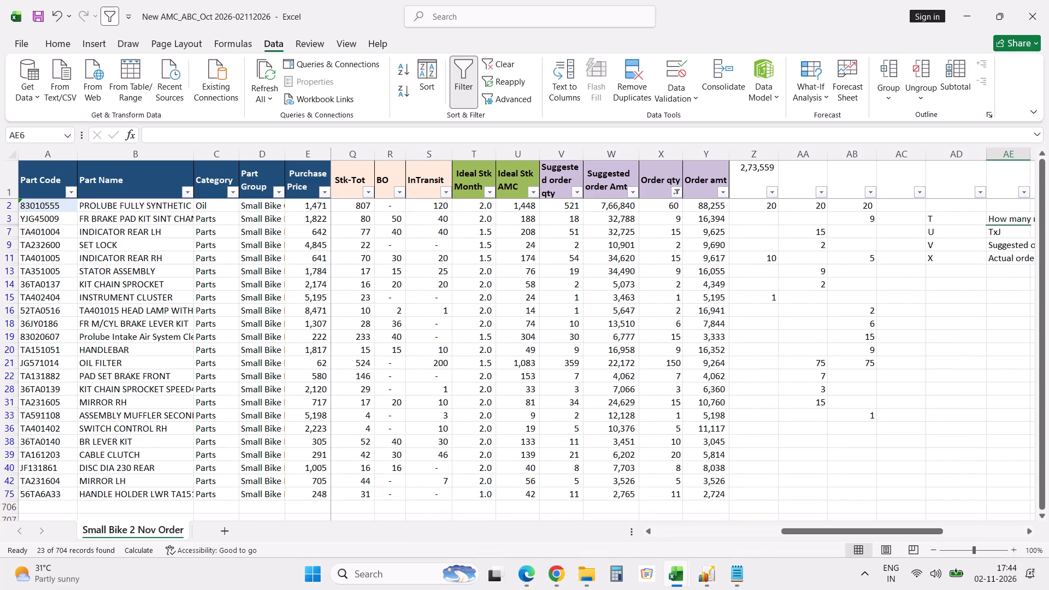
click(352, 358)
key(ctrl+f)
text(0026)
key(Return)
key(Return)
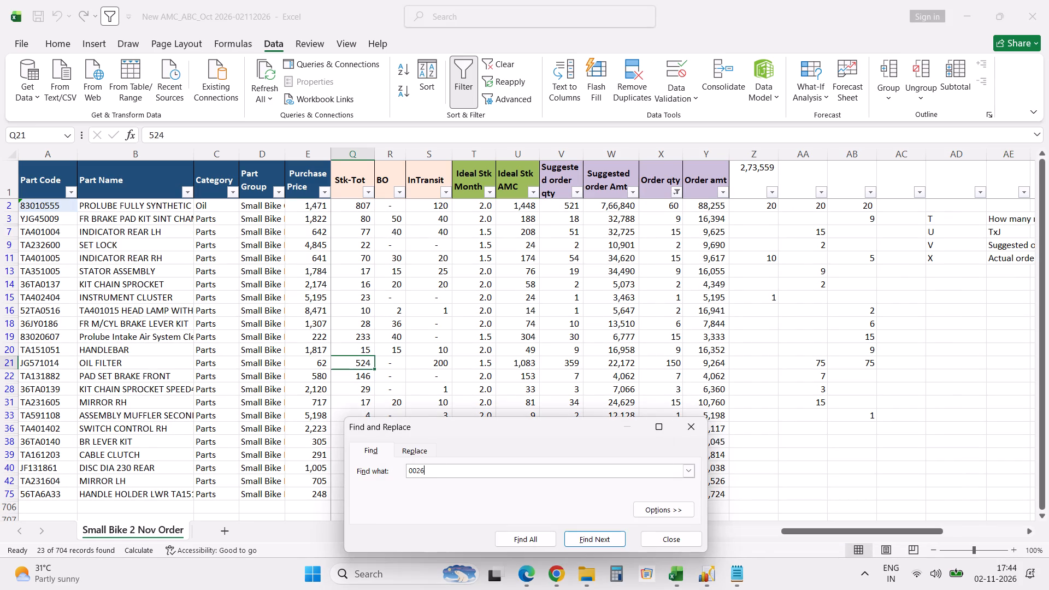
key(Escape)
key(Escape)
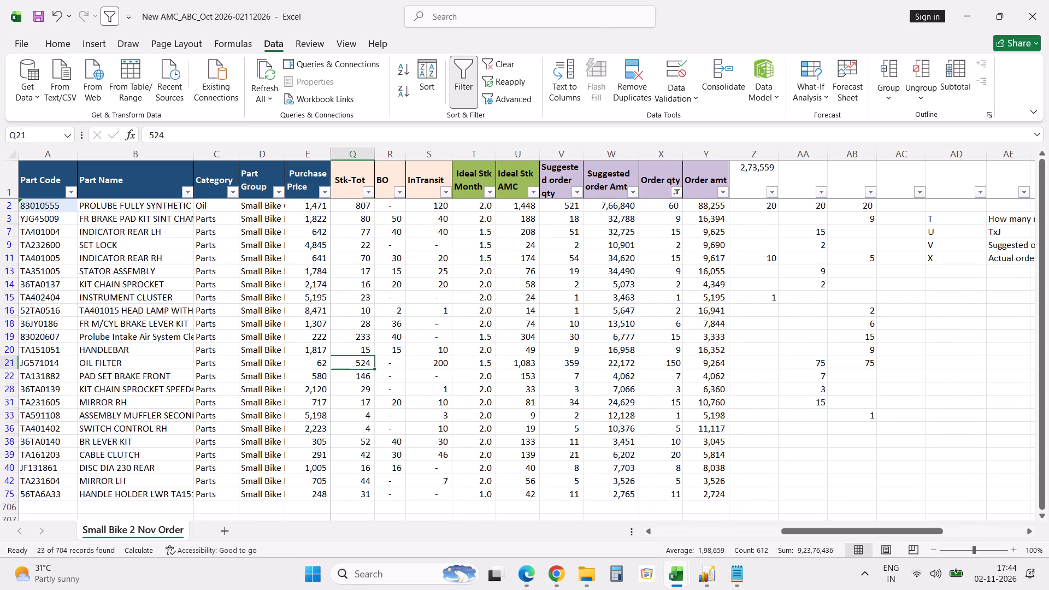
Clear the order sheet's active filter and turn header-row filtering back on with all rows shown.
key(alt+d)
text(ff)
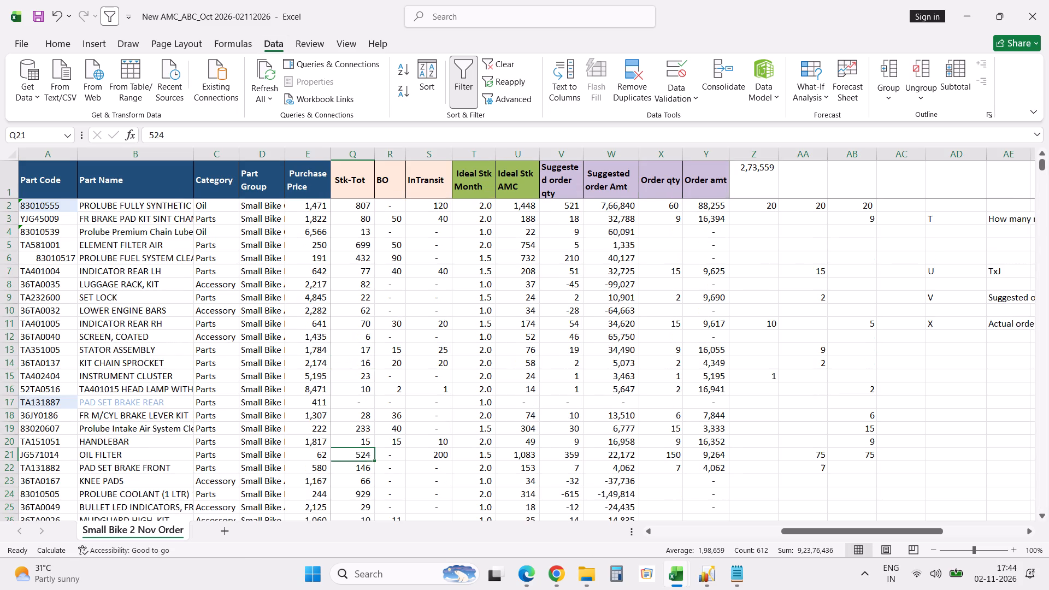
click(60, 179)
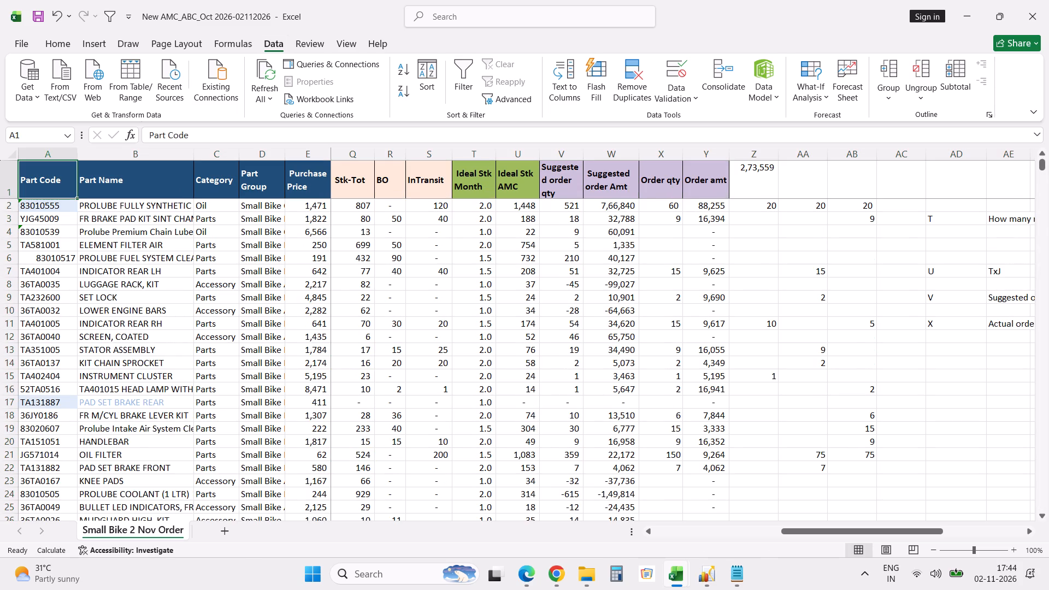
text(dff)
key(alt+d)
text(ff)
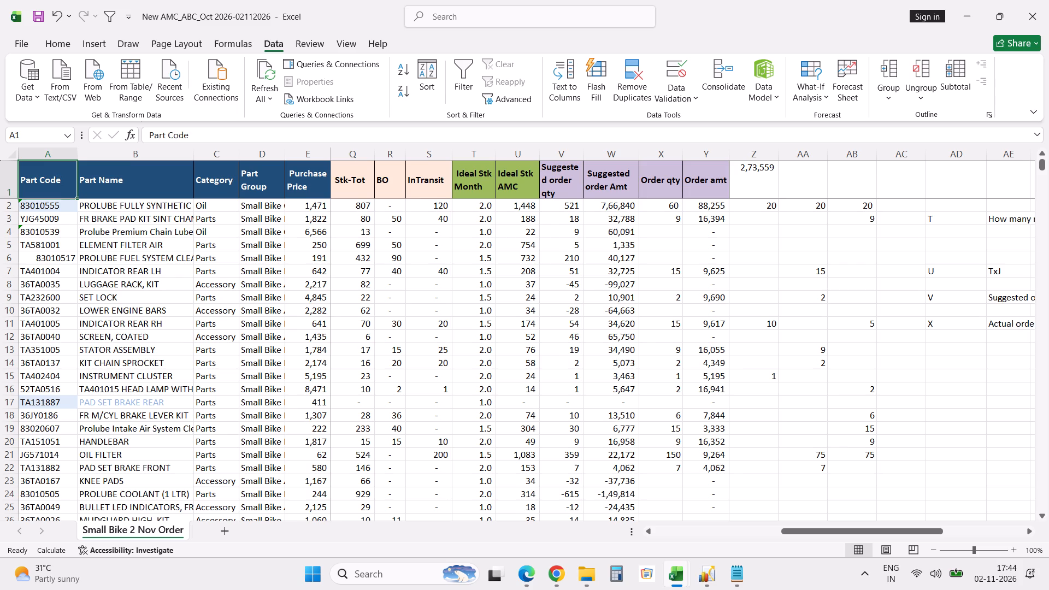
shift+click(688, 190)
text(dff)
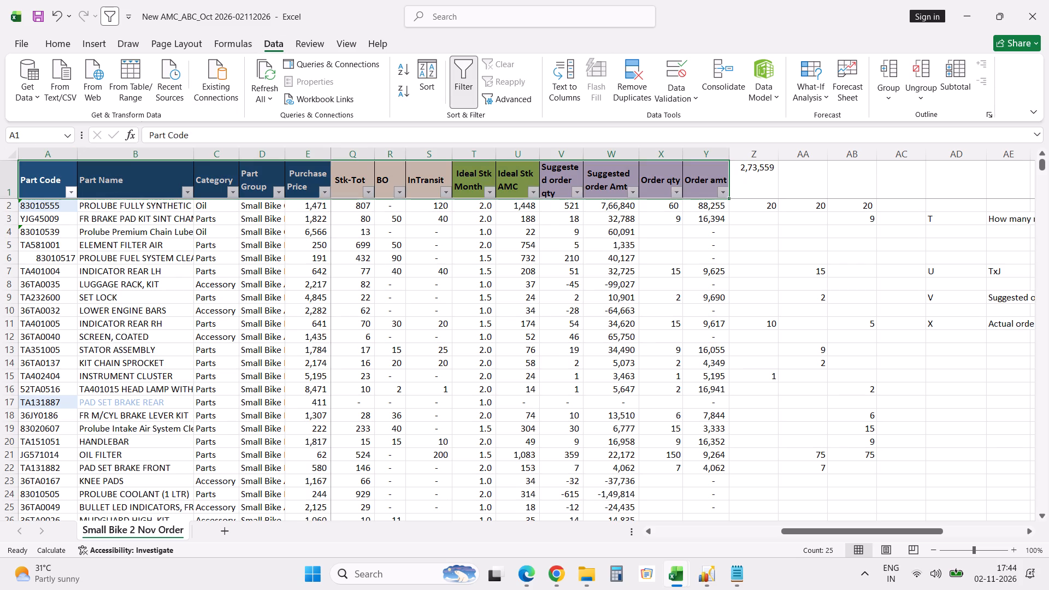
click(63, 241)
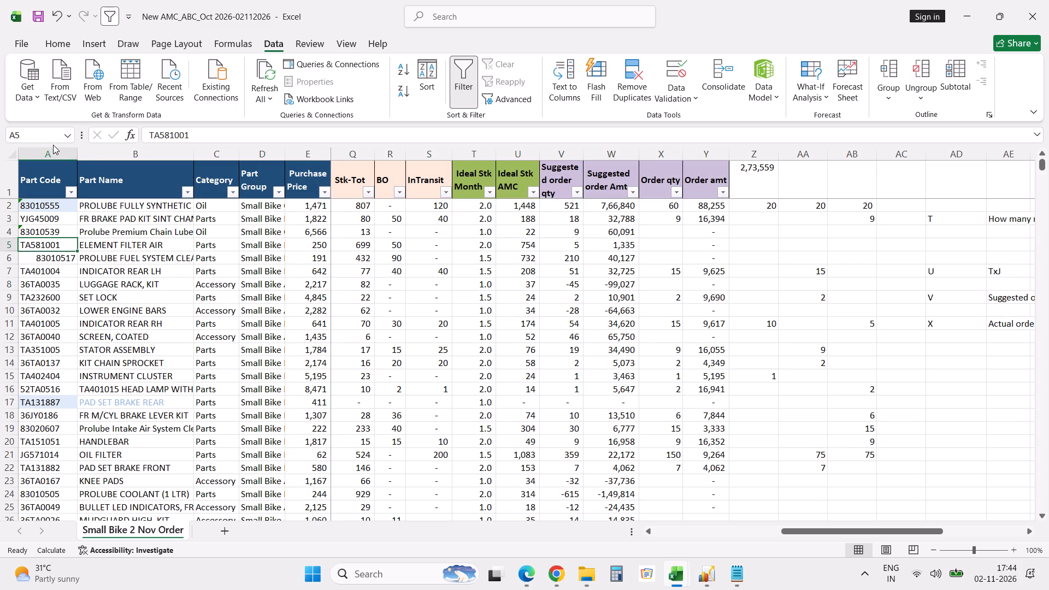
Search the Part Code column for 0026 to look up that part's stock and order figures.
click(53, 145)
click(53, 149)
key(ctrl+f)
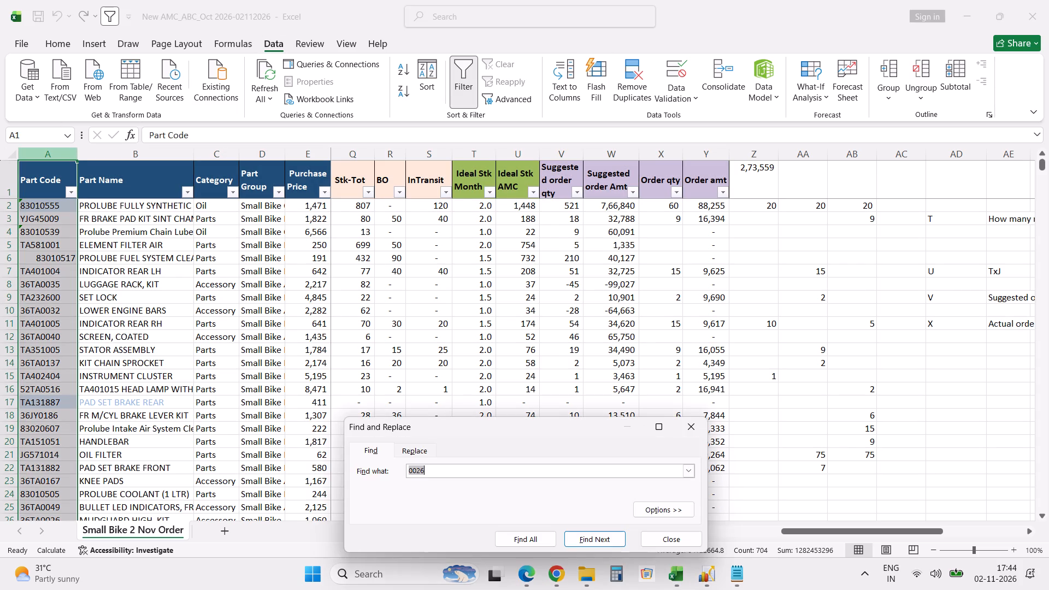
key(Return)
key(Escape)
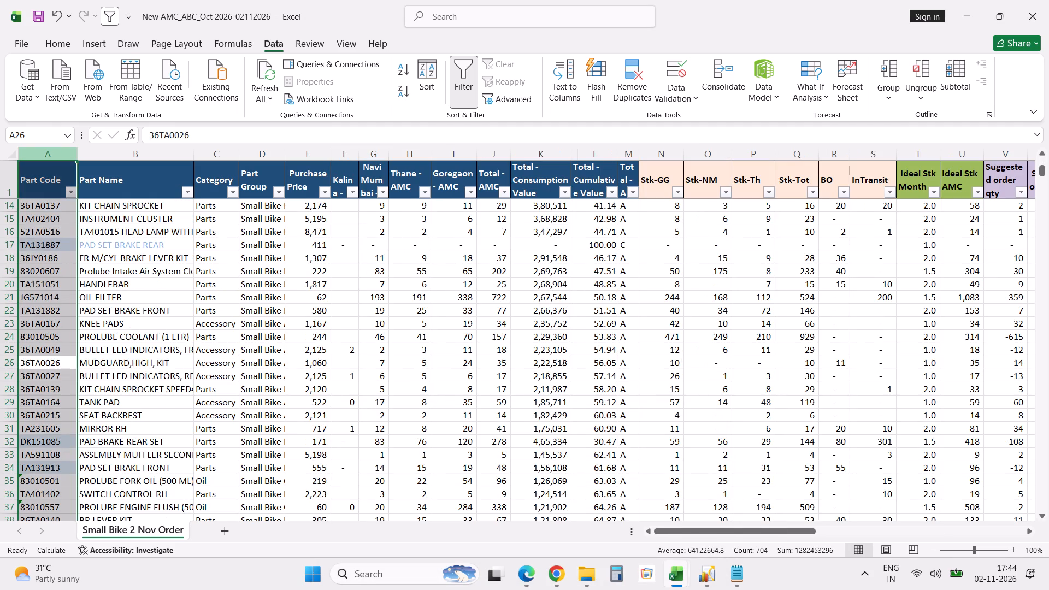
click(163, 263)
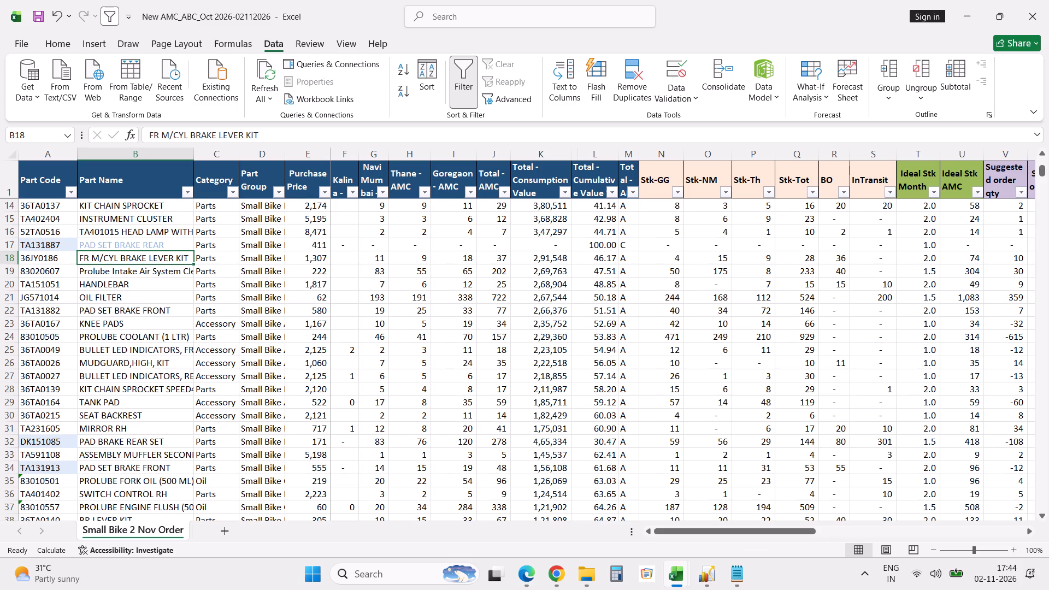
Filter the Category column to show only Accessory rows.
click(232, 194)
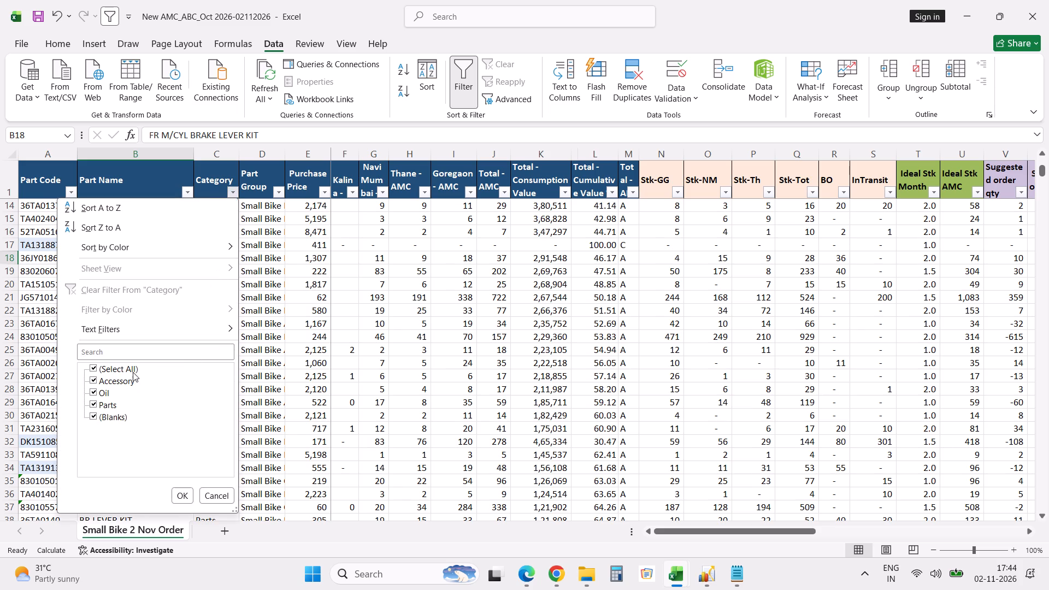
click(126, 368)
click(121, 380)
click(183, 496)
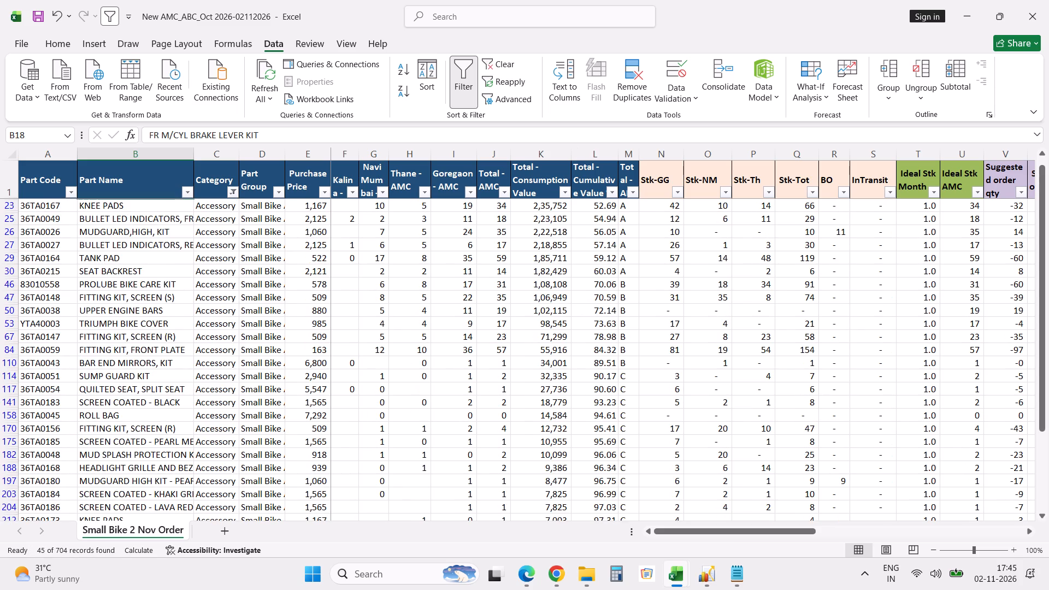
Filter the Stk-Tot column to only the "-" value, leaving accessories without stock.
click(810, 192)
click(708, 369)
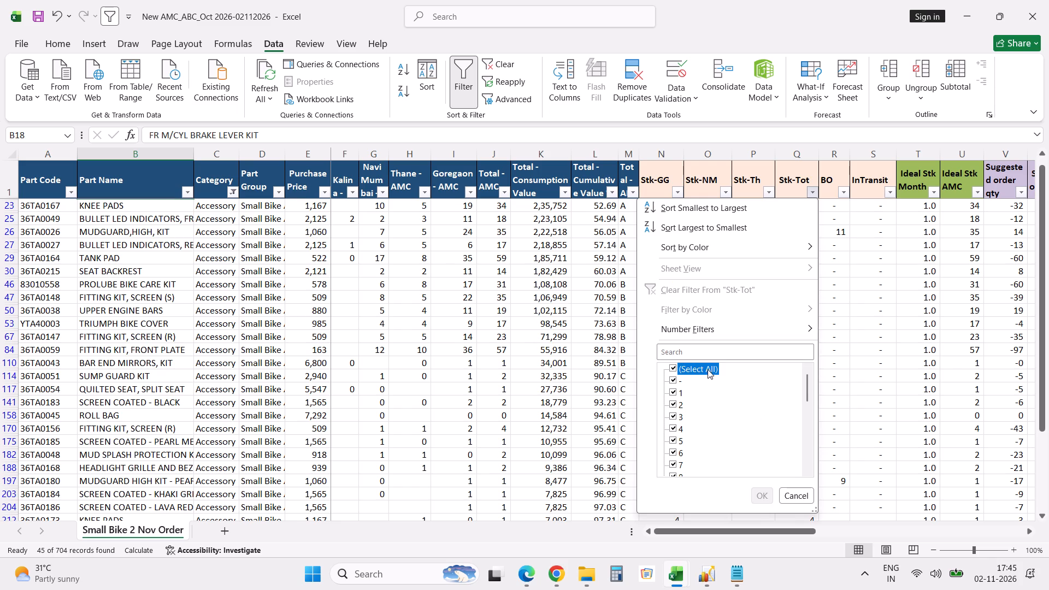
click(673, 380)
click(762, 495)
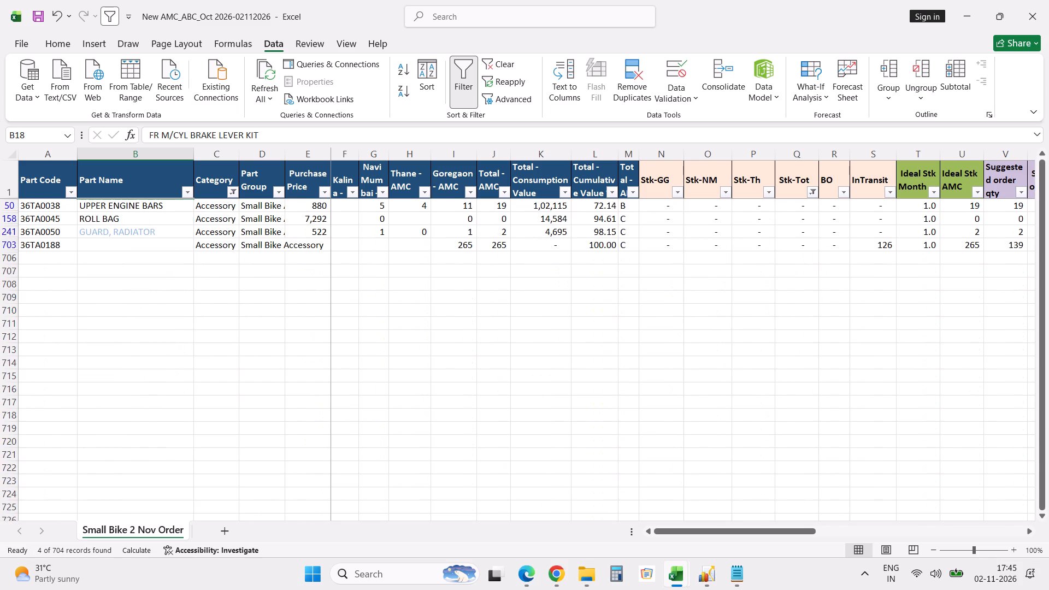
scroll(512, 368, up, 8)
Copy part code 36TA0038 and open the Part No cell of a new line in Excellon's daily purchase order.
click(57, 205)
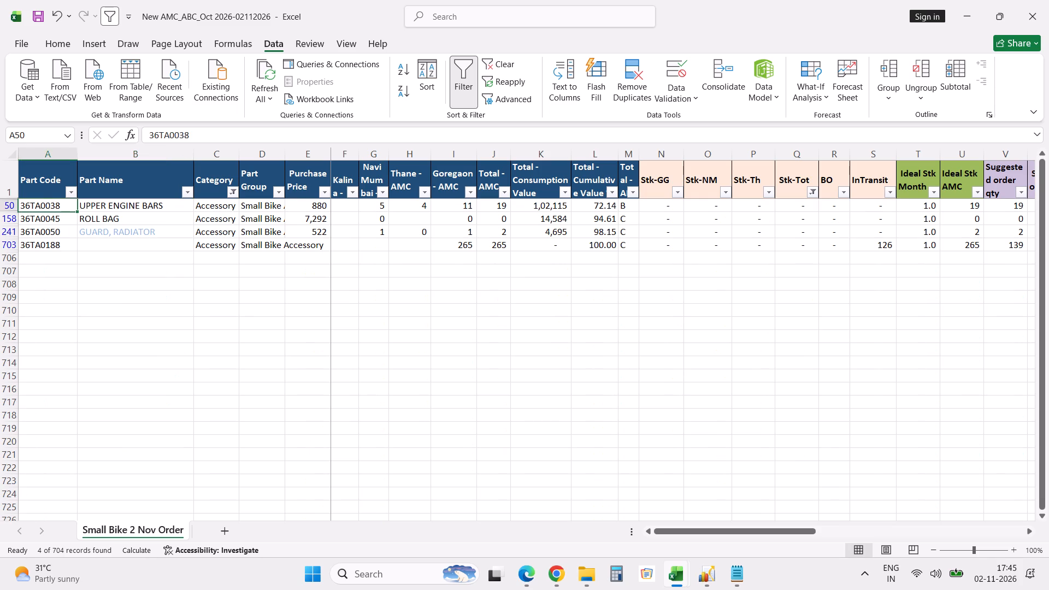
key(ctrl+c)
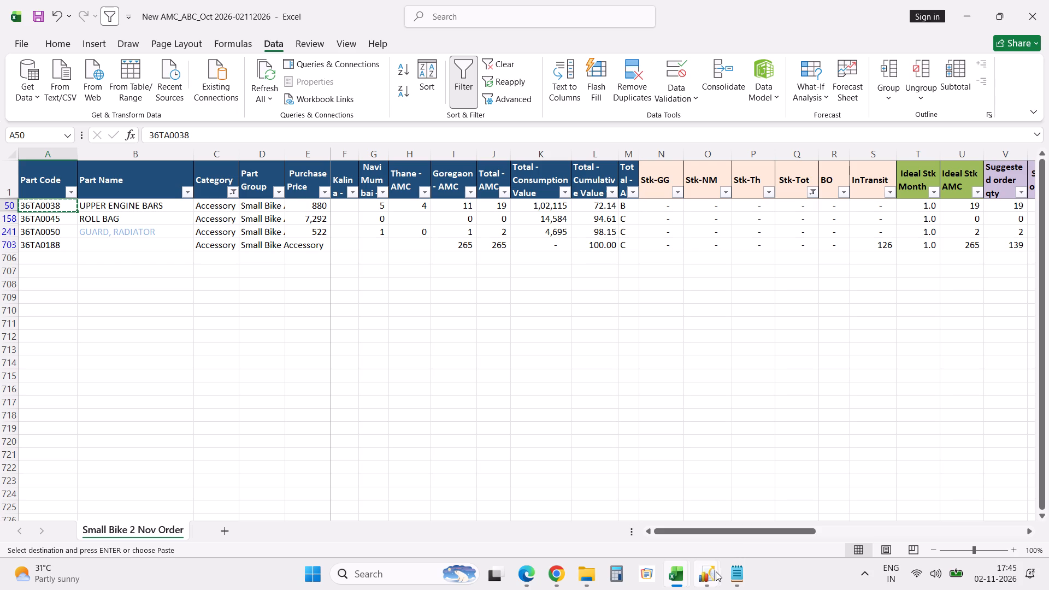
click(713, 574)
click(743, 528)
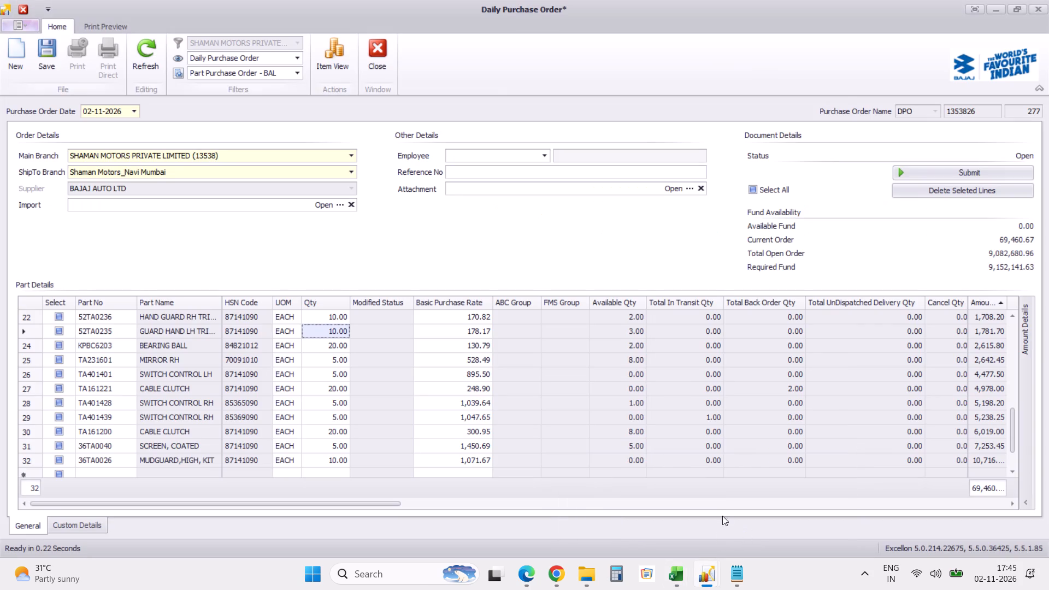
scroll(164, 447, down, 16)
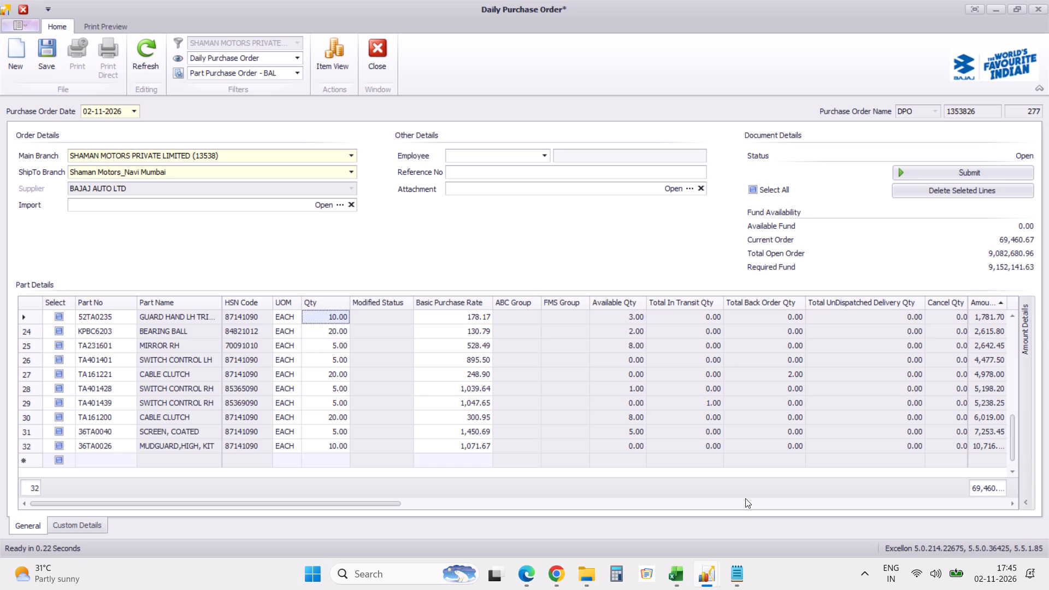
click(114, 464)
Check the UPPER ENGINE BARS row's branch AMC figures in the Excel order sheet against the open purchase order.
key(alt+Tab)
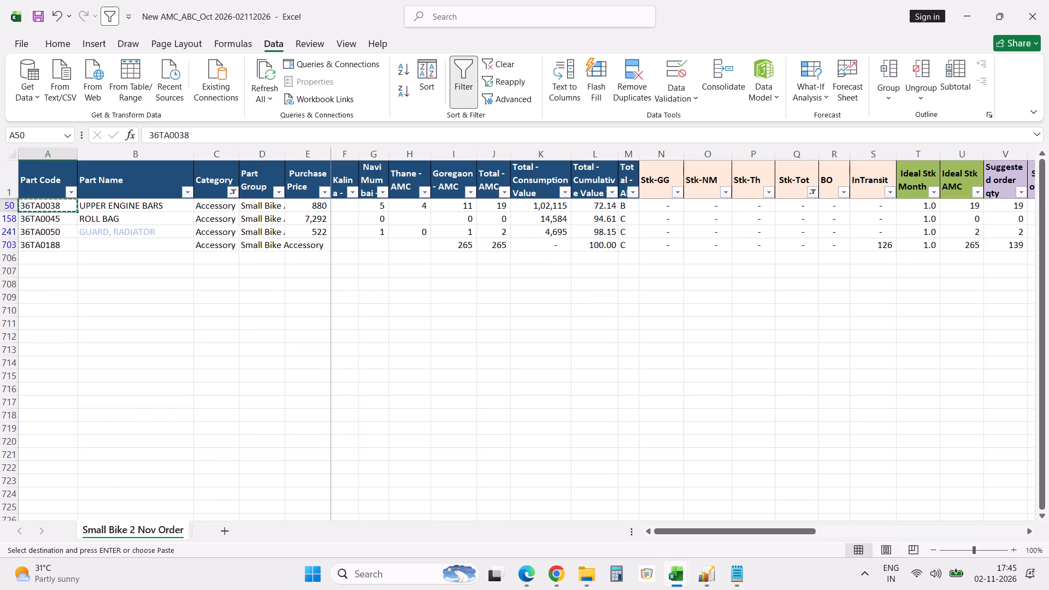
key(Right)
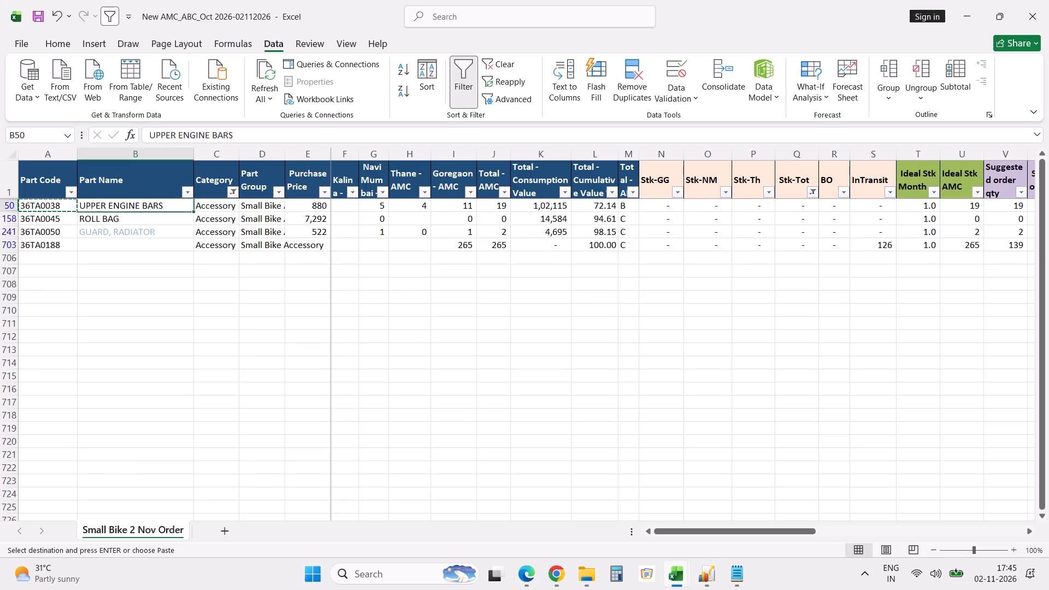
key(Right)
key(Right)
key(Right)
key(Right)
key(Right)
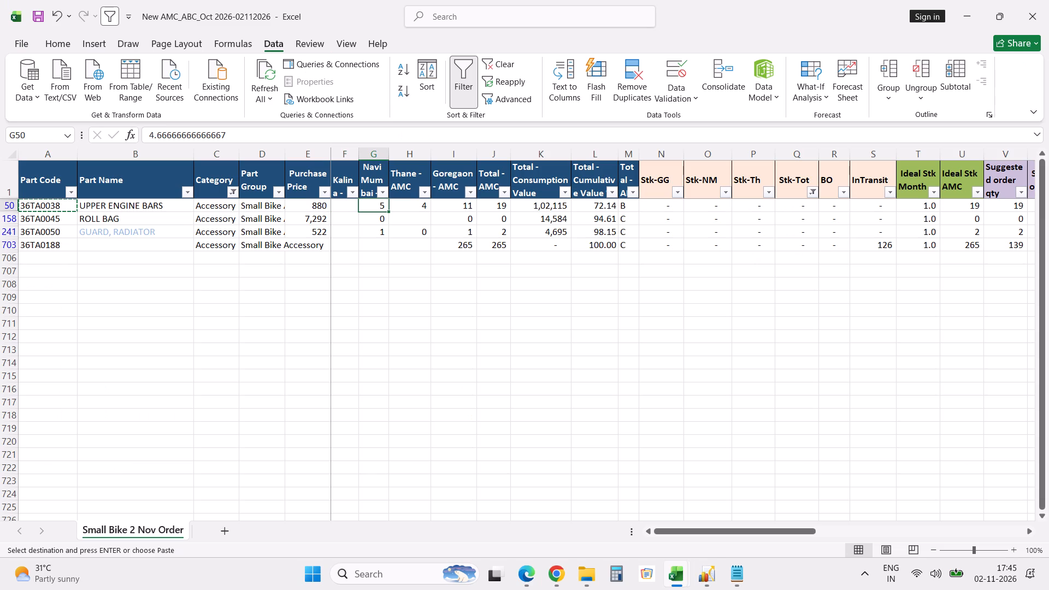
key(alt+Tab)
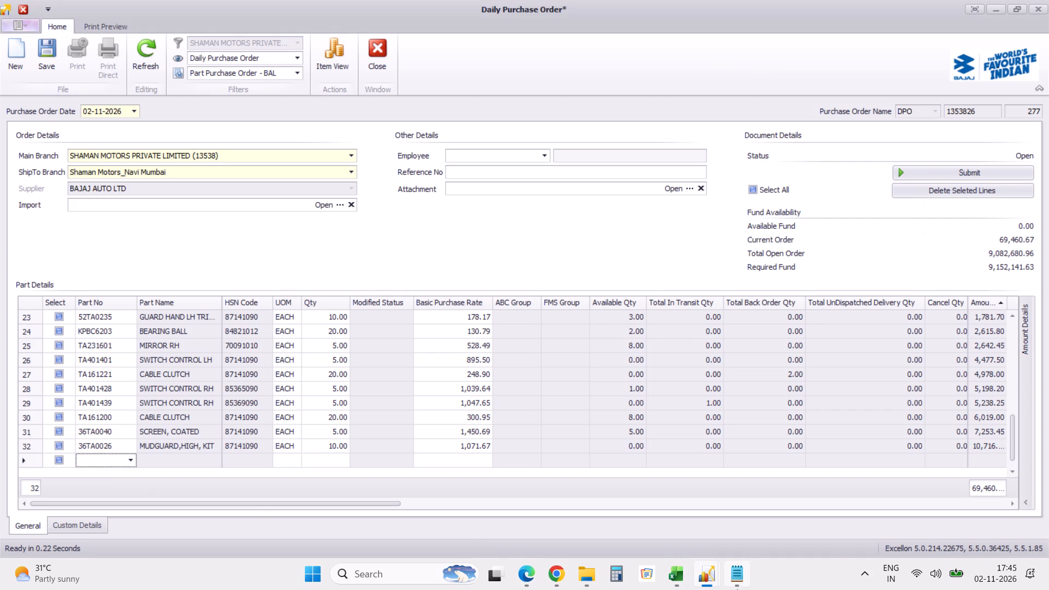
click(680, 575)
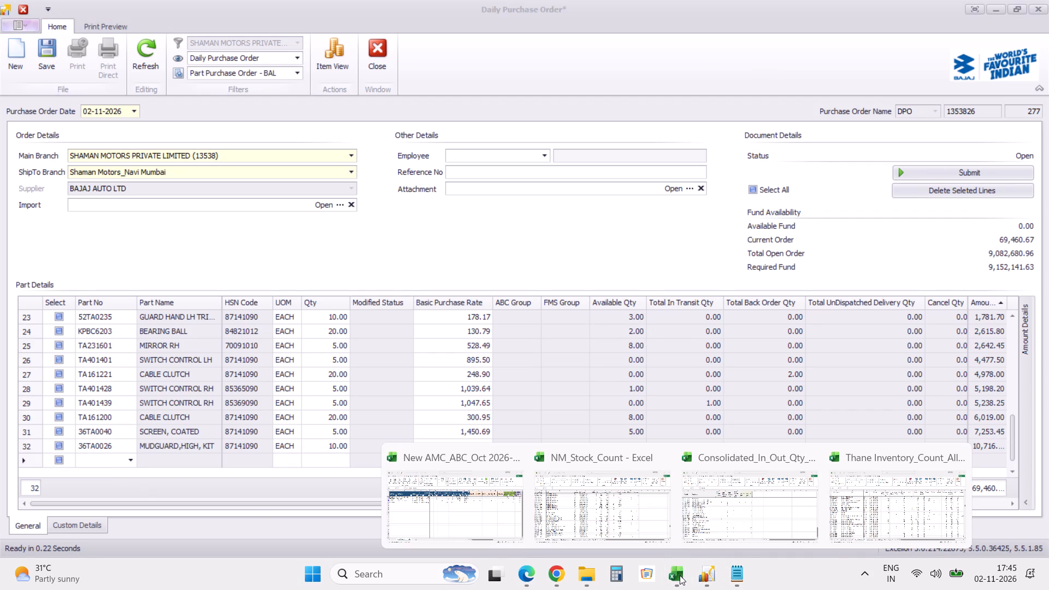
key(alt+Tab)
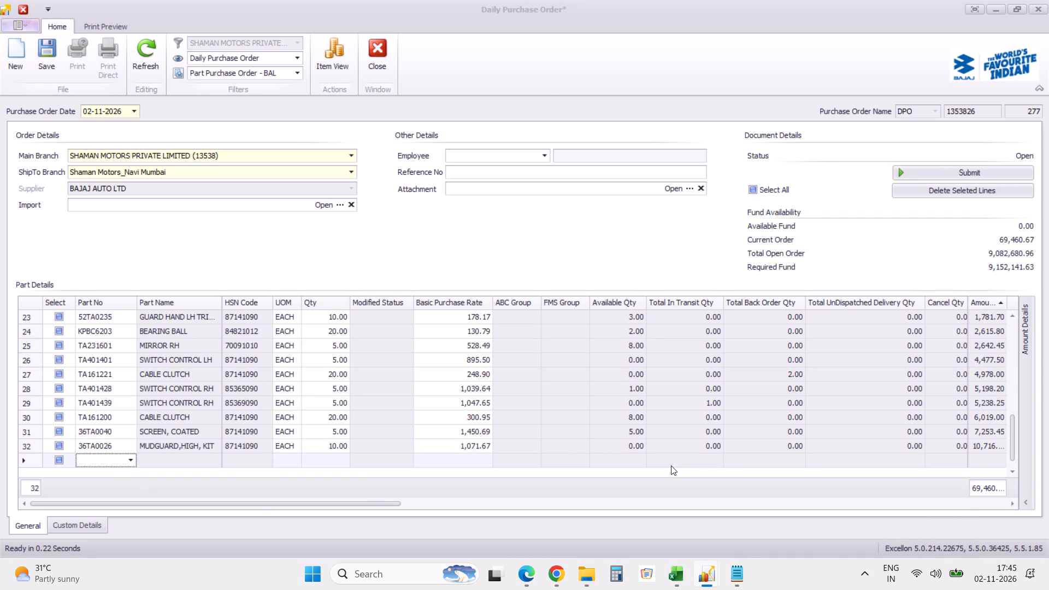
In the Excel order sheet, enter 4 in each of columns Z, AA and AB for UPPER ENGINE BARS (36TA0038).
key(alt+Tab)
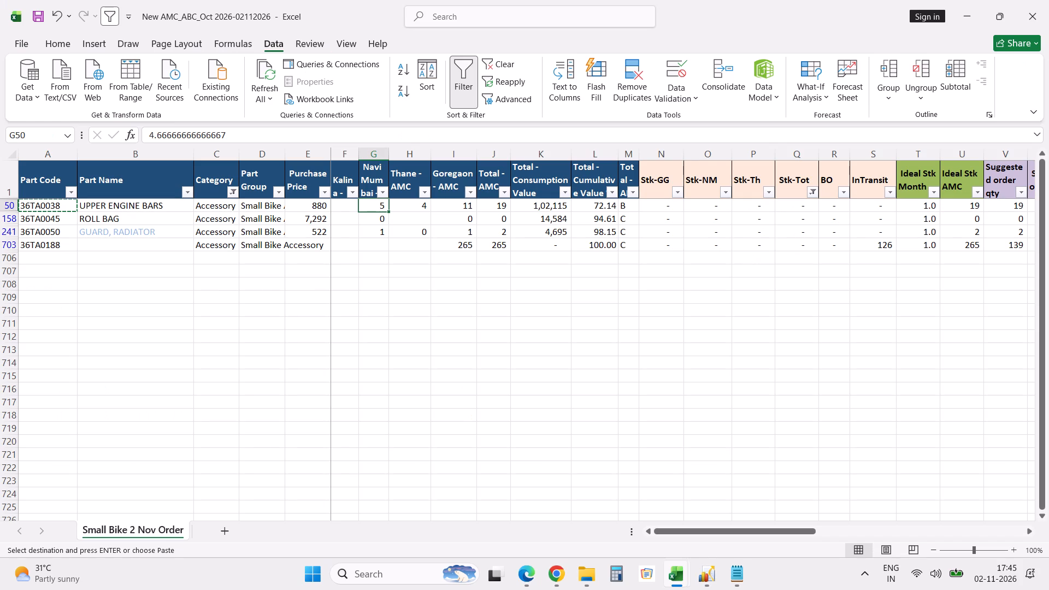
key(Right)
key(Right)
key(Right)
key(Right)
key(Right)
key(Right)
key(Right)
key(Right)
key(Right)
key(Right)
key(Right)
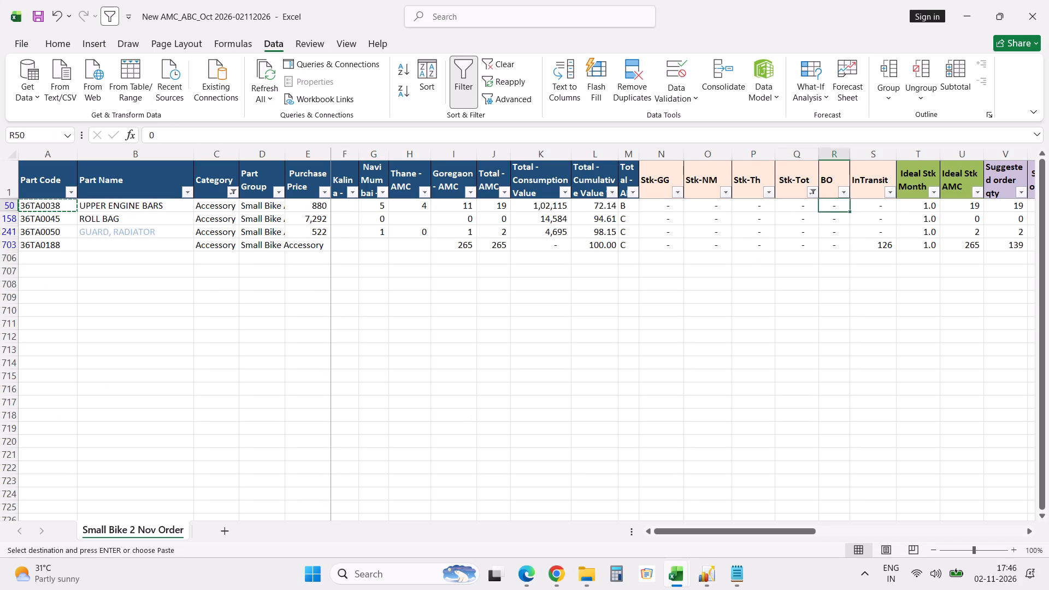
key(Right)
key(Right)
key(Right)
key(Right)
key(Right)
key(Right)
key(Right)
key(Right)
key(Right)
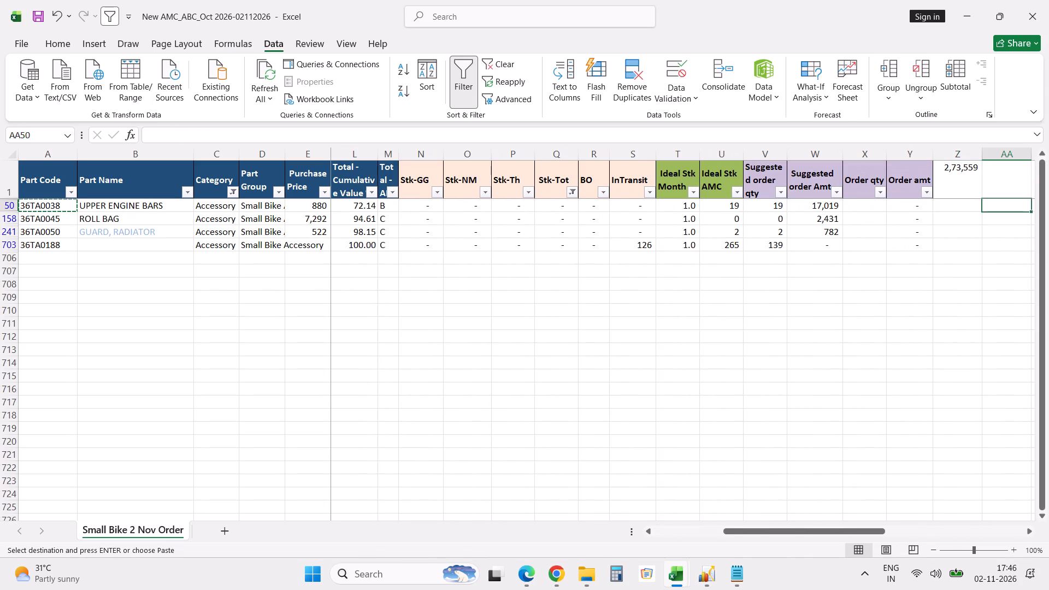
key(Left)
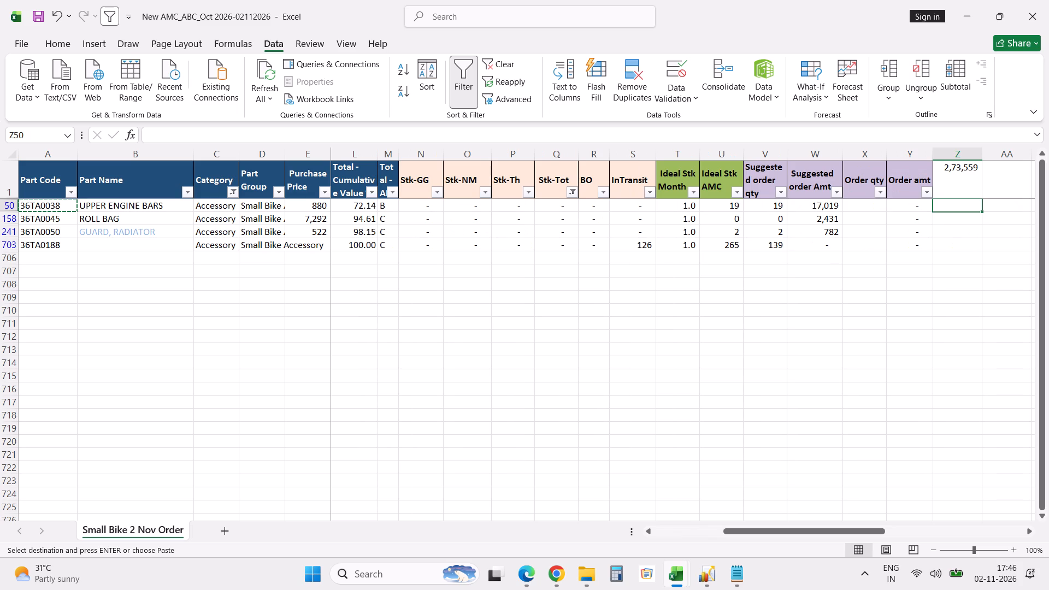
key(4)
key(Tab)
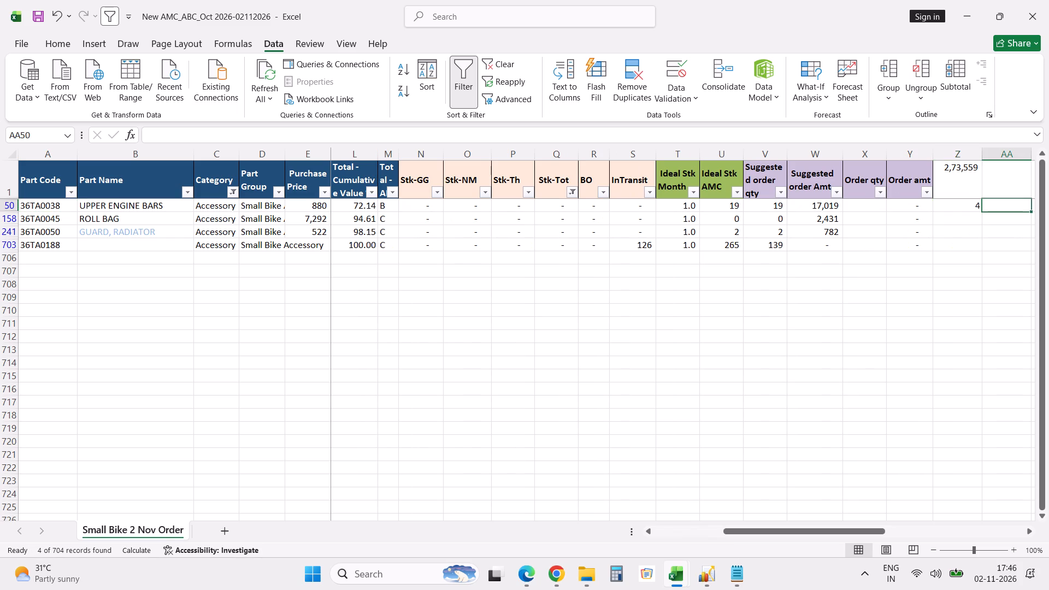
key(4)
key(Tab)
key(4)
key(Tab)
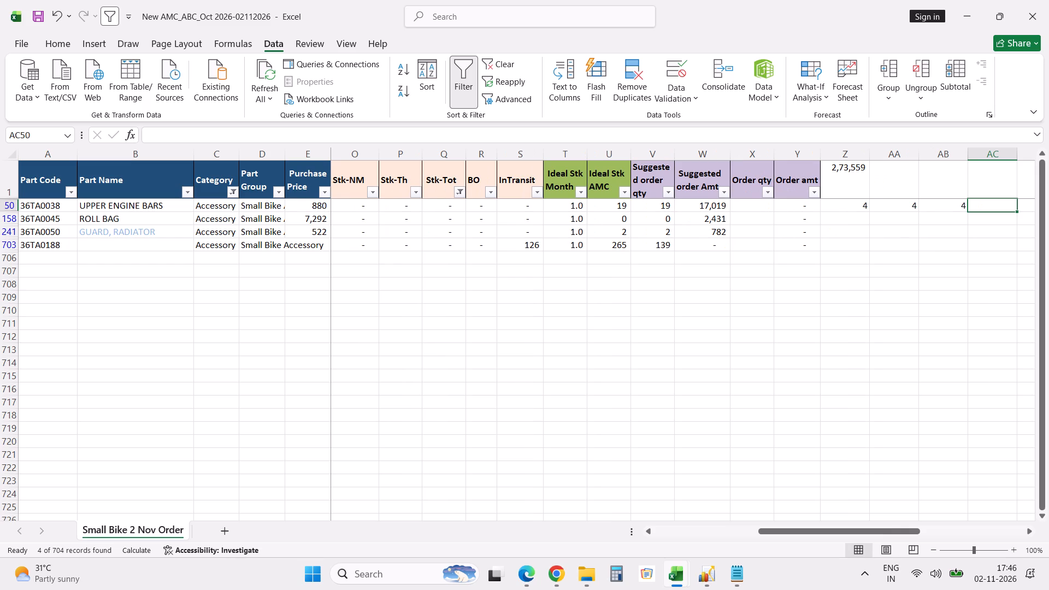
Examine the ROLL BAG row (36TA0045) across its stock and branch AMC columns in the order sheet.
key(Left)
key(Left)
key(Left)
key(Left)
key(Down)
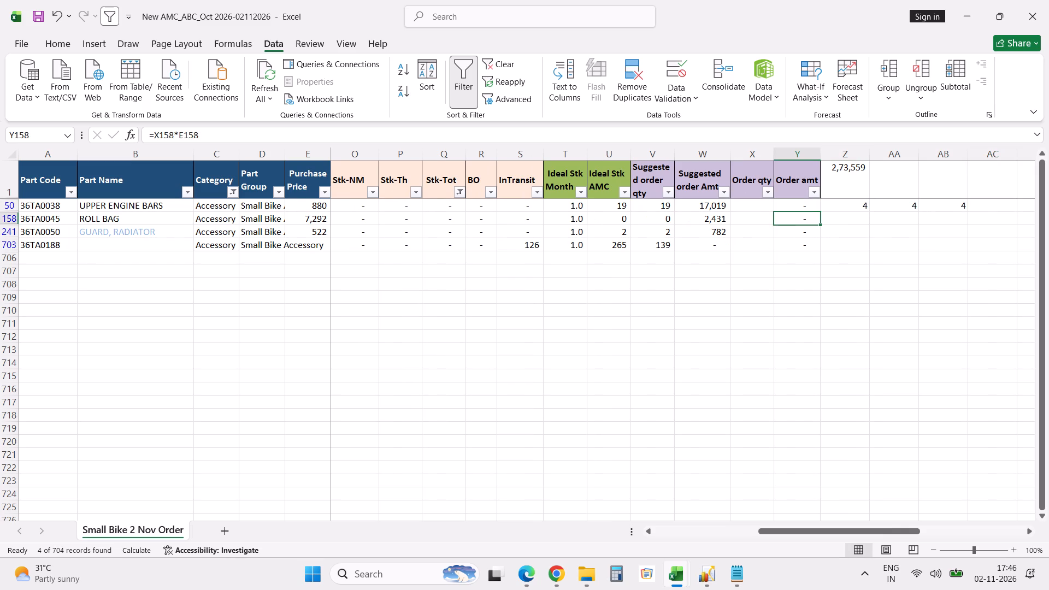
key(Left)
key(Left)
key(Left)
key(Left)
key(Left)
key(Left)
key(Left)
key(Left)
key(Left)
key(Left)
key(Left)
key(Left)
key(Left)
key(Left)
key(Left)
key(Left)
key(Left)
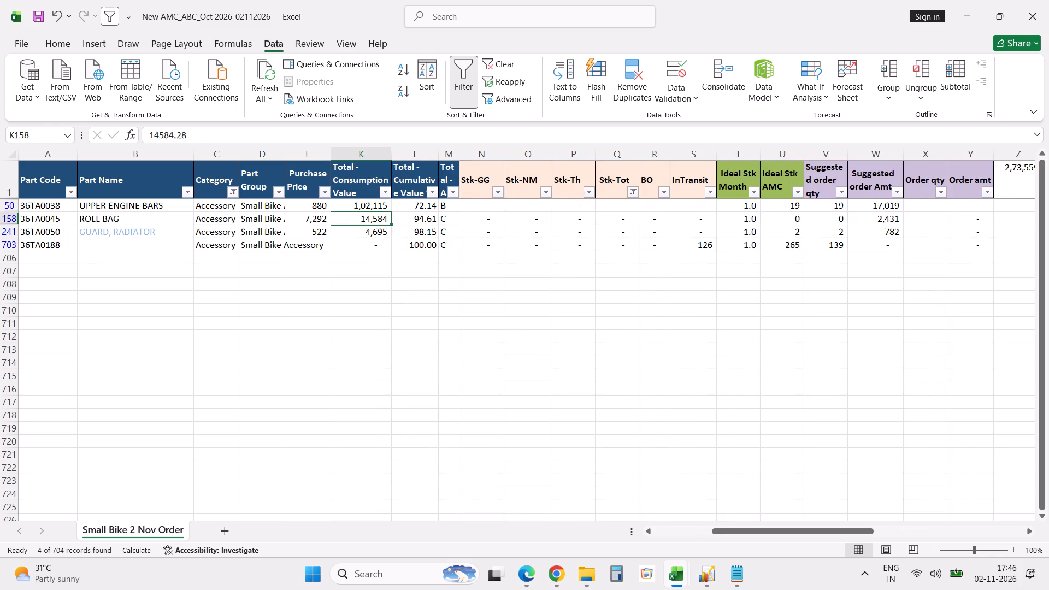
key(Left)
key(Left)
key(Left)
key(Left)
key(Left)
key(Left)
key(Left)
key(Left)
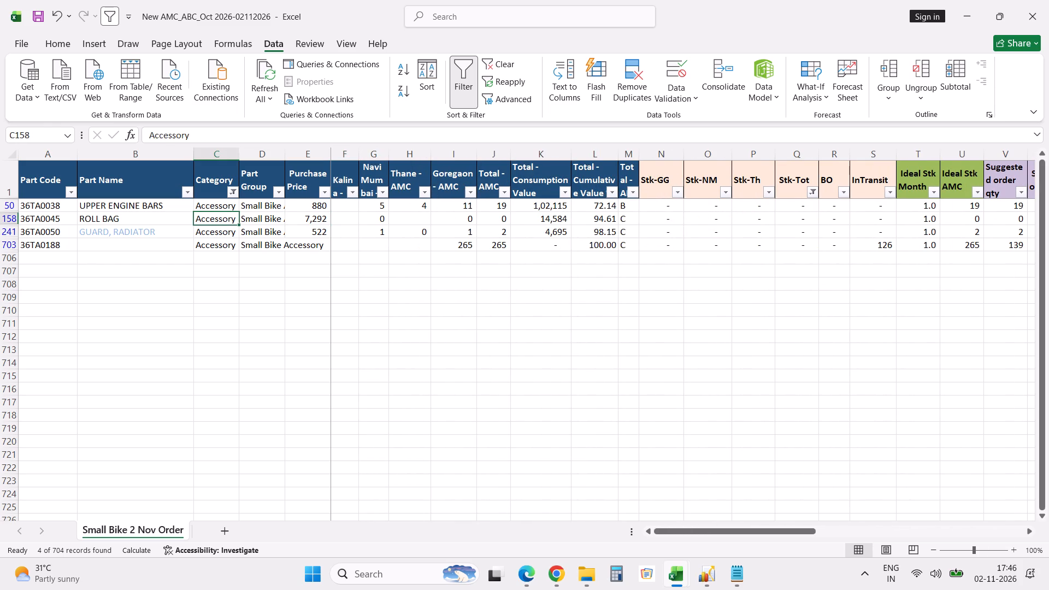
key(Right)
key(Right)
key(Right)
key(Right)
key(Right)
Examine the GUARD, RADIATOR row (36TA0050) across its branch AMC, stock and suggested order columns.
key(Down)
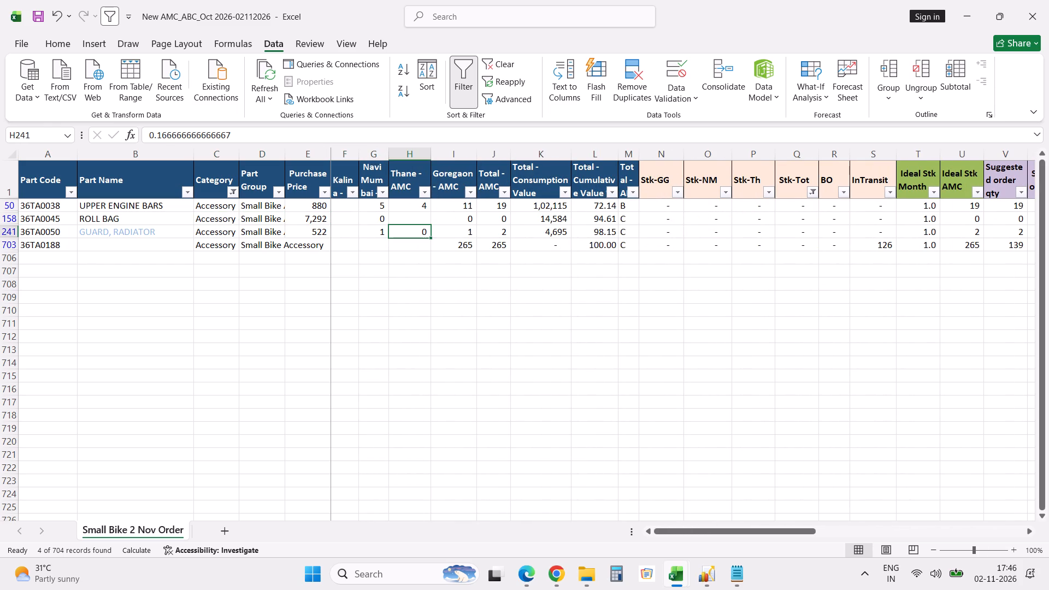
key(Right)
key(Right)
key(Right)
key(Right)
key(Right)
key(Right)
key(Right)
key(Right)
key(Right)
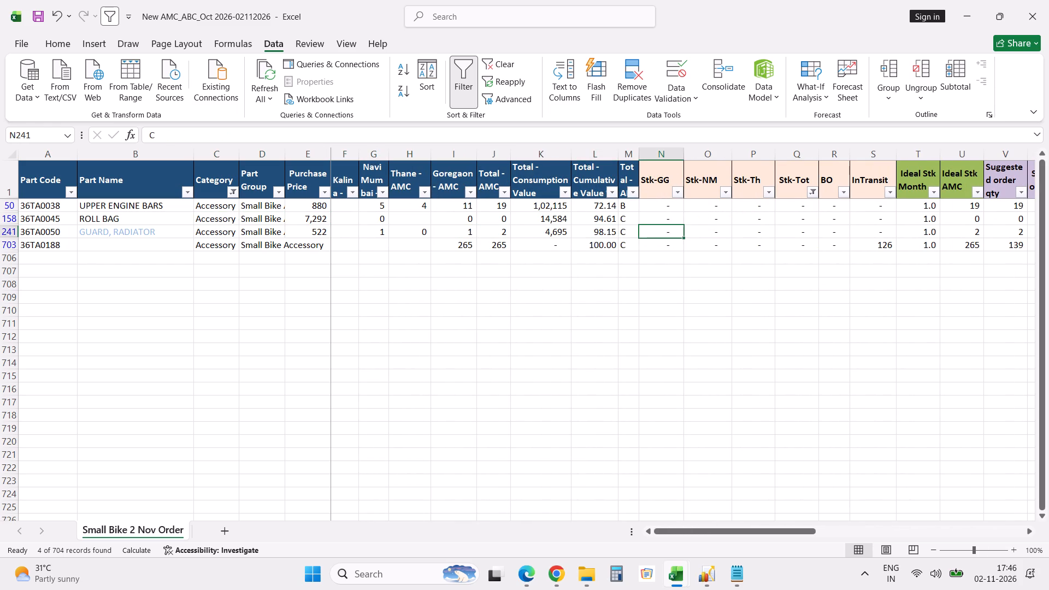
key(Right)
key(Right)
key(Right)
key(Right)
key(Right)
key(Right)
key(Right)
key(Right)
key(Right)
key(Right)
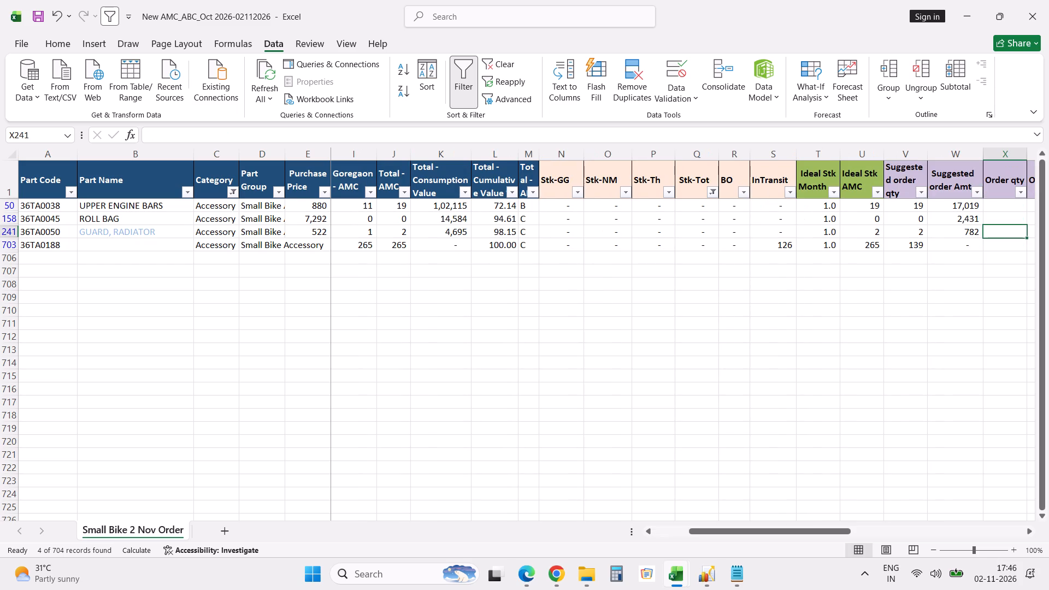
key(Right)
key(Right)
key(Left)
key(Left)
key(Left)
key(Left)
key(Left)
key(Left)
key(Left)
key(Left)
key(Left)
key(Left)
key(Left)
key(Left)
key(Left)
key(Left)
key(Left)
key(Left)
key(Left)
key(Left)
key(Left)
key(Left)
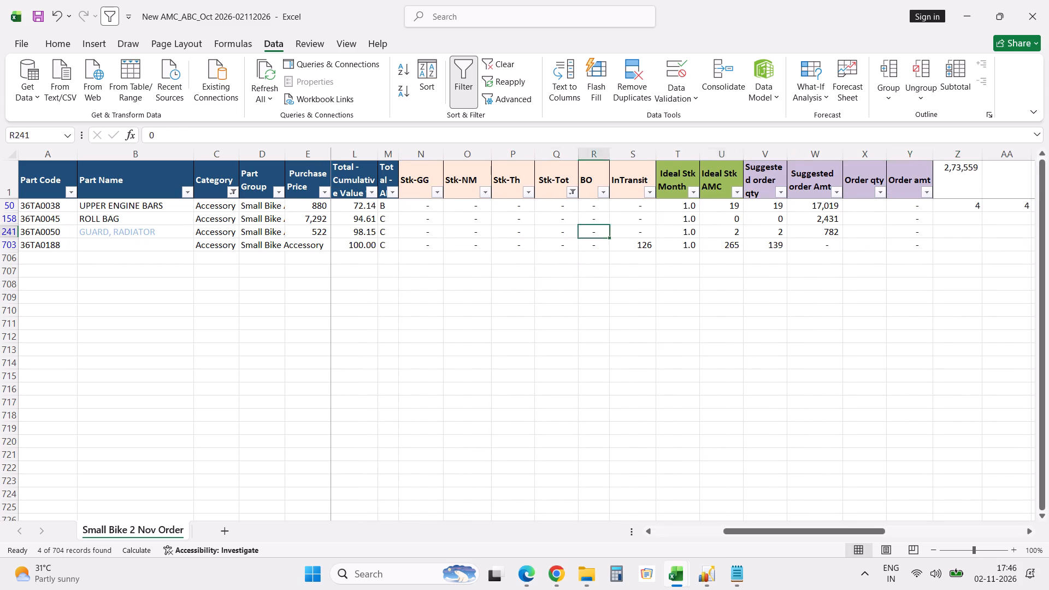
key(Right)
key(Right)
key(Right)
key(Right)
key(Right)
key(Right)
key(Right)
key(Right)
key(Right)
key(Right)
key(Right)
key(Right)
key(Right)
key(Right)
key(Right)
key(Right)
key(Right)
key(Right)
key(Right)
key(Right)
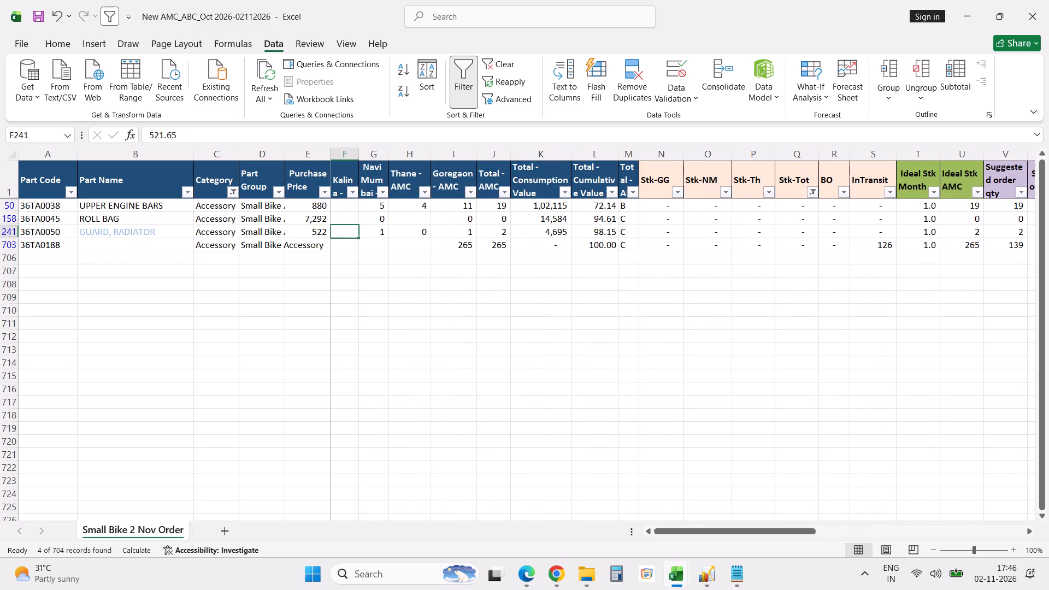
key(Right)
key(Right)
key(Right)
key(Right)
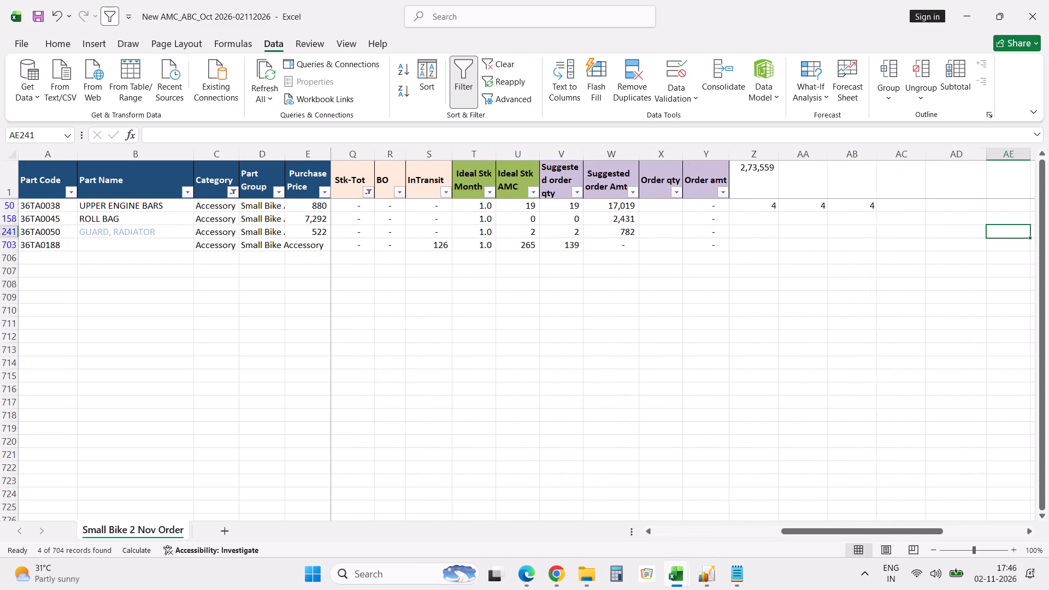
Change the column Z quantity for UPPER ENGINE BARS (36TA0038) to 10.
key(Left)
key(Left)
key(Left)
key(Left)
key(Left)
key(Up)
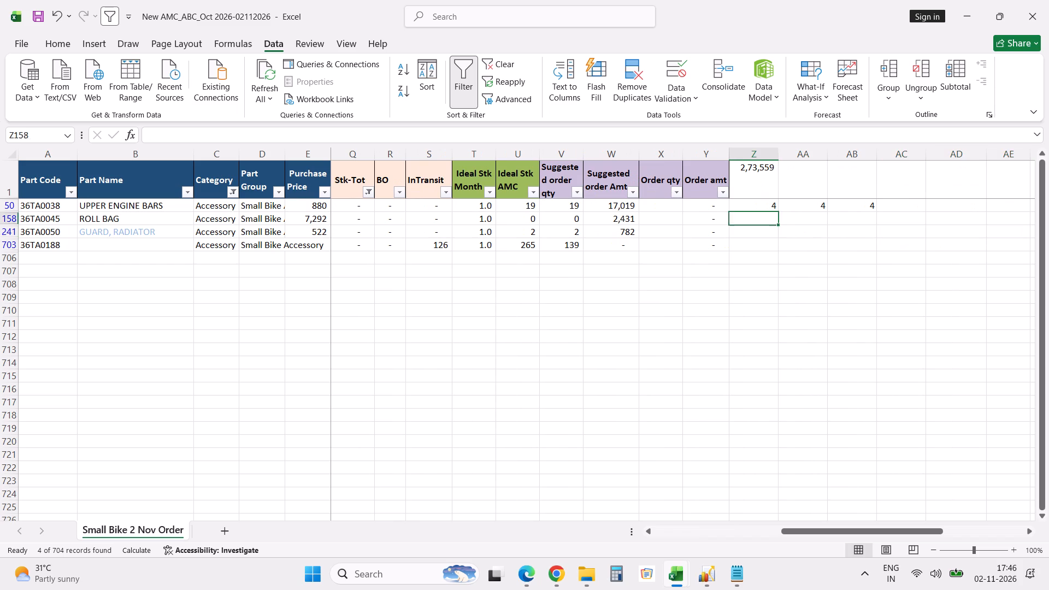
key(Up)
text(10)
key(Return)
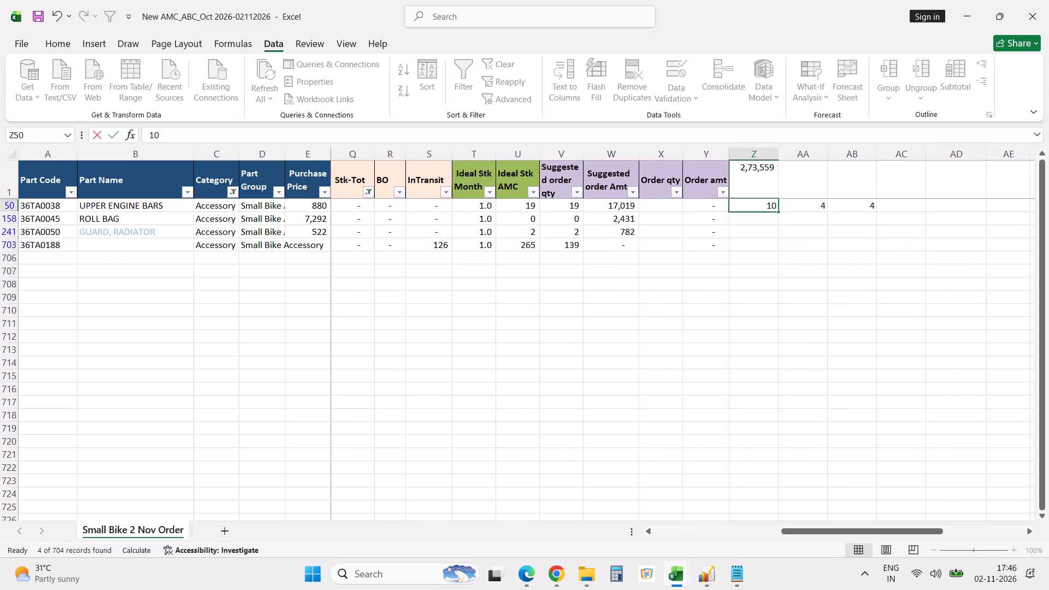
Enter 18 as the Order qty for UPPER ENGINE BARS (36TA0038).
key(Up)
key(Left)
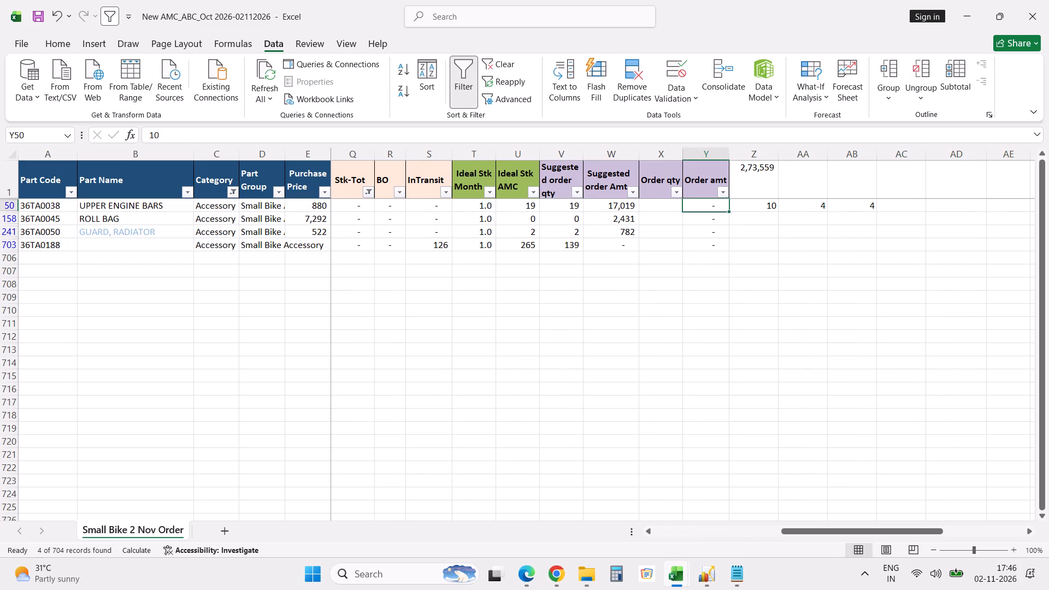
key(Left)
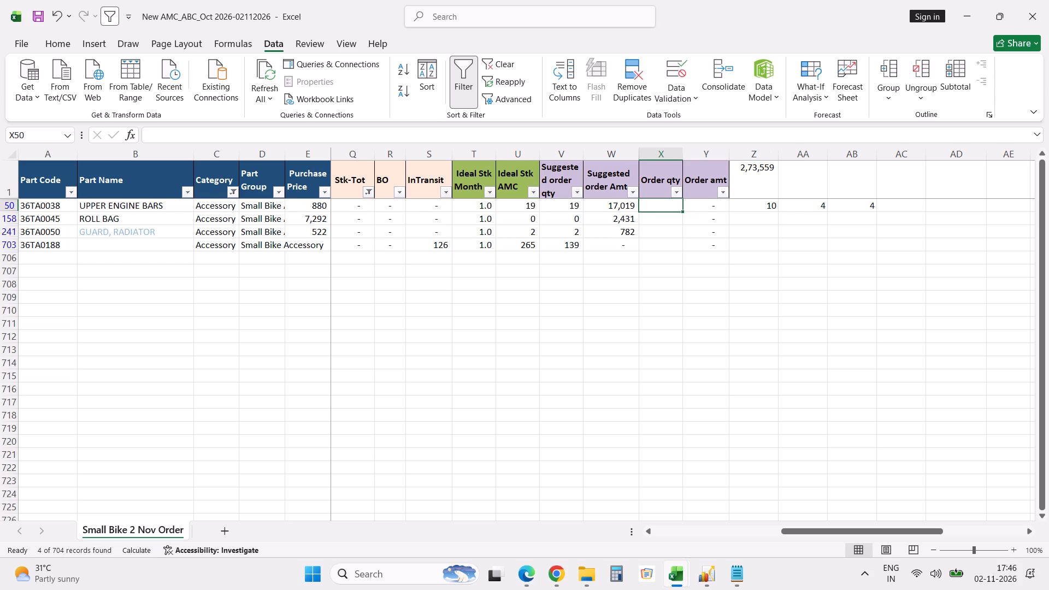
text(18)
key(Return)
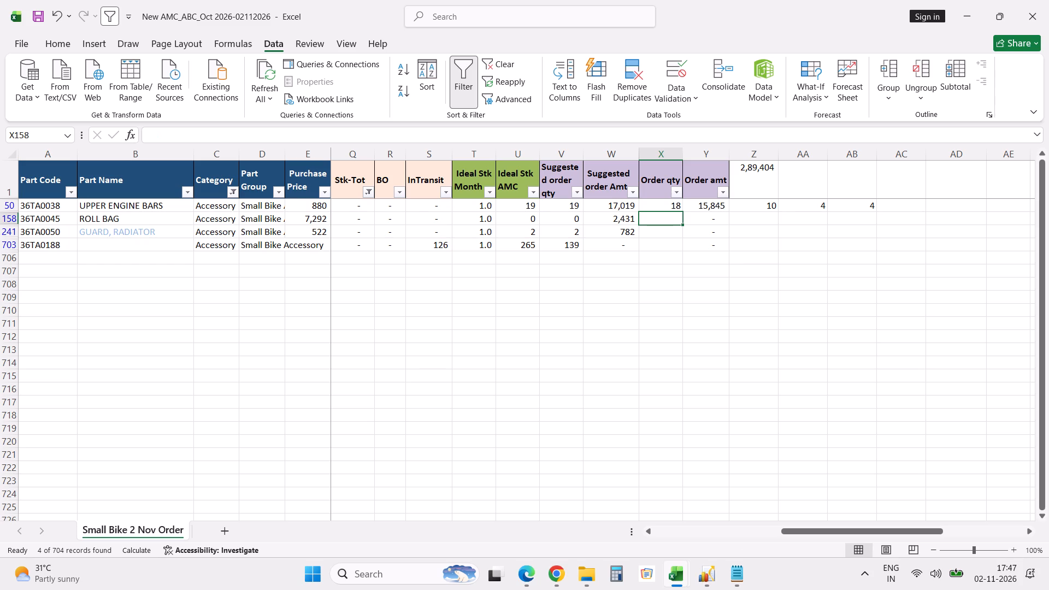
Reselect all values in the Stk-Tot filter so accessories at every stock level are listed.
click(369, 191)
click(259, 369)
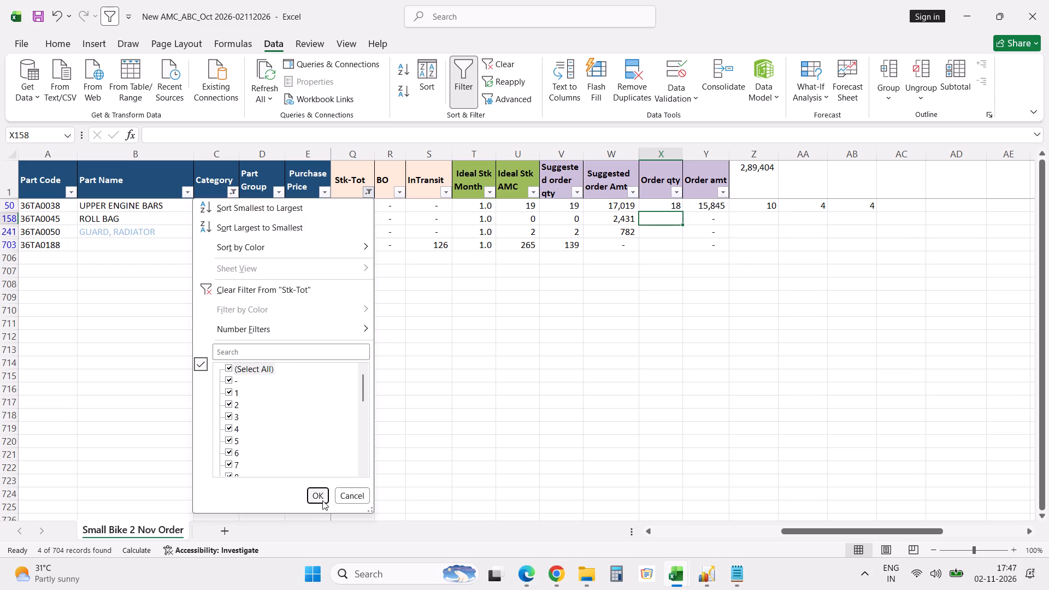
click(322, 495)
scroll(355, 347, up, 2)
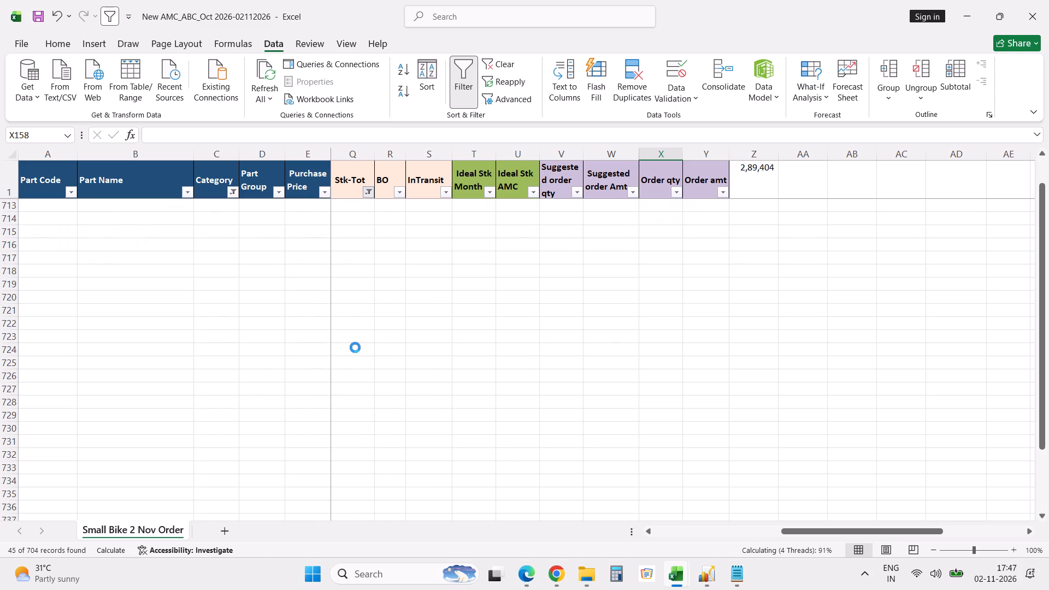
scroll(355, 347, up, 6)
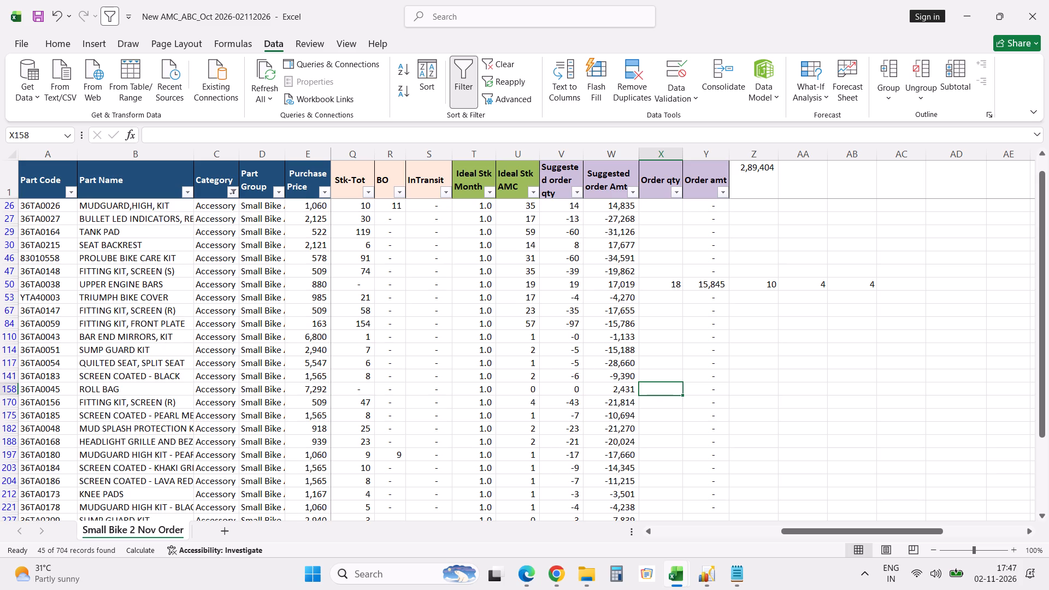
scroll(491, 521, up, 17)
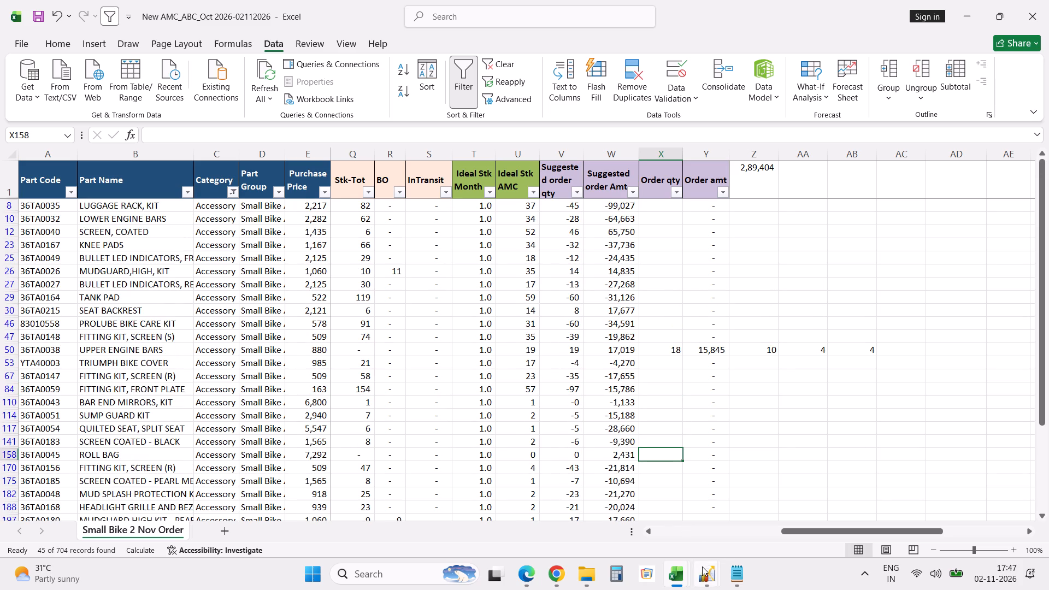
Switch to Excellon's Navi Mumbai daily purchase order and set the quantity of CABLE CLUTCH (TA161221) to 10.
click(706, 571)
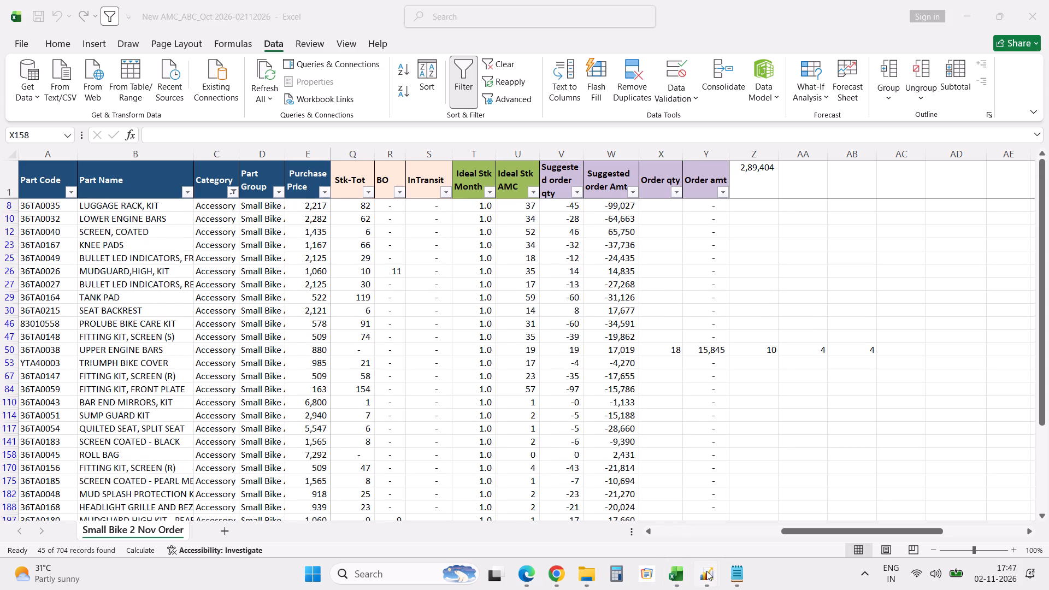
click(783, 492)
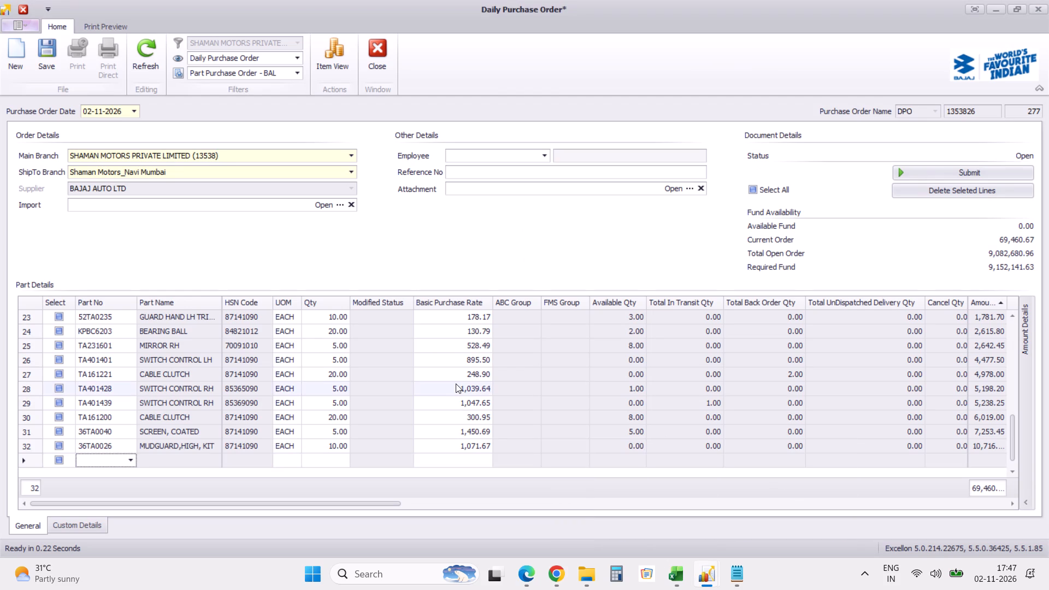
click(339, 375)
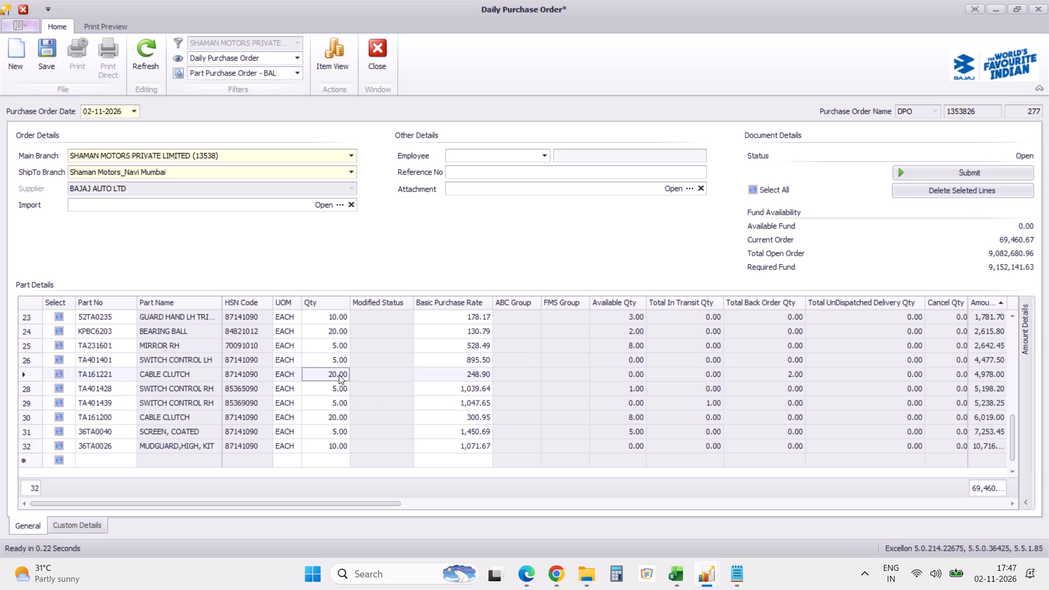
double_click(339, 375)
triple_click(339, 375)
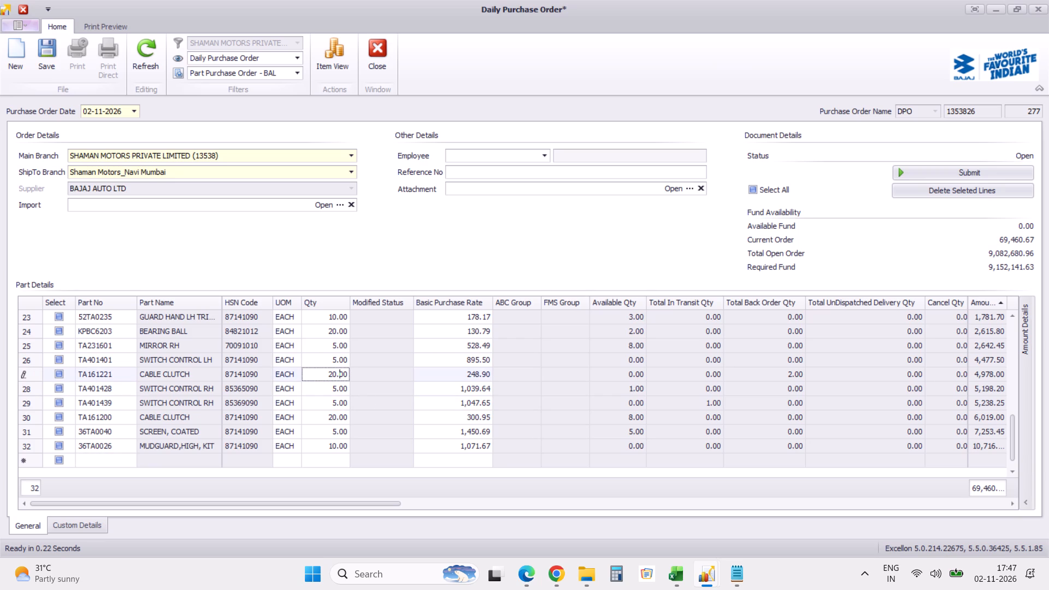
double_click(339, 375)
text(10)
key(Tab)
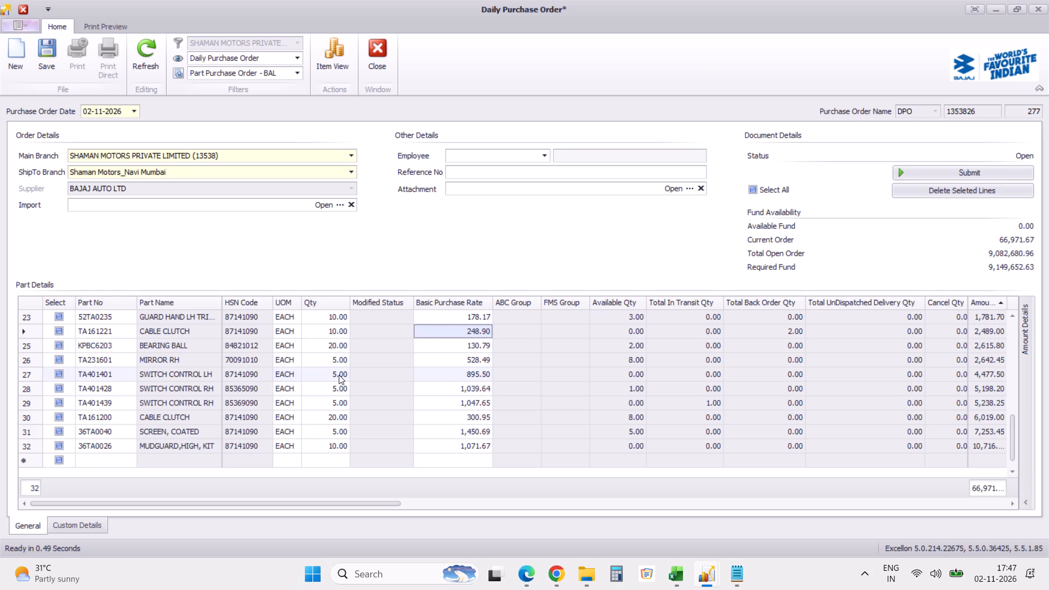
Review the purchase order's part lines and sort them by Amount in descending order.
scroll(539, 389, up, 20)
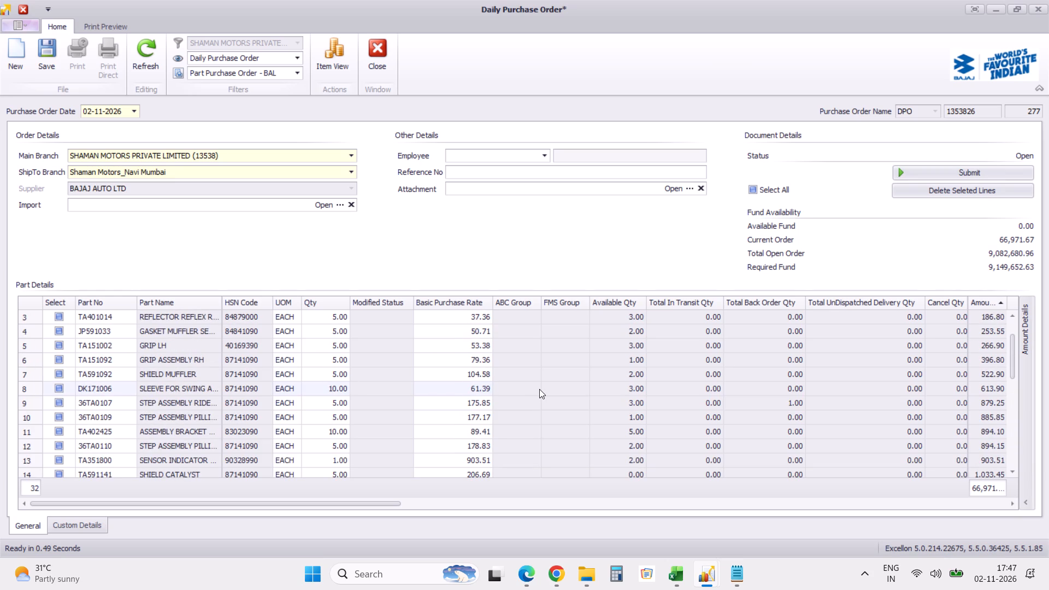
scroll(539, 389, up, 20)
scroll(539, 389, up, 2)
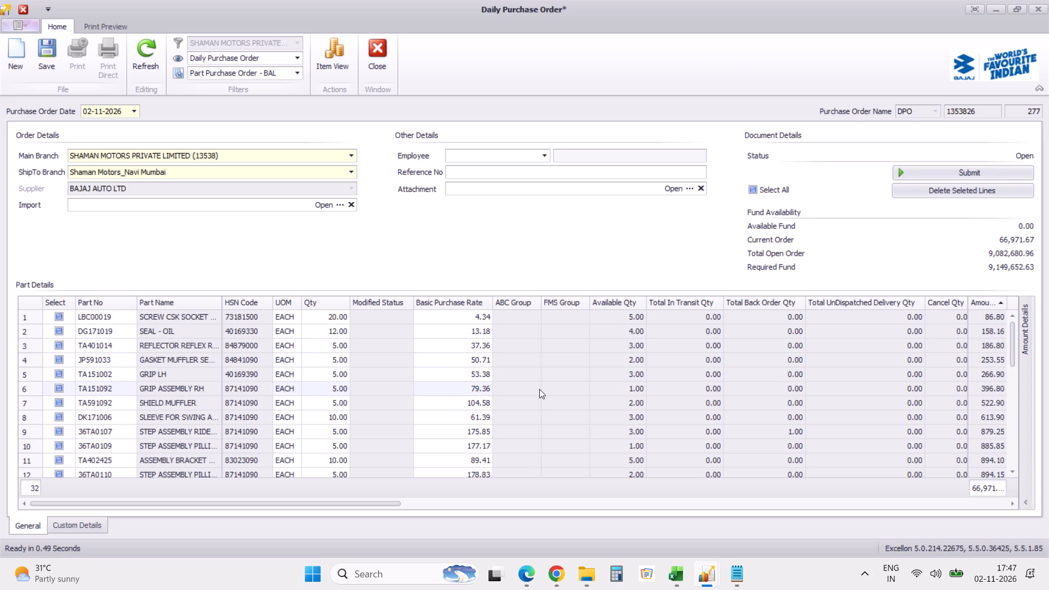
scroll(539, 389, down, 20)
scroll(539, 389, down, 2)
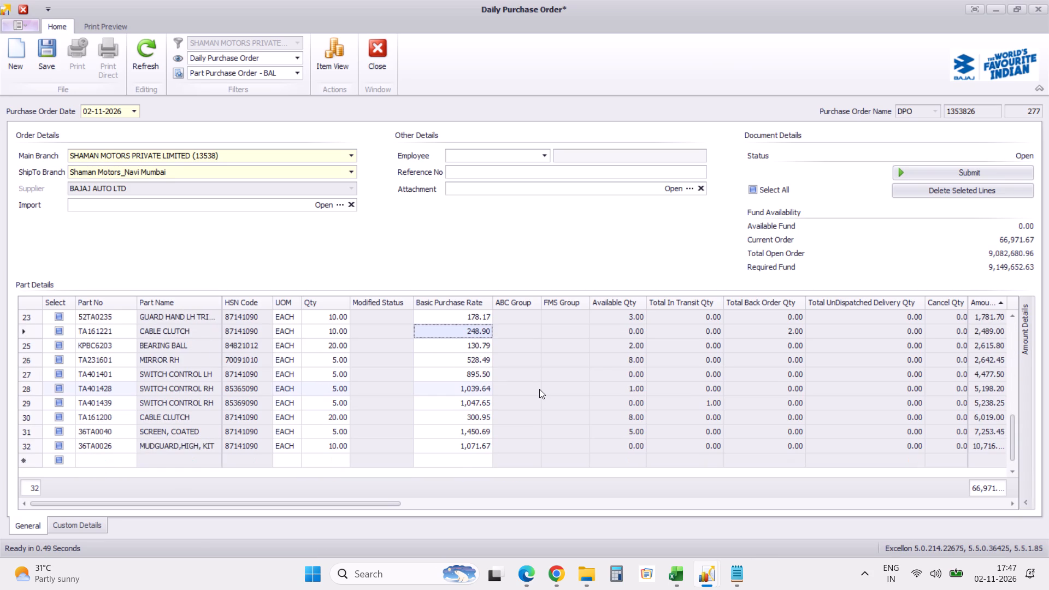
click(986, 306)
scroll(775, 387, down, 19)
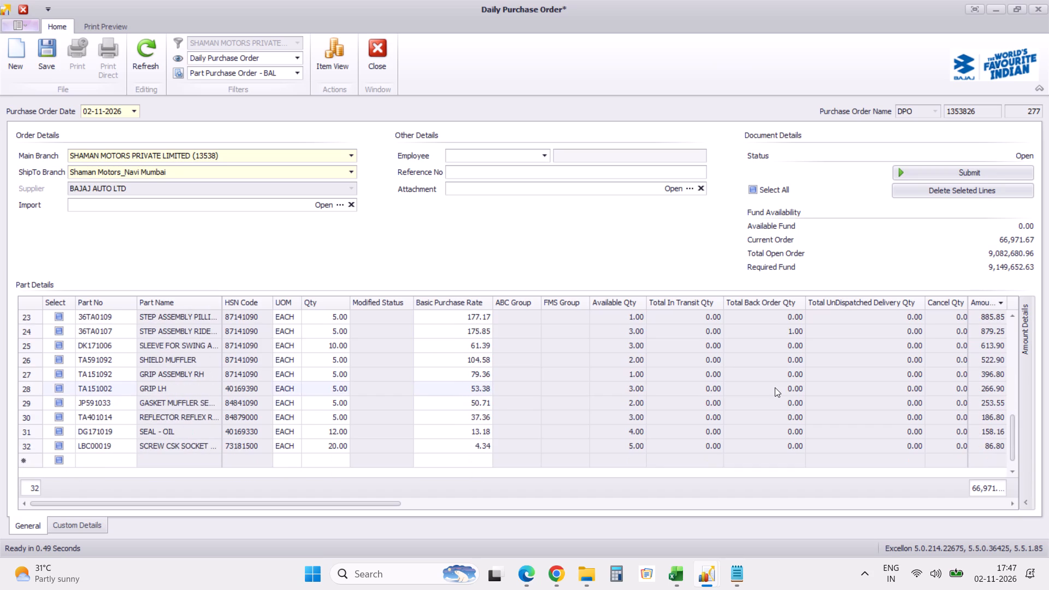
scroll(775, 387, up, 20)
scroll(775, 387, up, 20)
scroll(775, 387, up, 1)
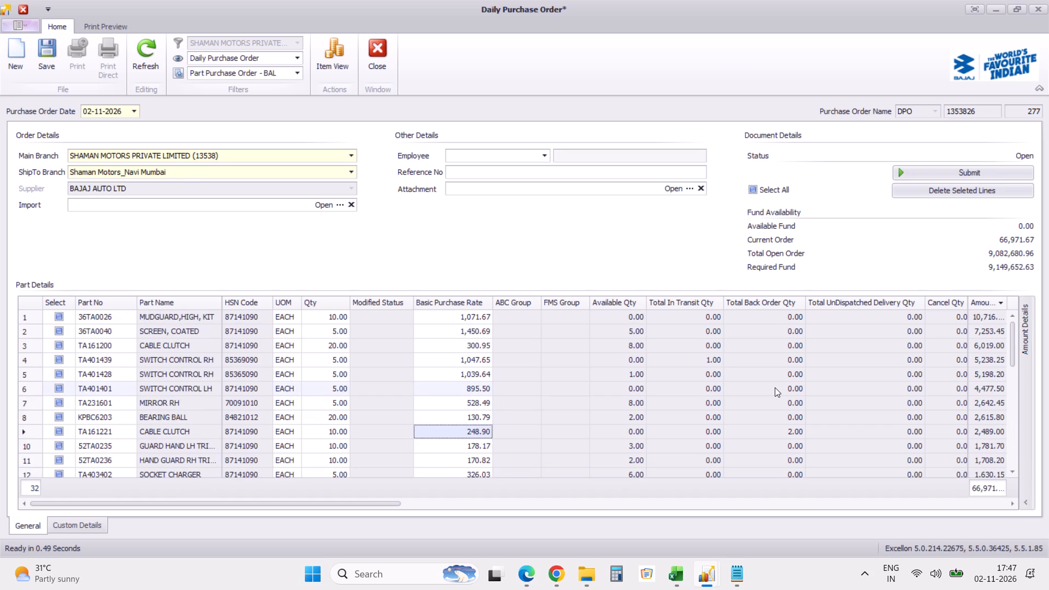
scroll(775, 387, up, 8)
Switch back to the Excel order sheet and remove all its column filters.
key(alt+Tab)
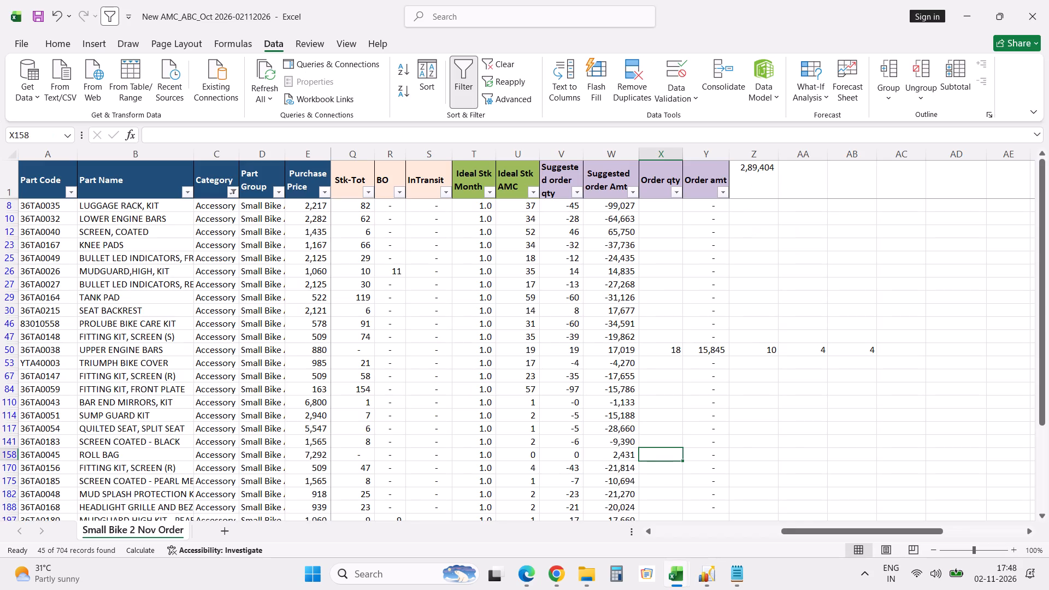
text(dff)
Search the Part Code column of the order sheet for 0026.
click(59, 155)
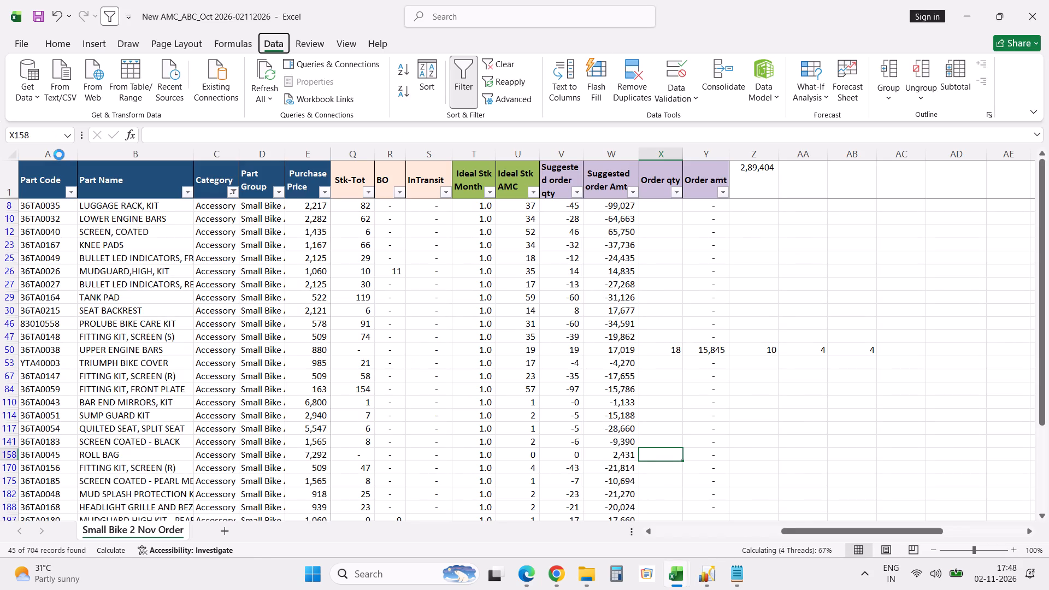
key(ctrl+f)
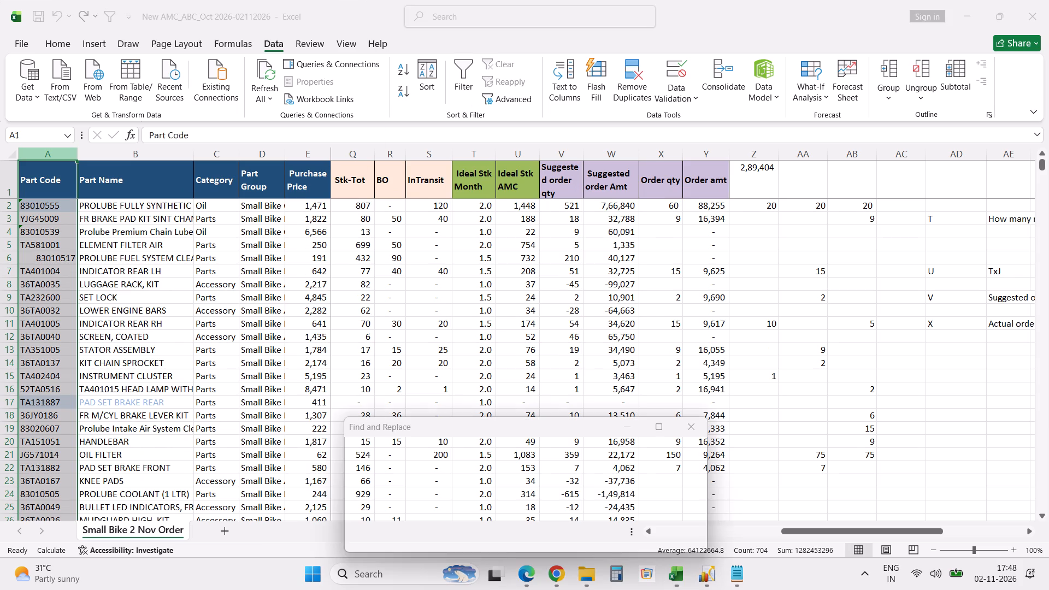
text(0026)
key(Return)
key(Escape)
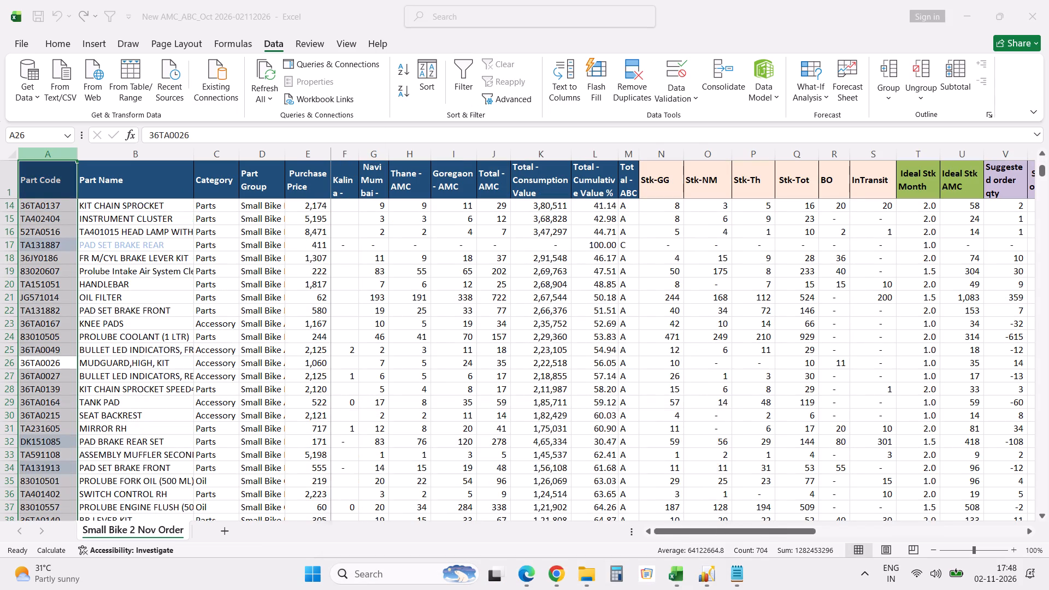
Check the branch AMC figures for MUDGUARD,HIGH, KIT (36TA0026), and set its quantity to 5 in Excellon's Navi Mumbai purchase order.
key(Right)
key(Right)
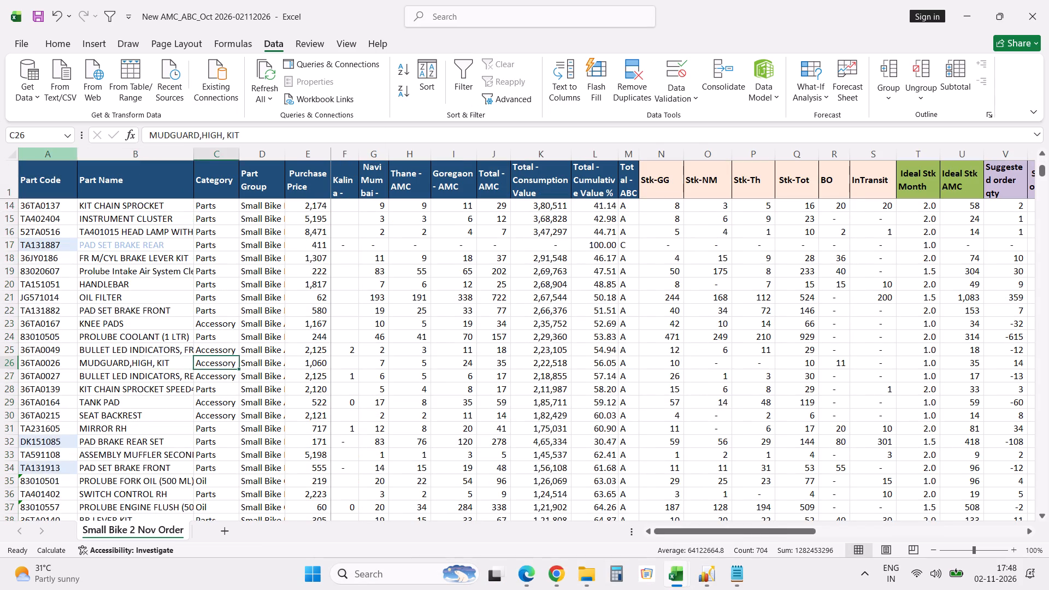
key(Right)
key(Right)
key(Right)
key(Right)
key(Right)
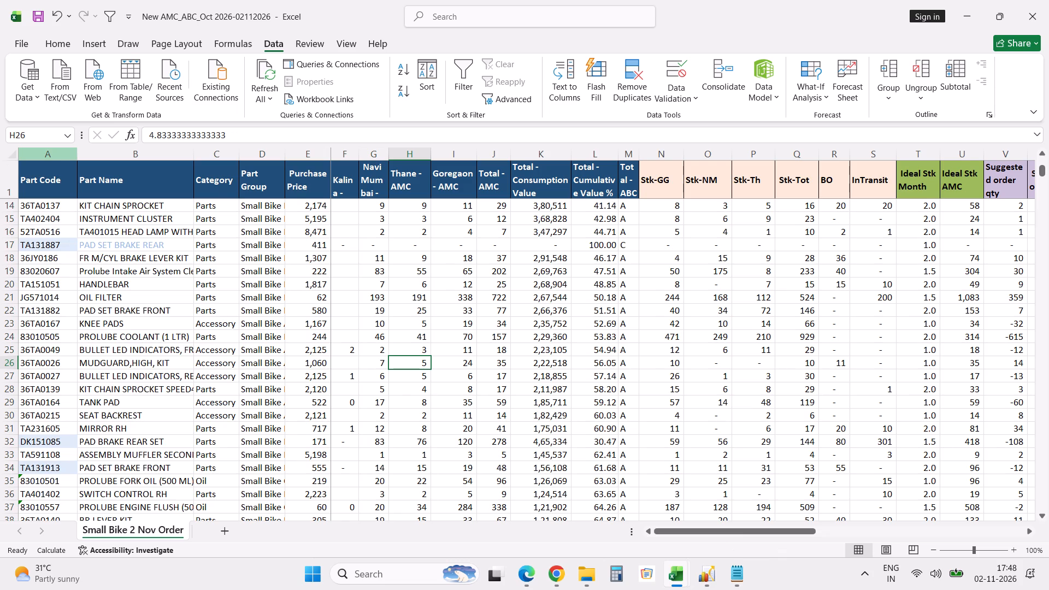
key(alt+Tab)
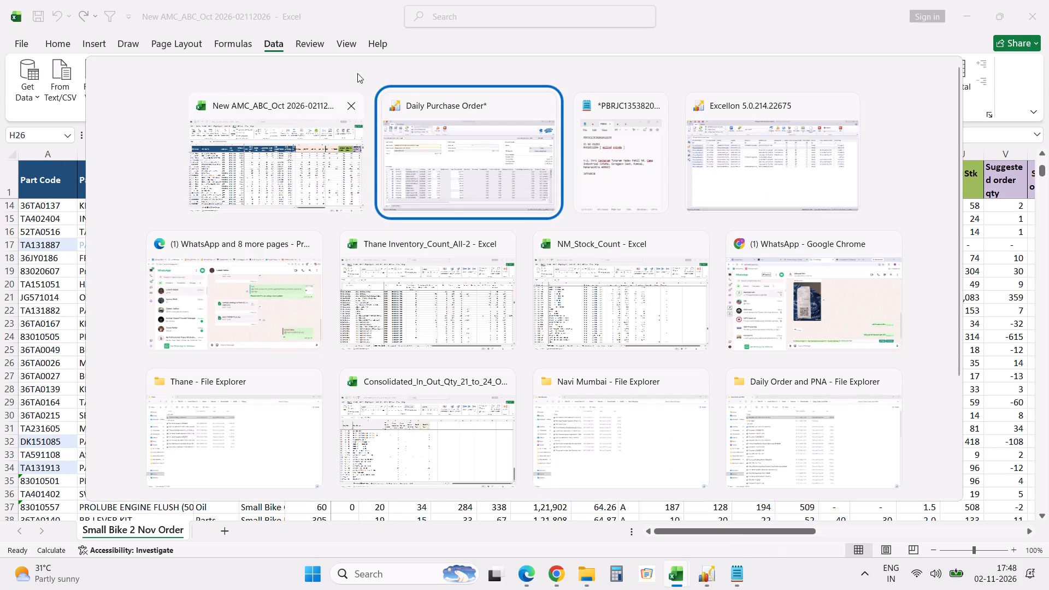
click(425, 112)
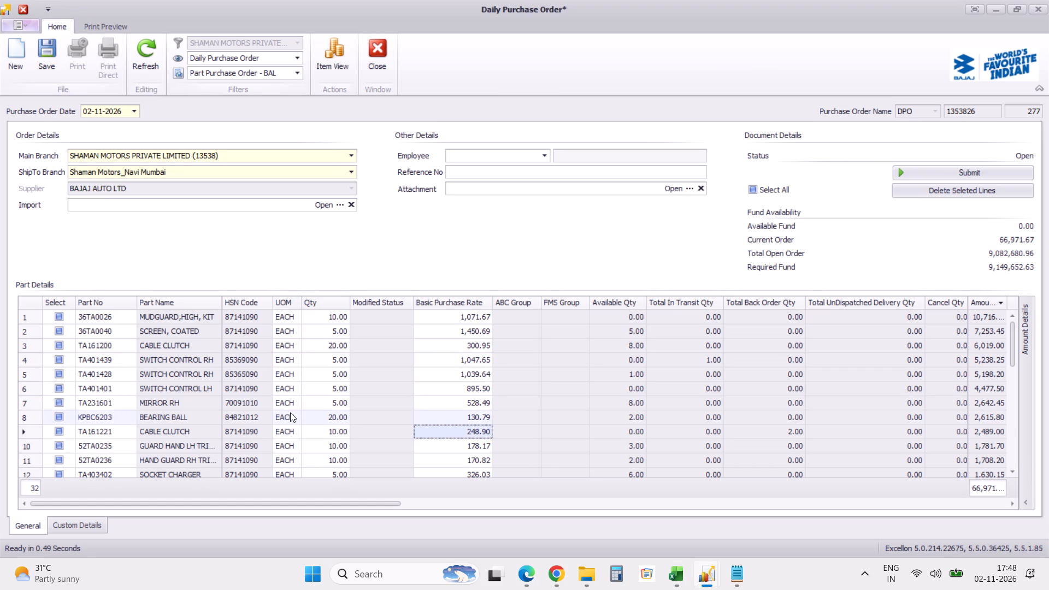
double_click(340, 318)
key(5)
key(Tab)
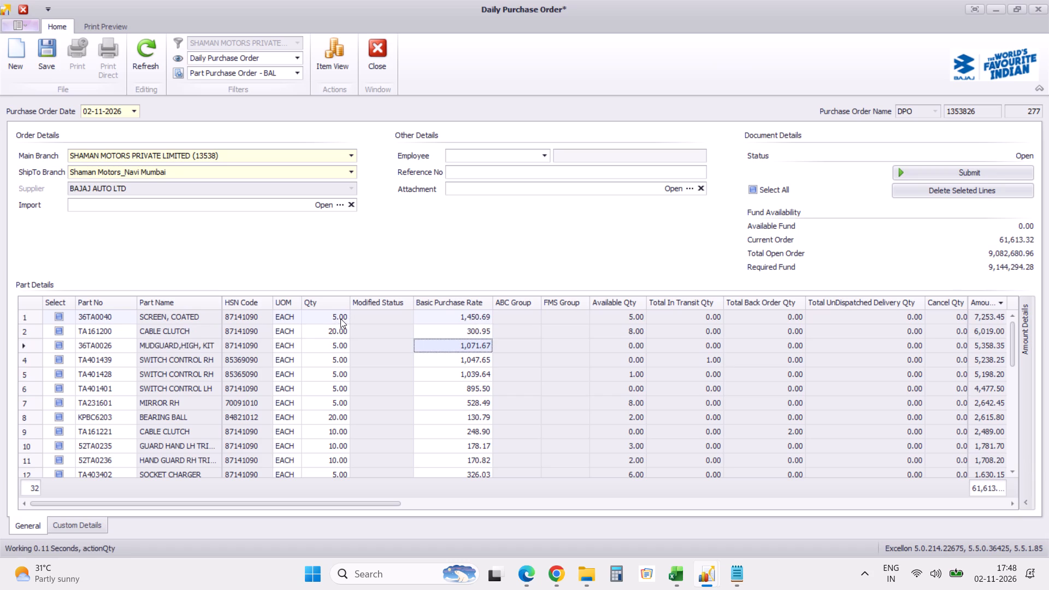
Sort the purchase order's part lines by Amount in ascending order.
click(982, 301)
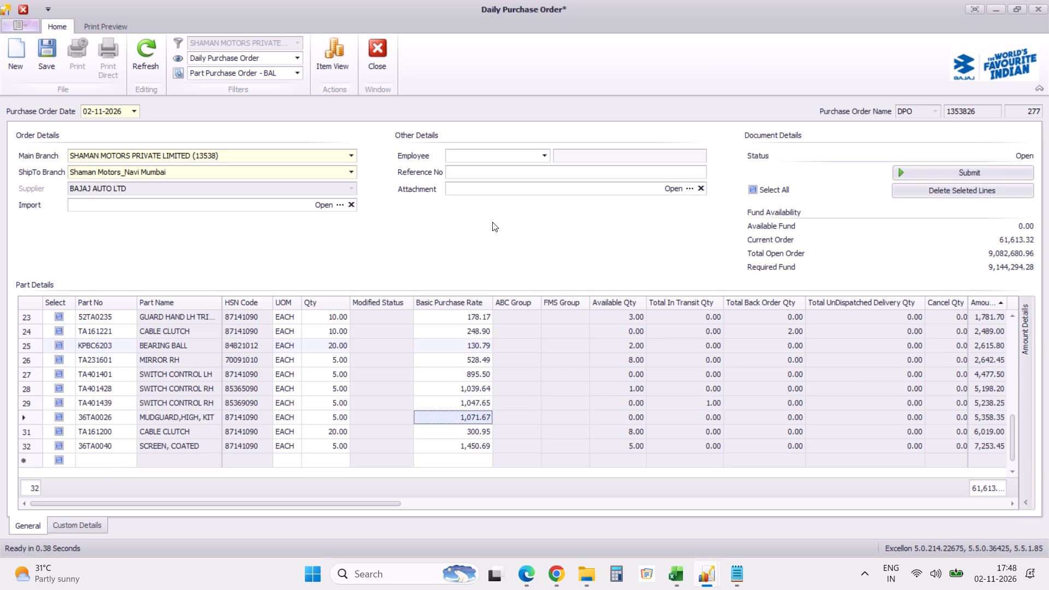
Save and submit the Navi Mumbai daily purchase order, save it again, and close it.
click(55, 57)
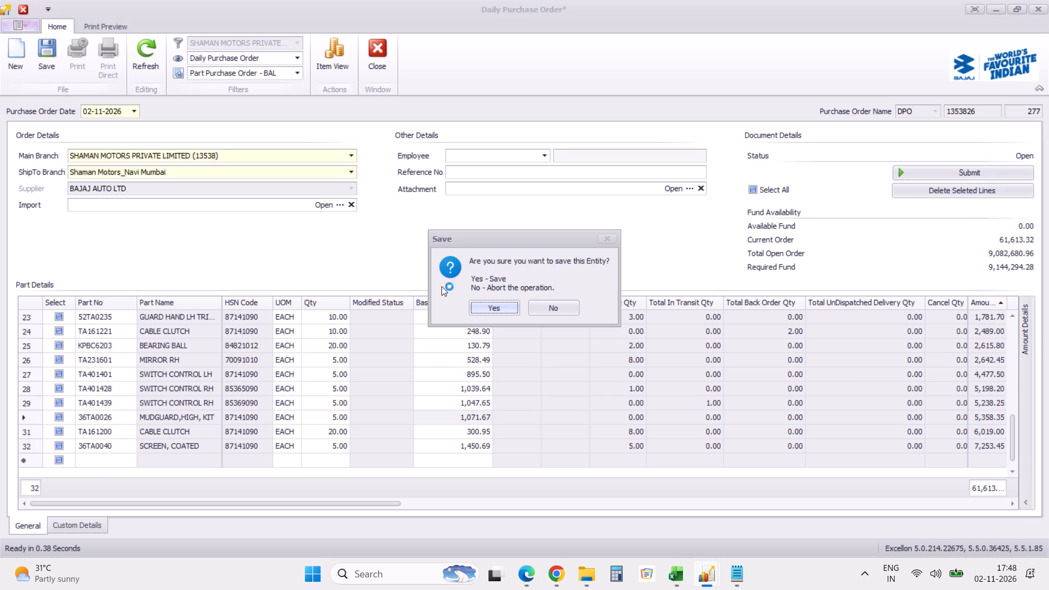
click(478, 308)
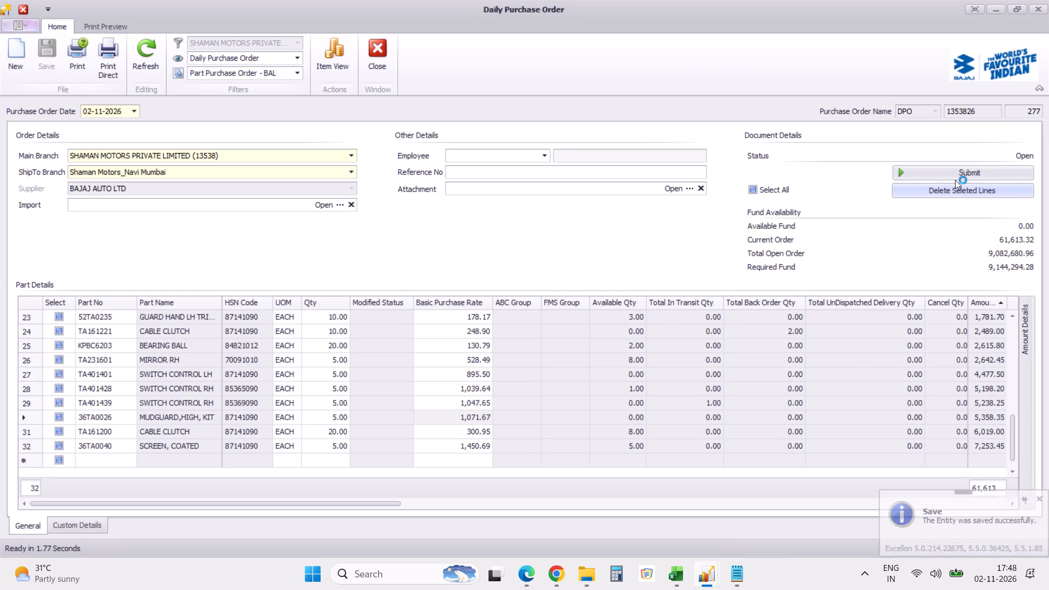
click(961, 173)
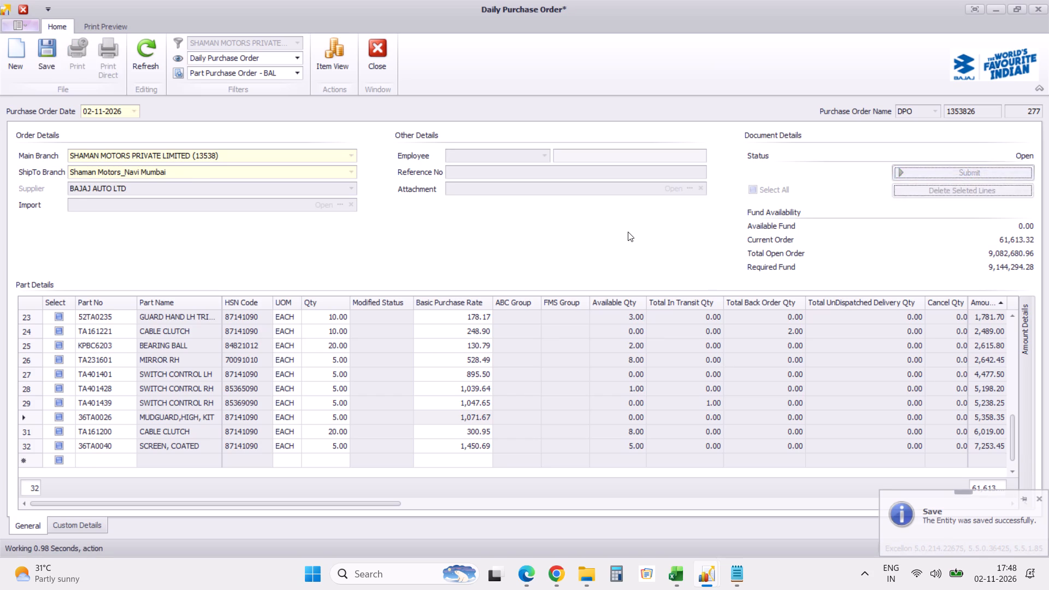
click(534, 302)
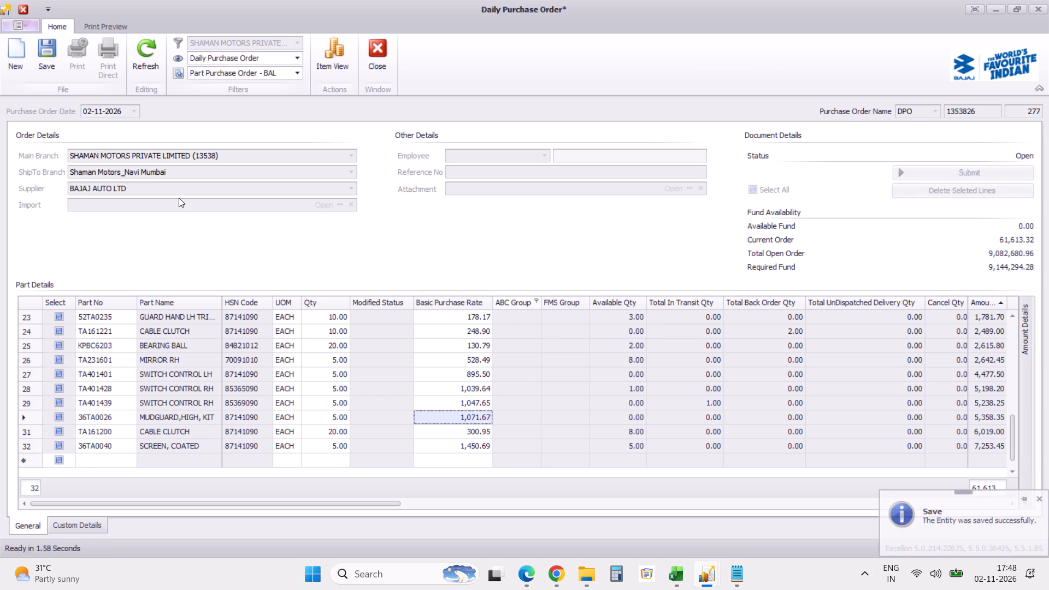
click(50, 60)
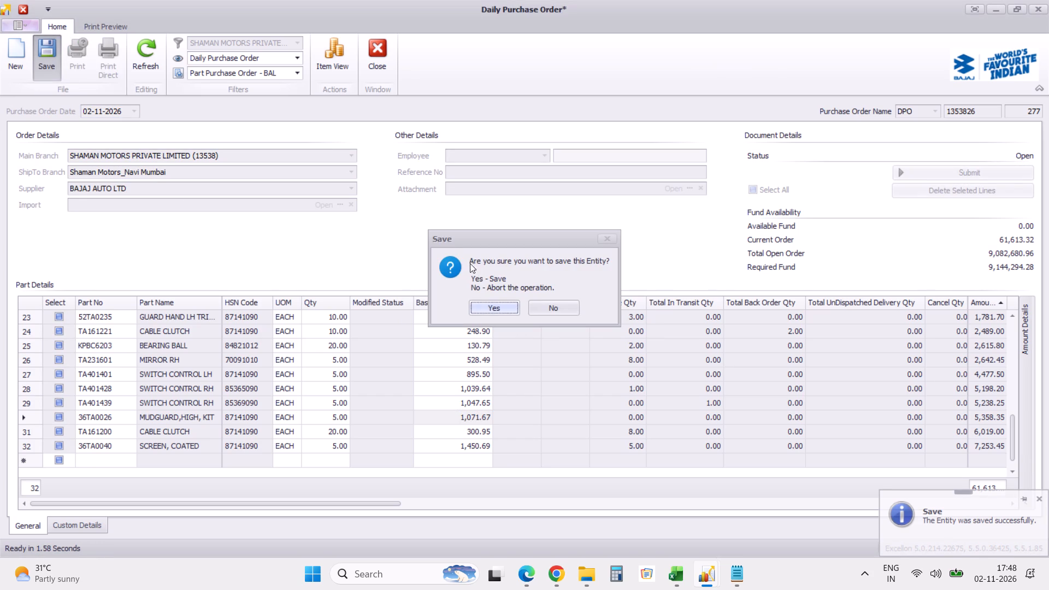
click(485, 305)
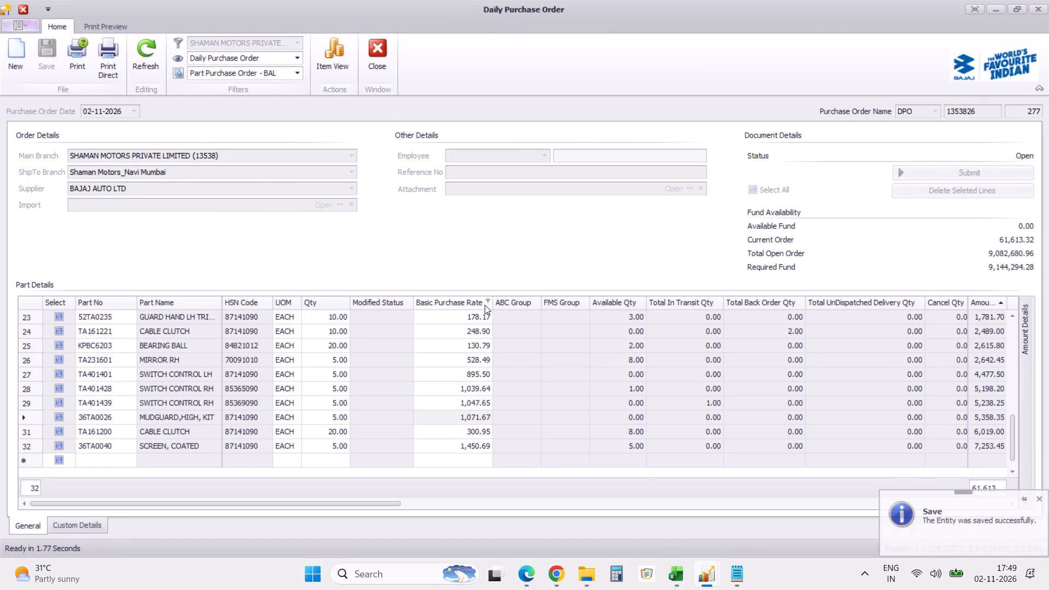
click(381, 65)
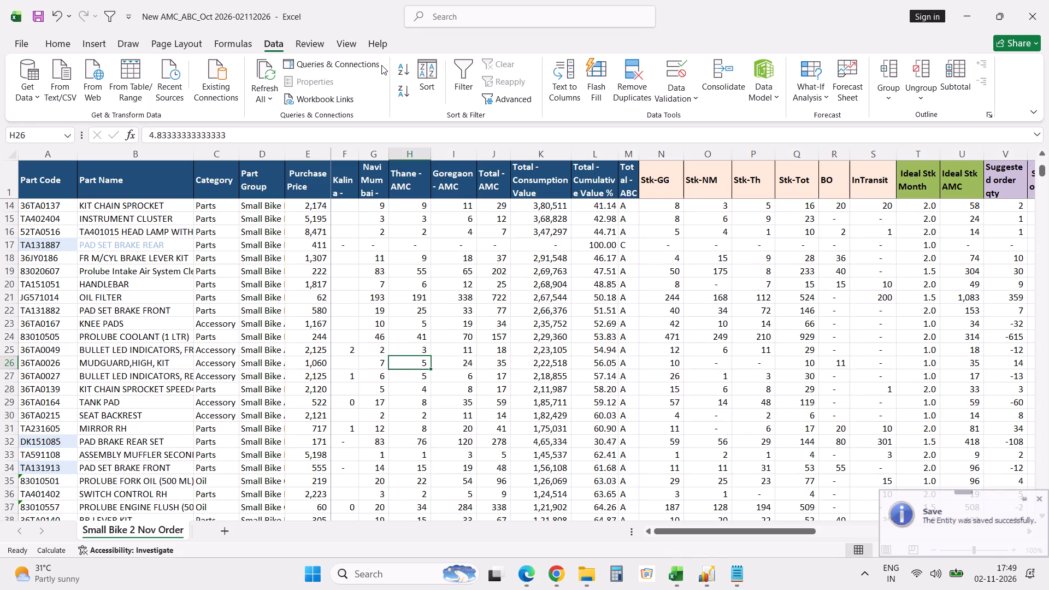
In the Excel order sheet, apply column filters to the header row from Part Code through Order amt.
key(alt+Tab)
key(alt+Tab)
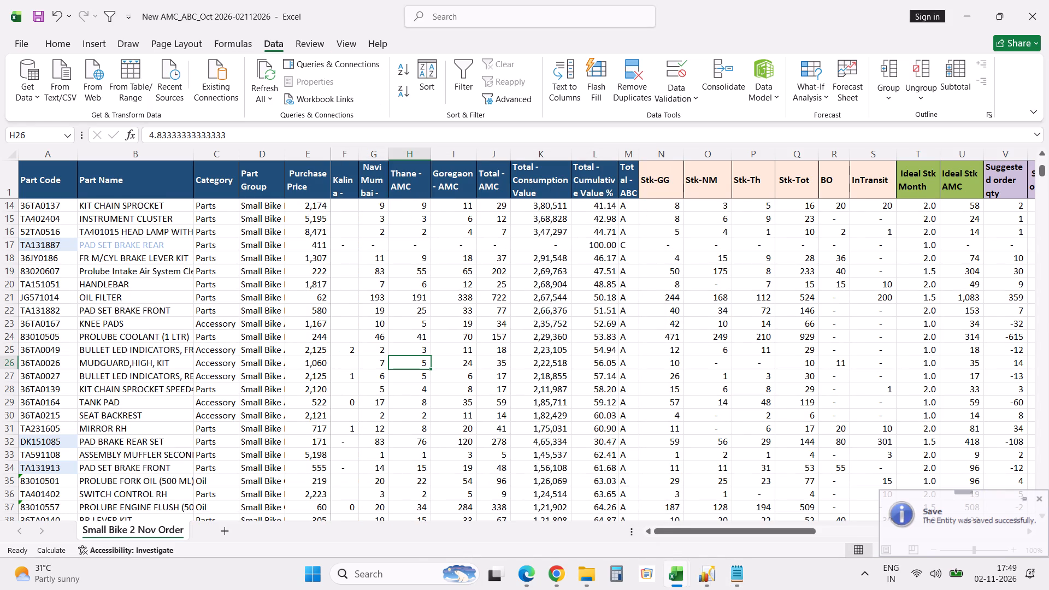
click(45, 181)
shift+click(1013, 193)
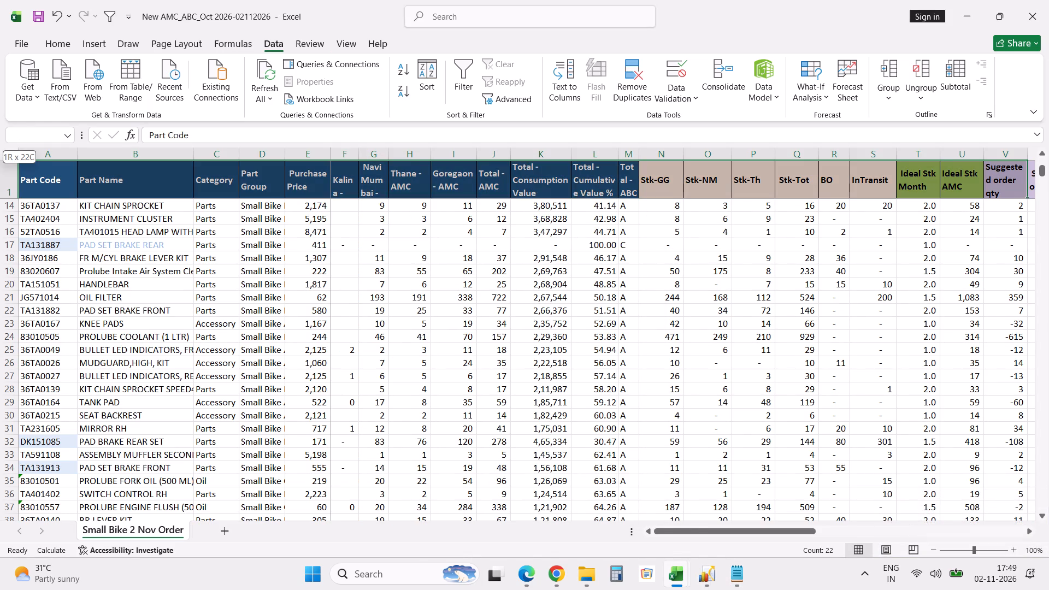
key(shift+Right)
key(shift+Right)
key(shift+Right)
key(shift+Right)
key(shift+Right)
key(shift+Right)
key(shift+Left)
key(shift+Left)
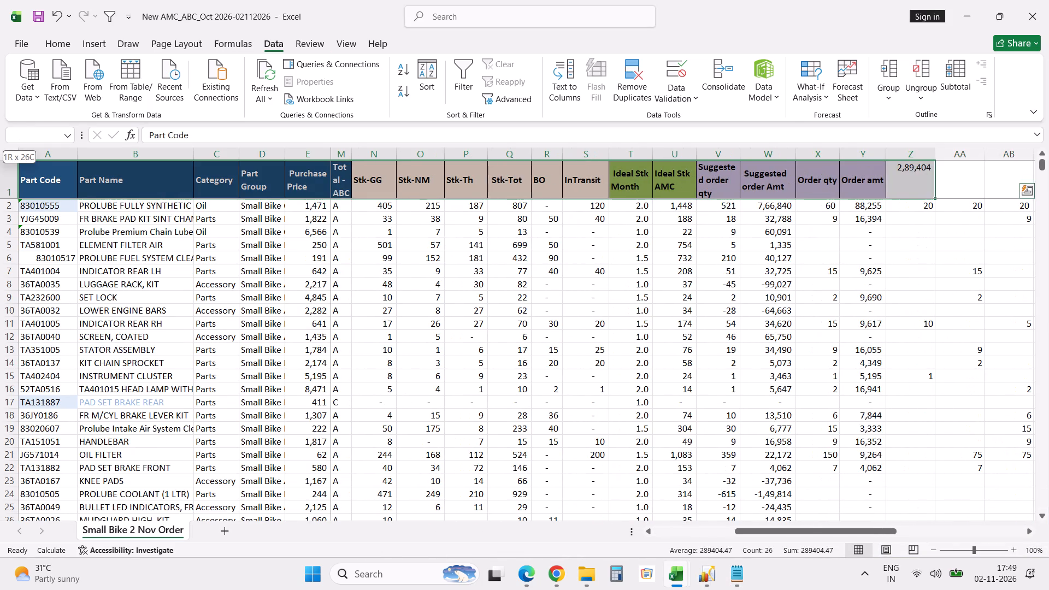
key(shift+Left)
text(dff)
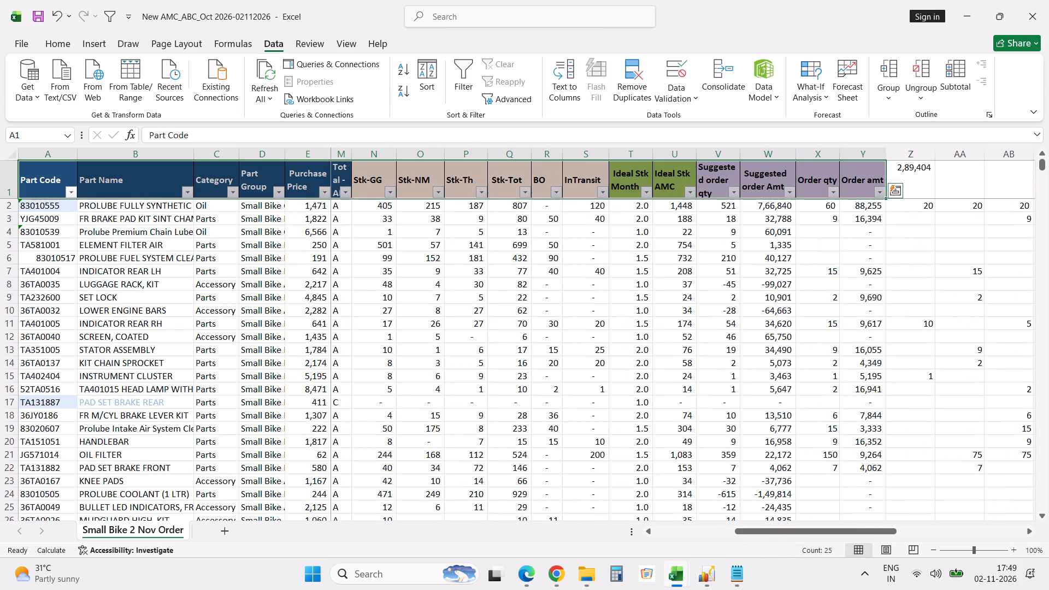
Set the three branch quantities for PROLUBE FULLY SYNTHETIC (83010555) to 10 each in columns Z, AA and AB.
click(921, 202)
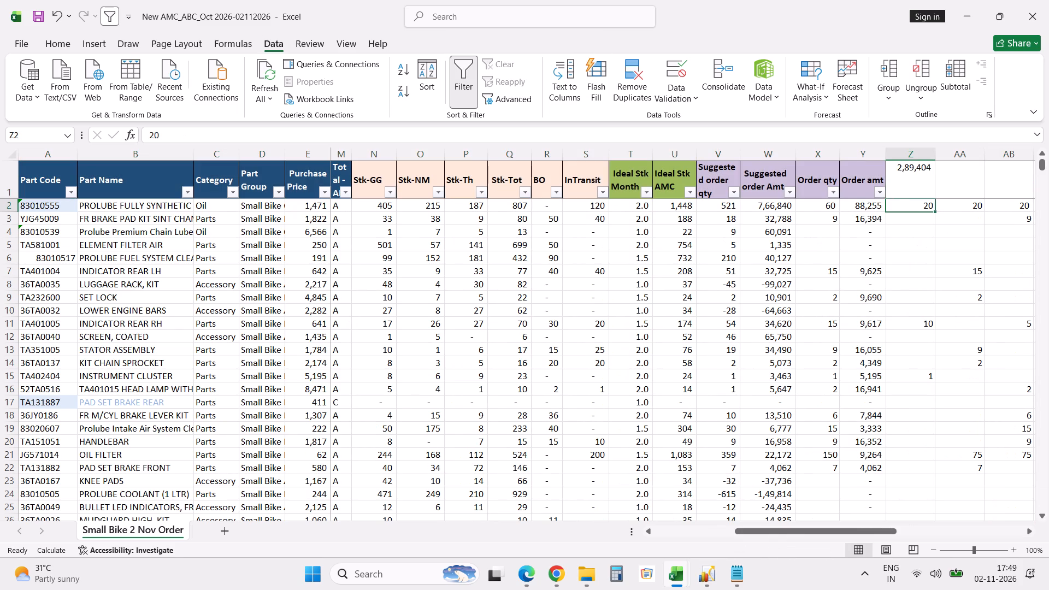
text(10)
key(Tab)
key(Tab)
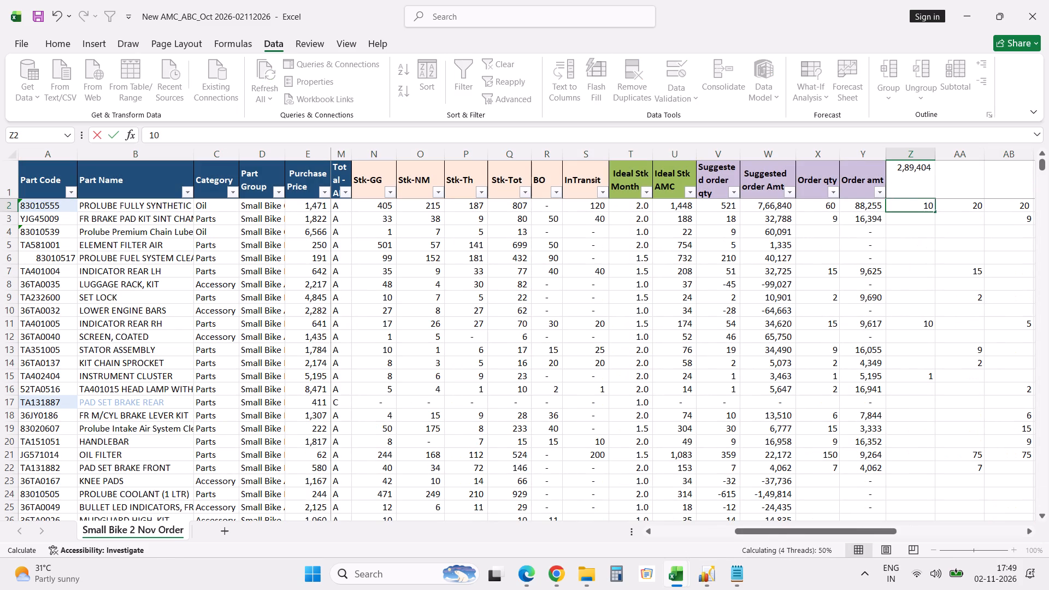
key(Left)
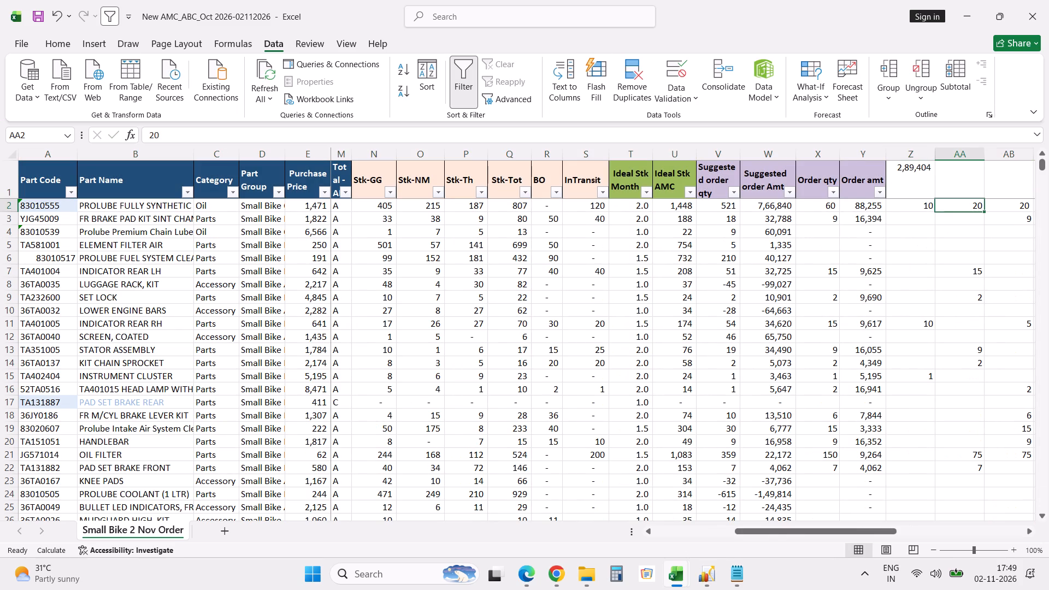
text(10)
key(Tab)
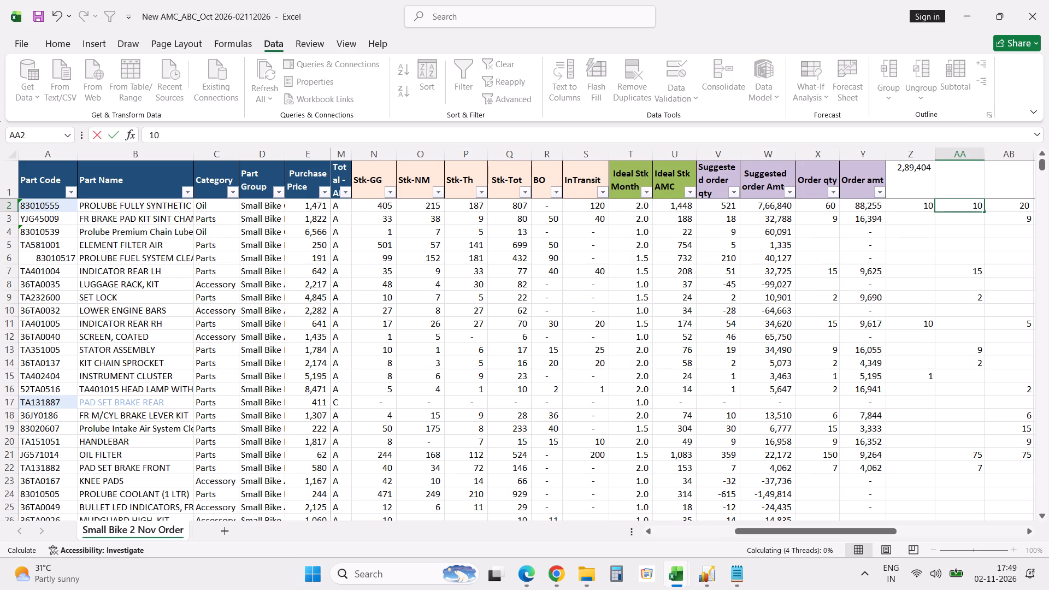
text(10)
key(Tab)
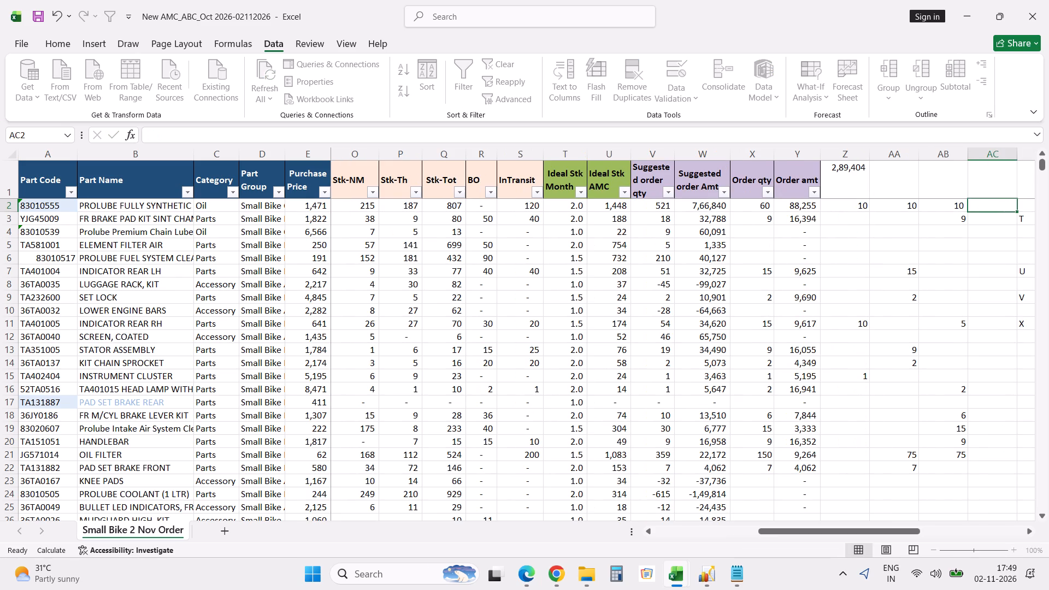
Set the Order qty of PROLUBE FULLY SYNTHETIC (83010555) to 30.
key(Left)
key(Left)
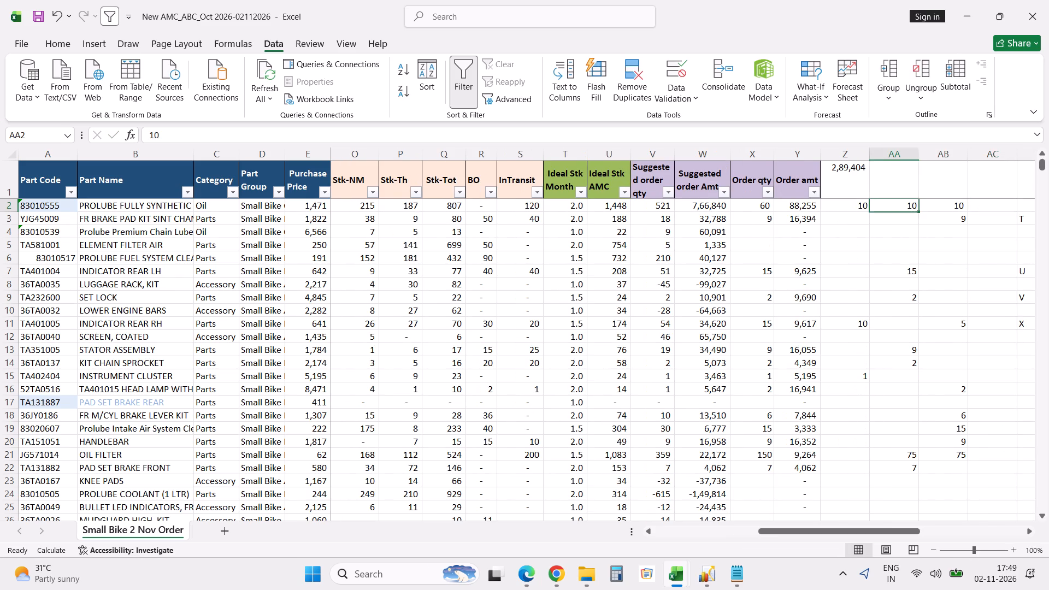
key(Left)
key(Left)
key(Left)
text(30)
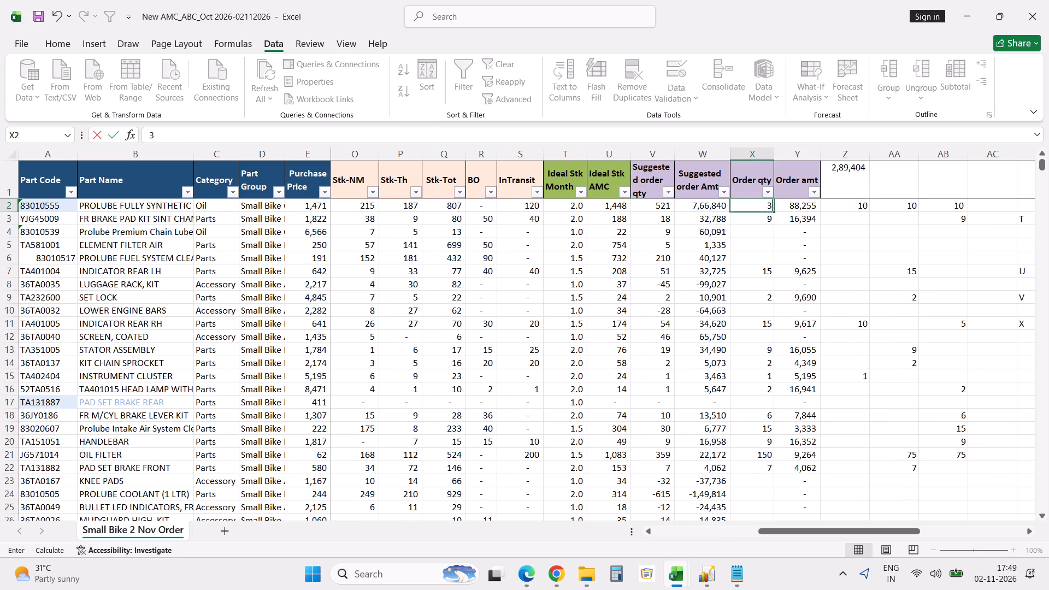
key(Return)
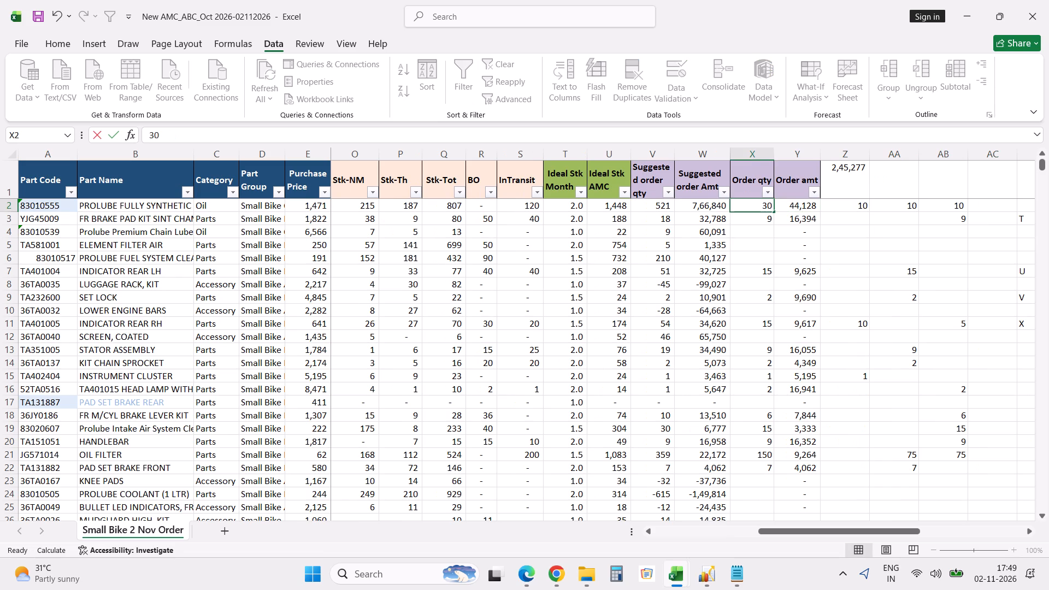
key(Up)
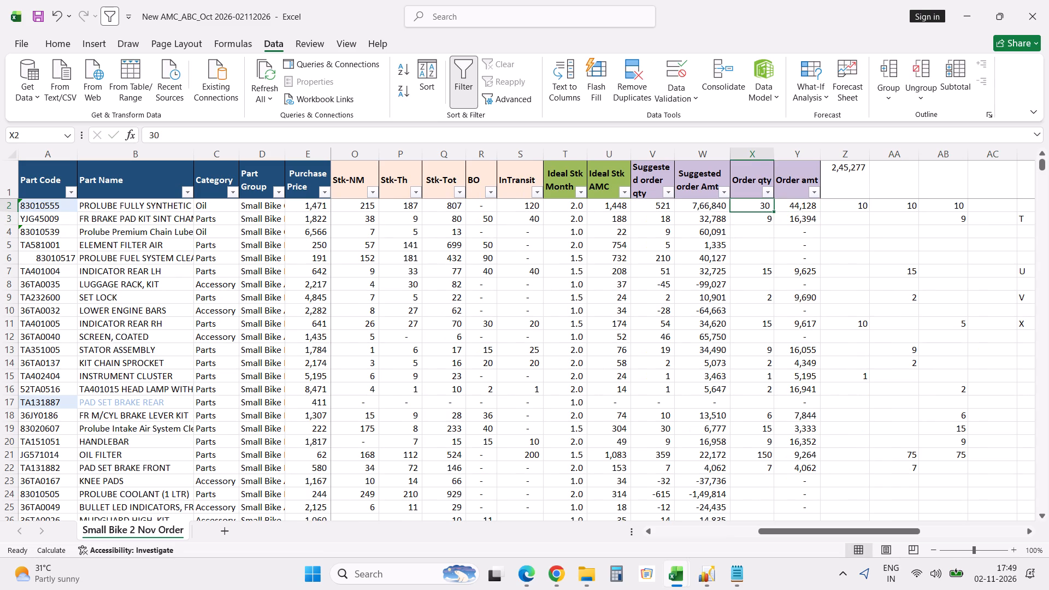
Filter the Order qty column to exclude blanks and look over the remaining order lines.
click(770, 194)
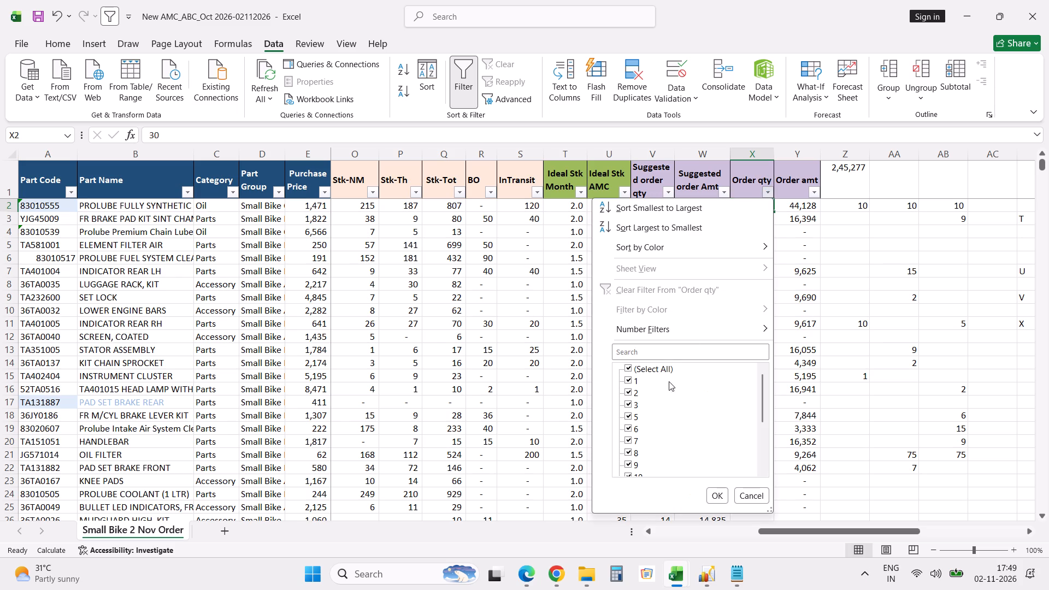
drag(762, 402, 762, 444)
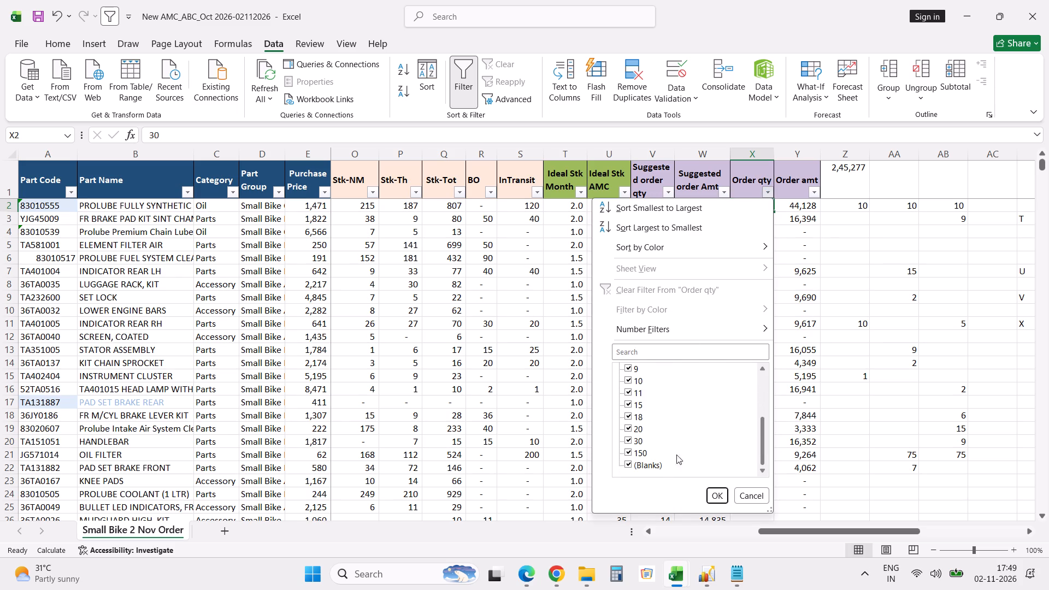
click(651, 463)
click(716, 497)
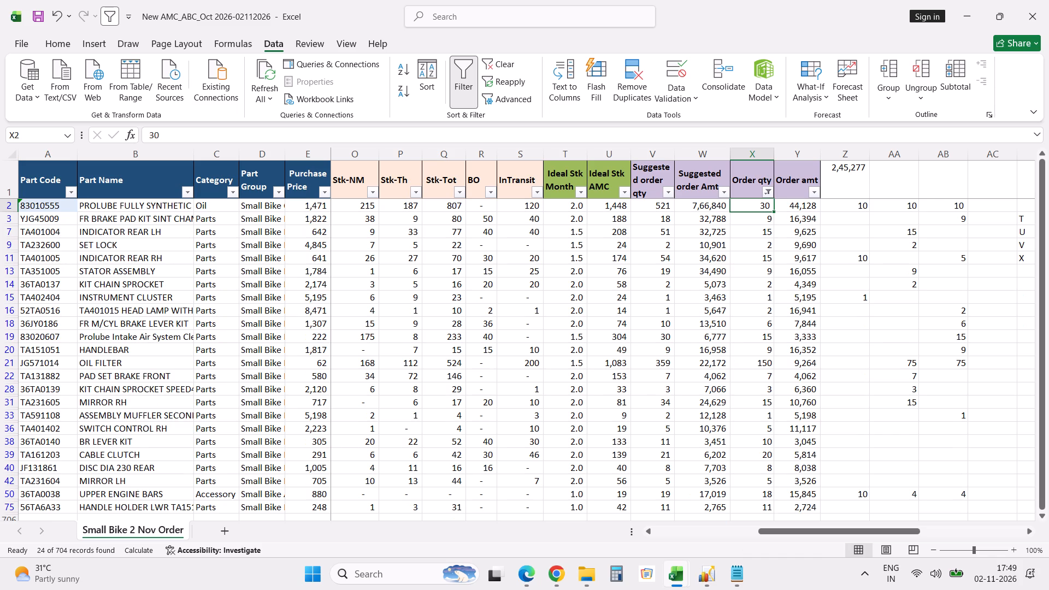
scroll(730, 359, up, 5)
scroll(730, 359, down, 6)
scroll(730, 359, up, 10)
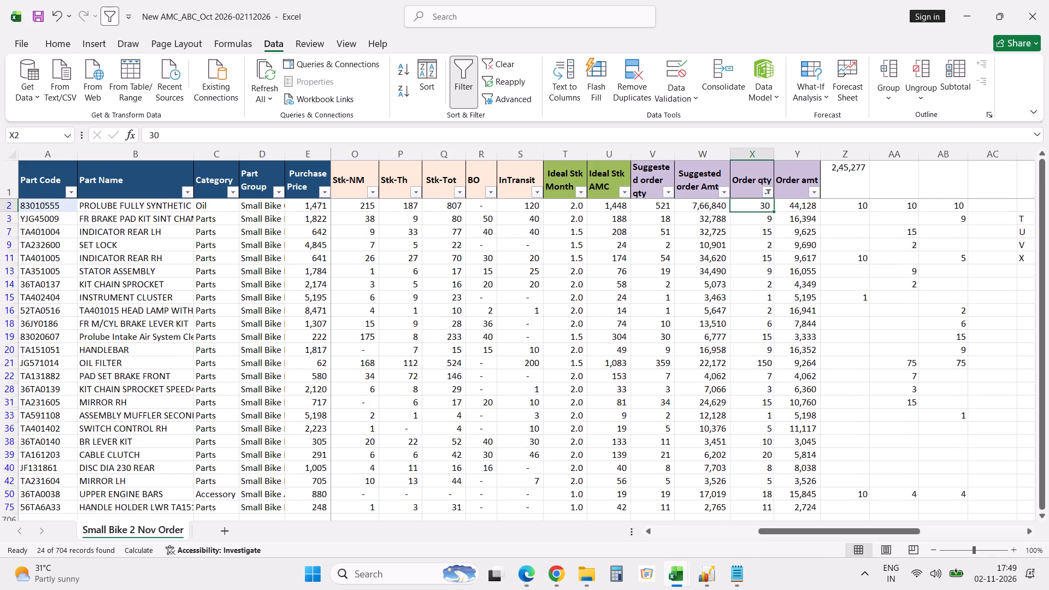
scroll(730, 359, up, 13)
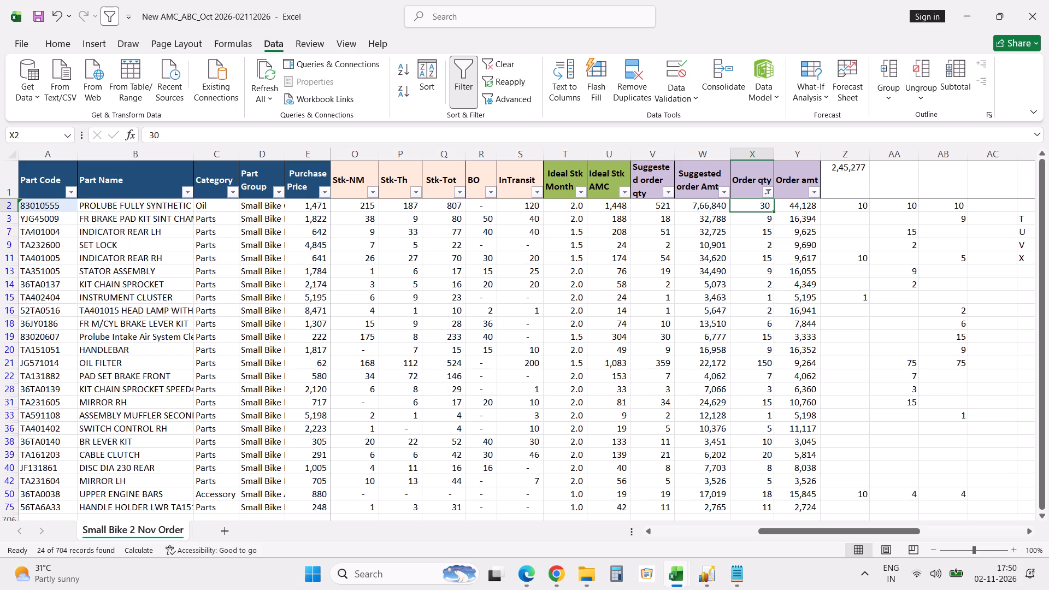
Copy the part code of INDICATOR REAR RH (TA401005) from the order sheet.
click(54, 262)
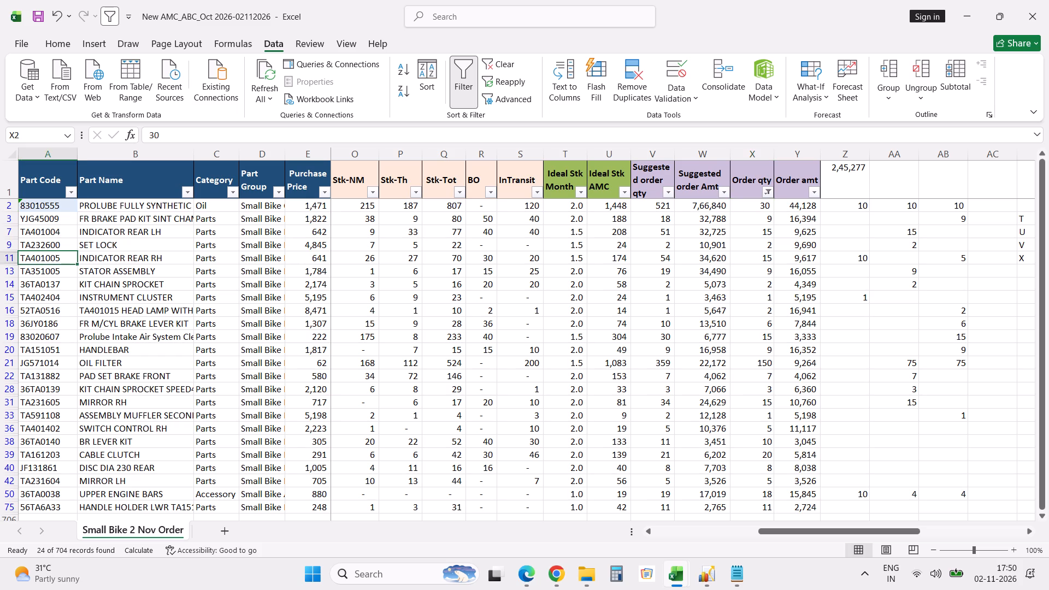
key(ctrl+c)
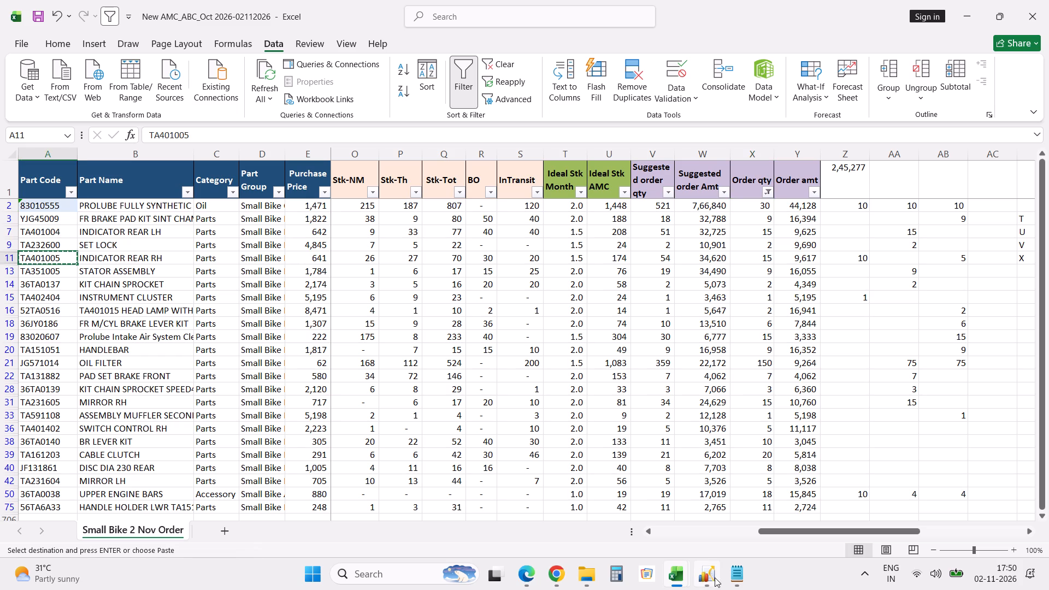
click(710, 578)
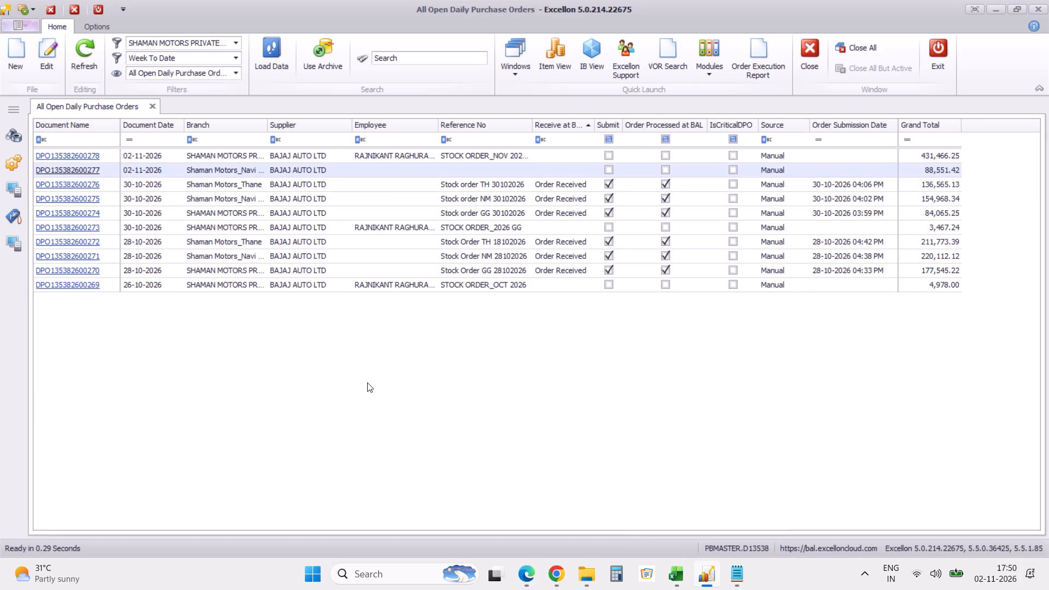
click(89, 156)
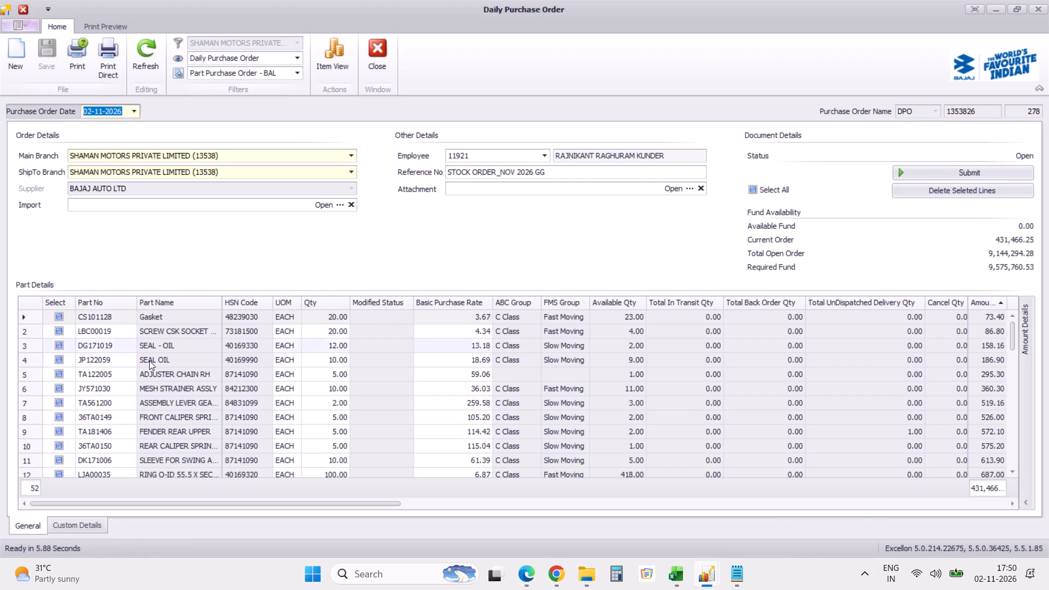
scroll(149, 361, down, 11)
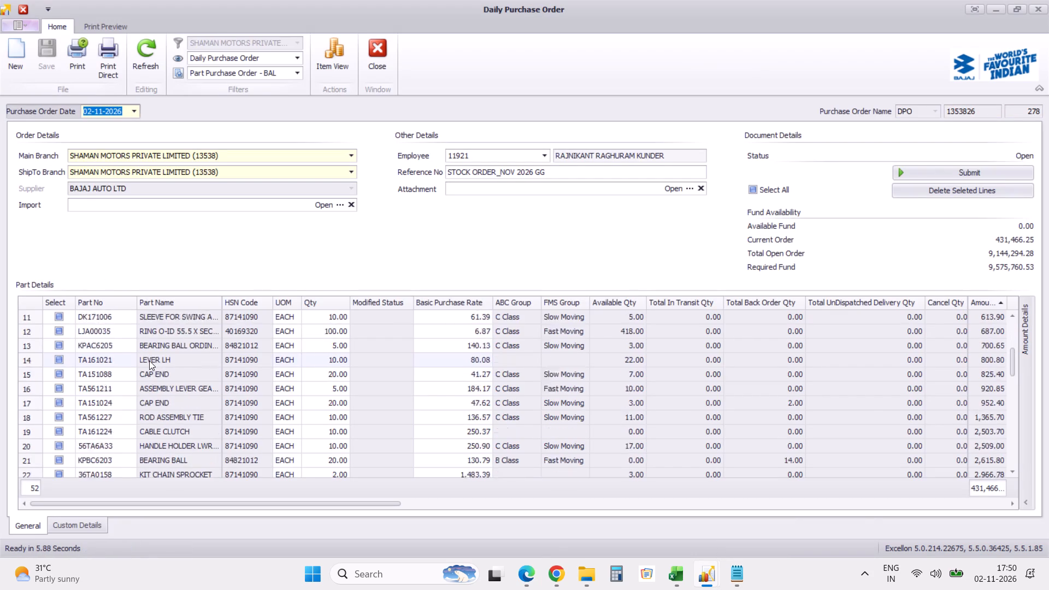
scroll(149, 361, down, 19)
scroll(149, 361, down, 19)
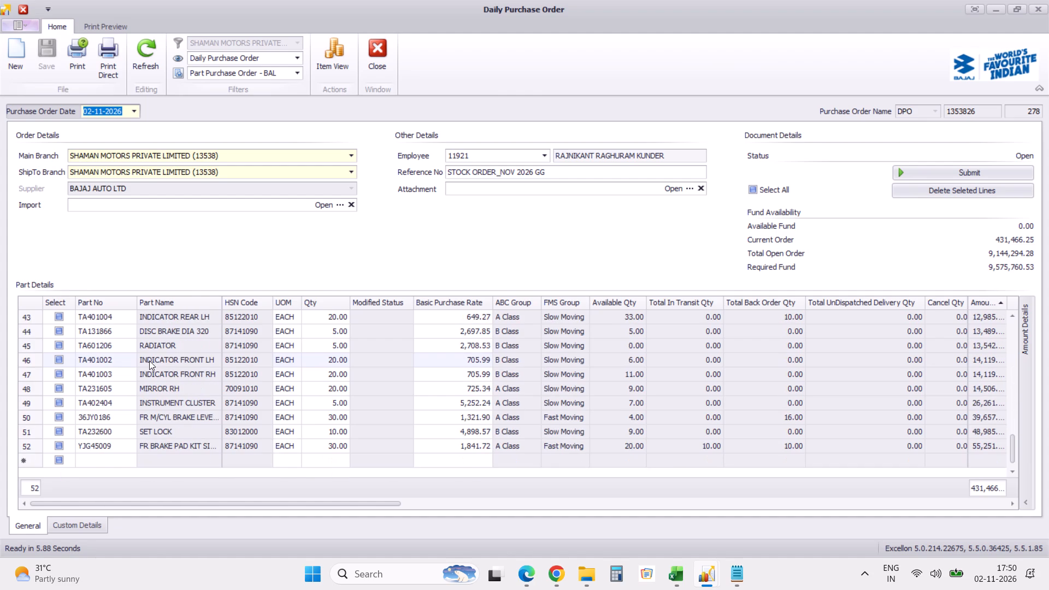
scroll(149, 361, down, 6)
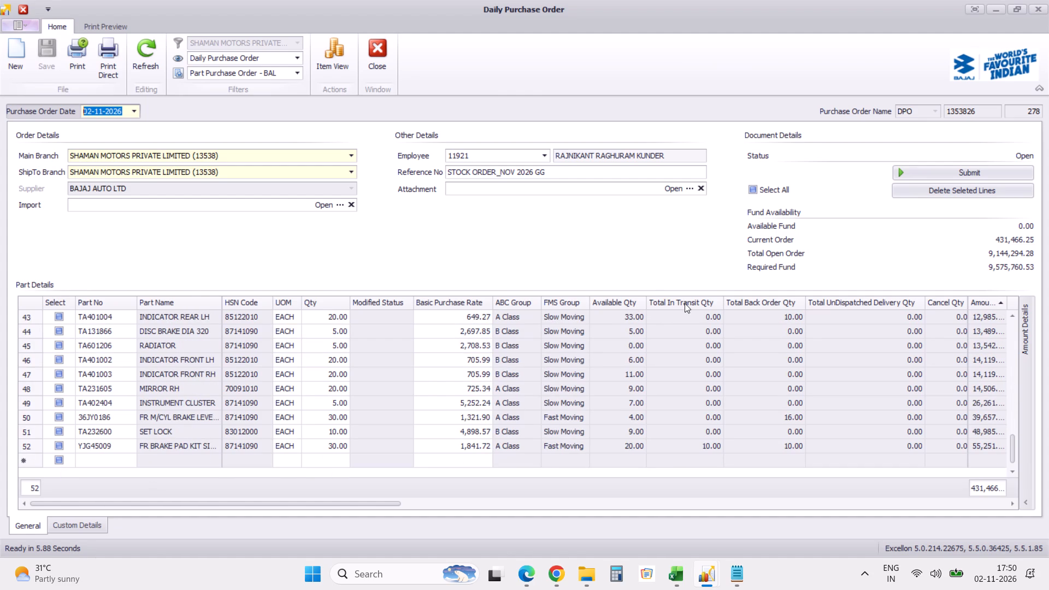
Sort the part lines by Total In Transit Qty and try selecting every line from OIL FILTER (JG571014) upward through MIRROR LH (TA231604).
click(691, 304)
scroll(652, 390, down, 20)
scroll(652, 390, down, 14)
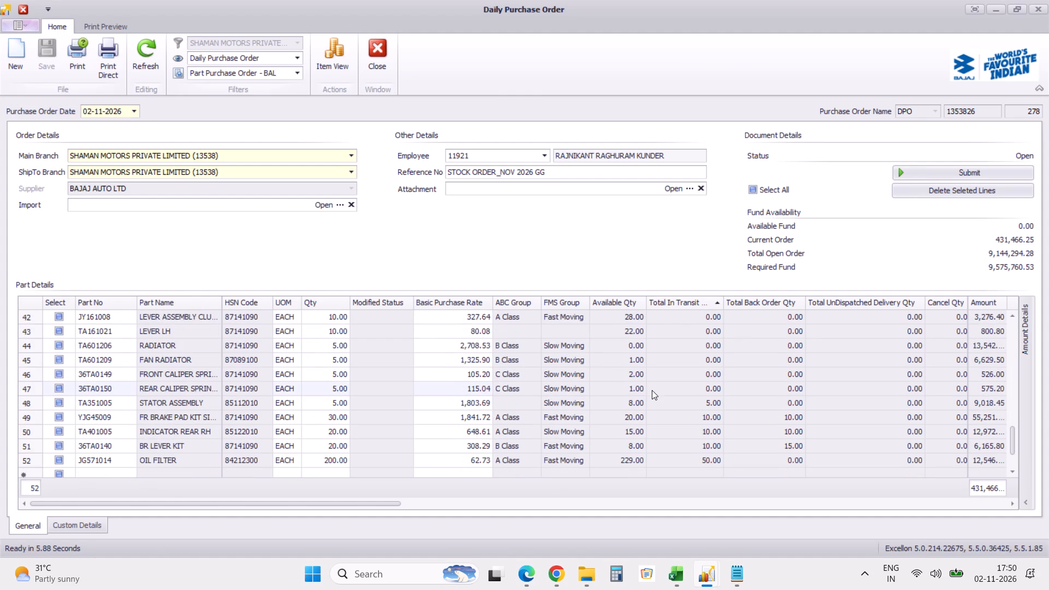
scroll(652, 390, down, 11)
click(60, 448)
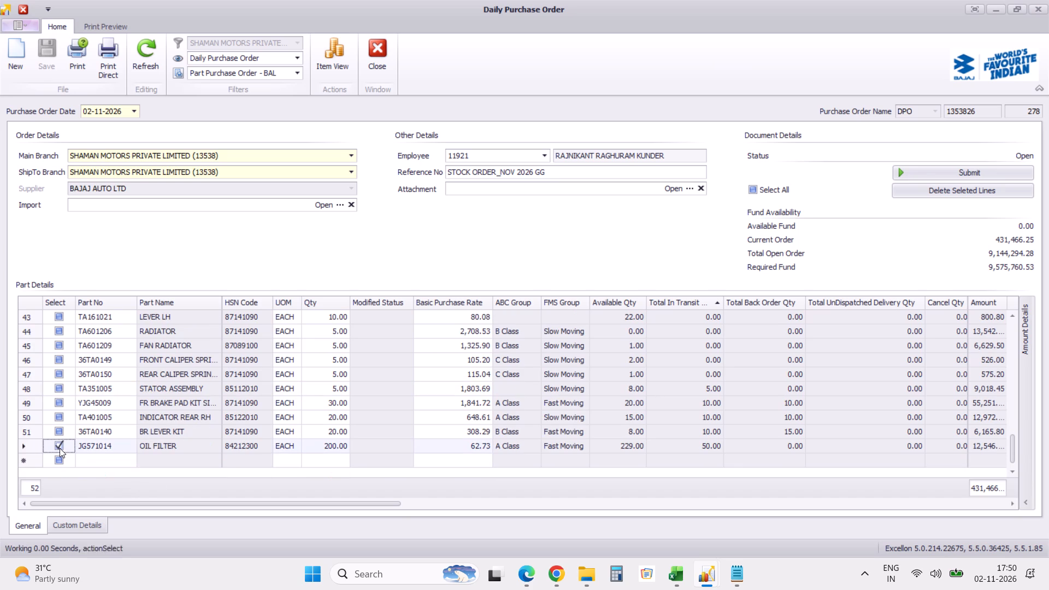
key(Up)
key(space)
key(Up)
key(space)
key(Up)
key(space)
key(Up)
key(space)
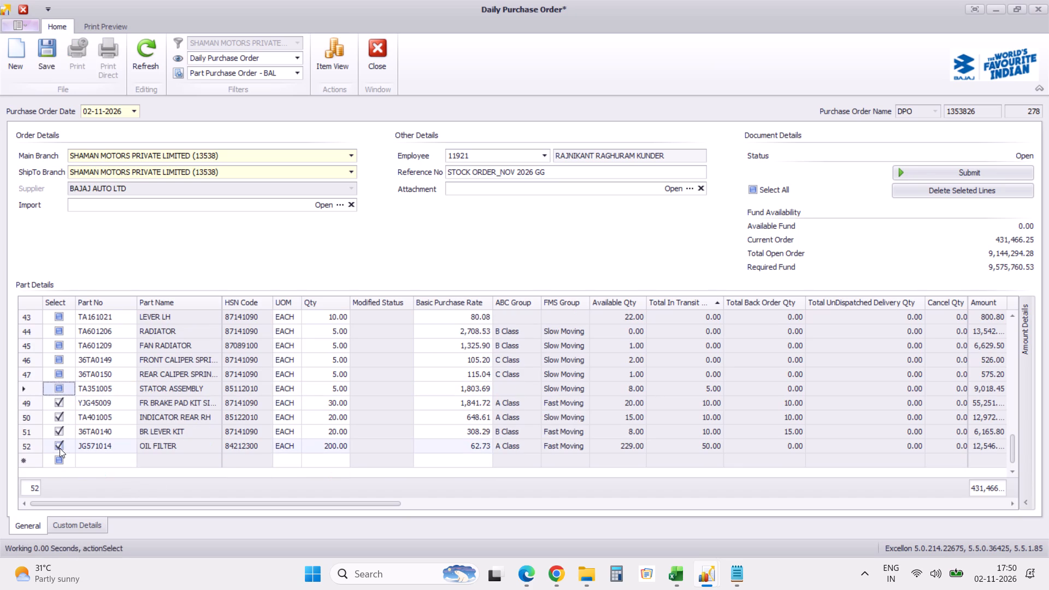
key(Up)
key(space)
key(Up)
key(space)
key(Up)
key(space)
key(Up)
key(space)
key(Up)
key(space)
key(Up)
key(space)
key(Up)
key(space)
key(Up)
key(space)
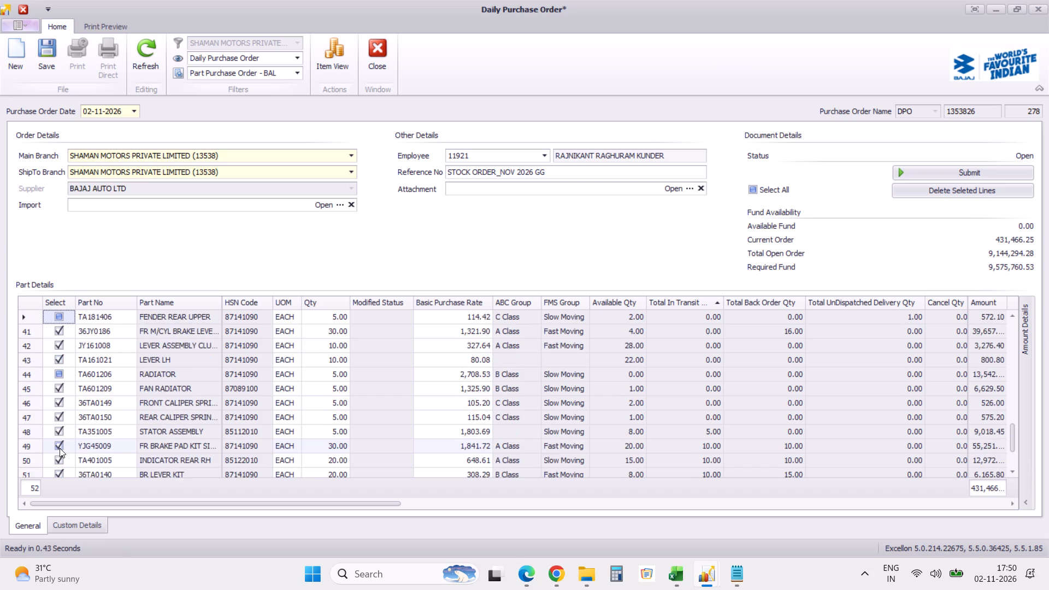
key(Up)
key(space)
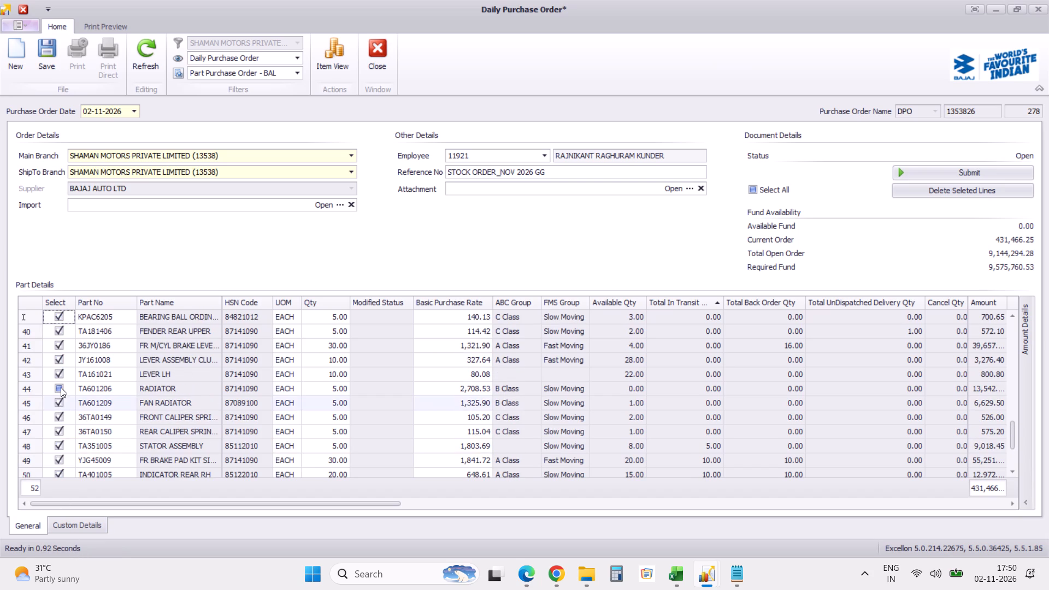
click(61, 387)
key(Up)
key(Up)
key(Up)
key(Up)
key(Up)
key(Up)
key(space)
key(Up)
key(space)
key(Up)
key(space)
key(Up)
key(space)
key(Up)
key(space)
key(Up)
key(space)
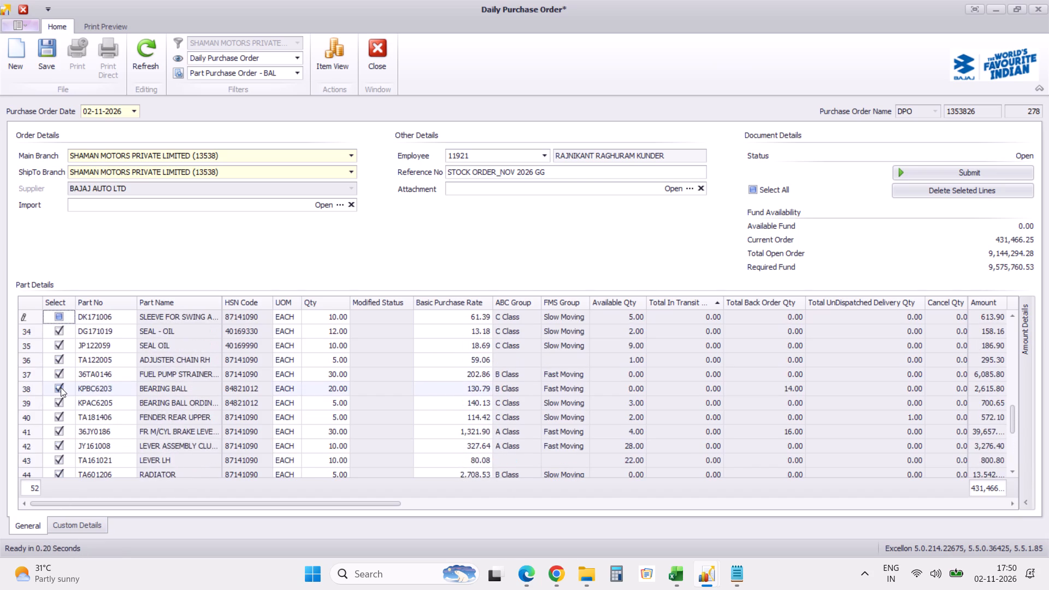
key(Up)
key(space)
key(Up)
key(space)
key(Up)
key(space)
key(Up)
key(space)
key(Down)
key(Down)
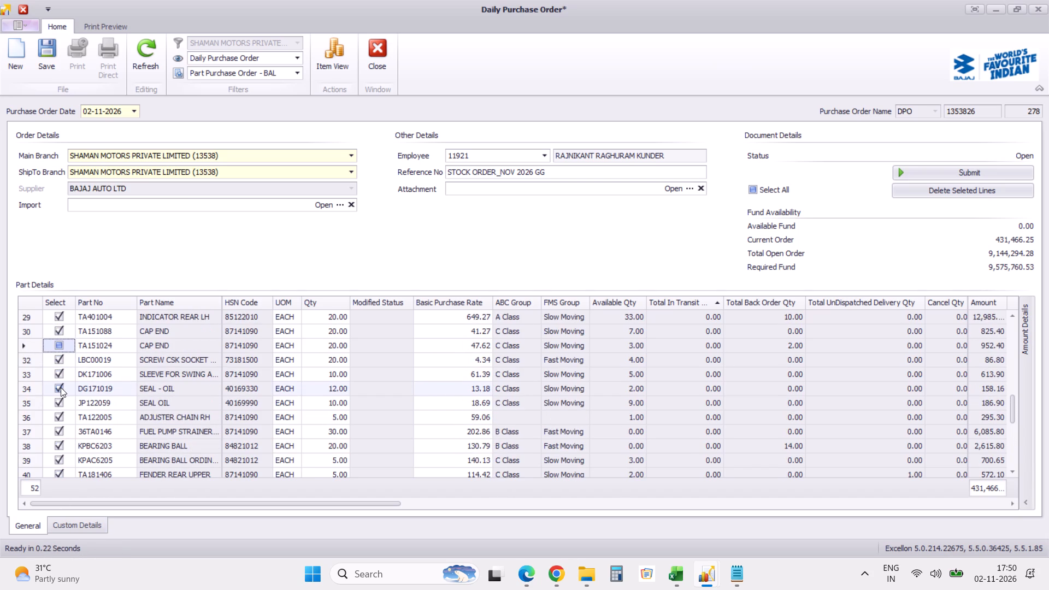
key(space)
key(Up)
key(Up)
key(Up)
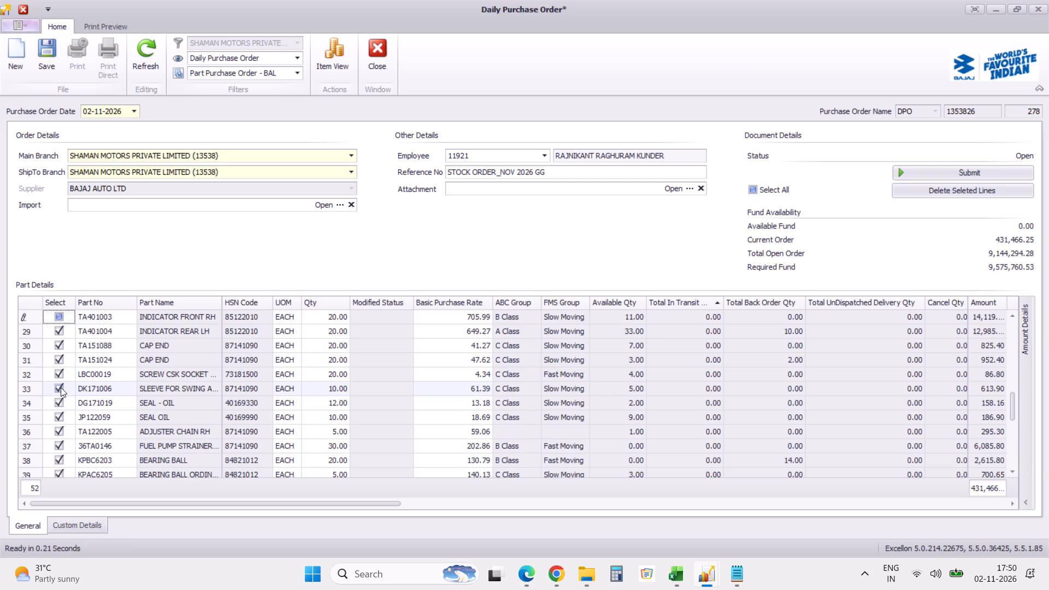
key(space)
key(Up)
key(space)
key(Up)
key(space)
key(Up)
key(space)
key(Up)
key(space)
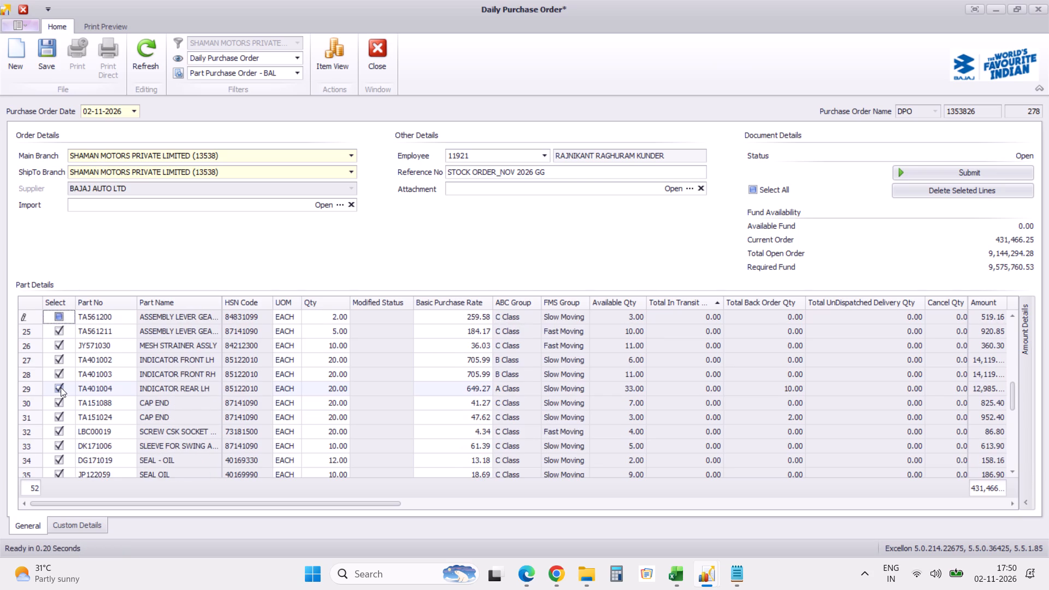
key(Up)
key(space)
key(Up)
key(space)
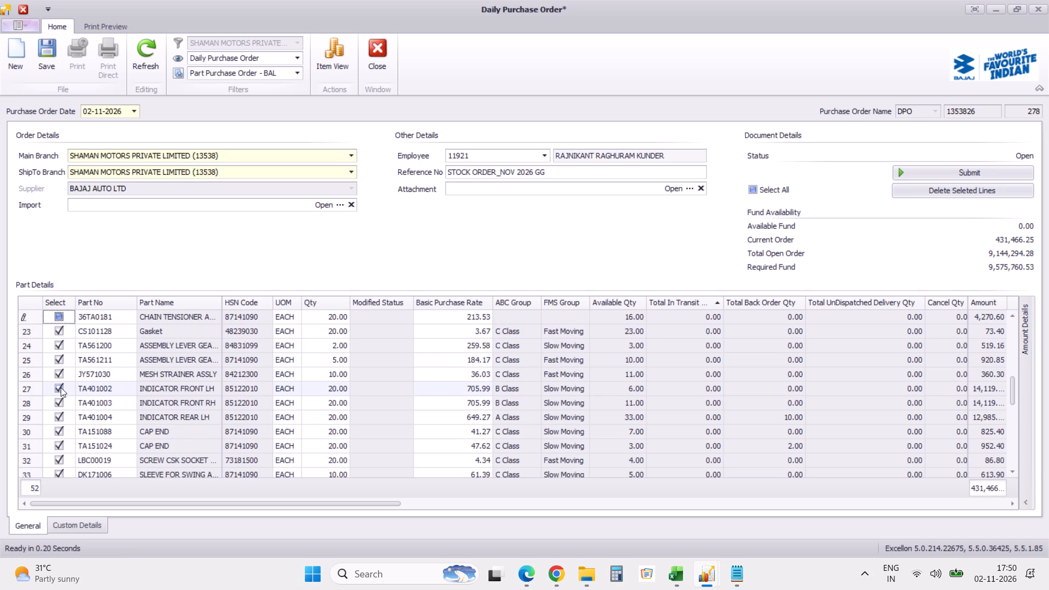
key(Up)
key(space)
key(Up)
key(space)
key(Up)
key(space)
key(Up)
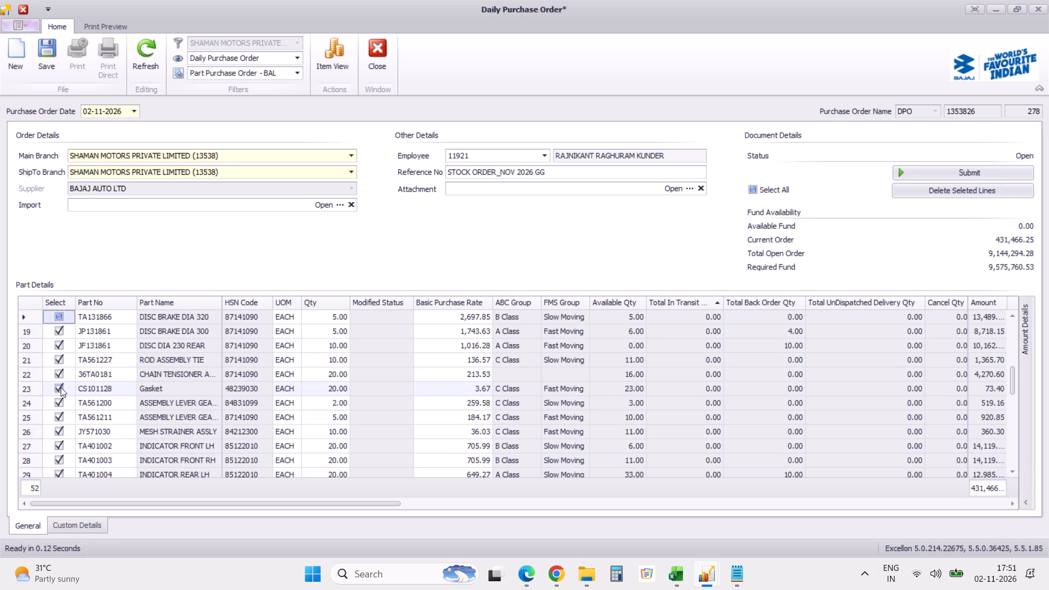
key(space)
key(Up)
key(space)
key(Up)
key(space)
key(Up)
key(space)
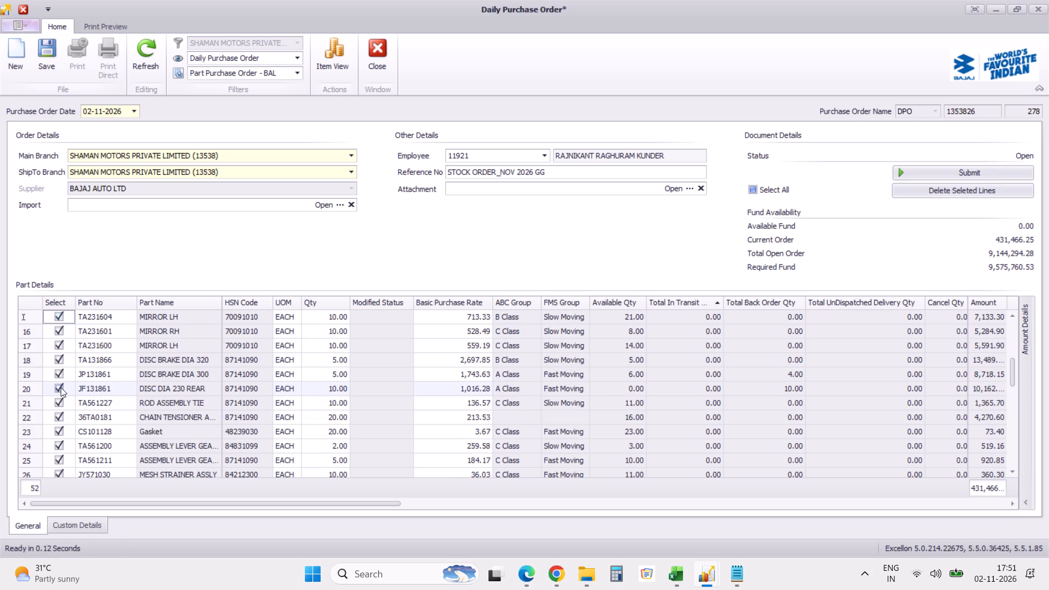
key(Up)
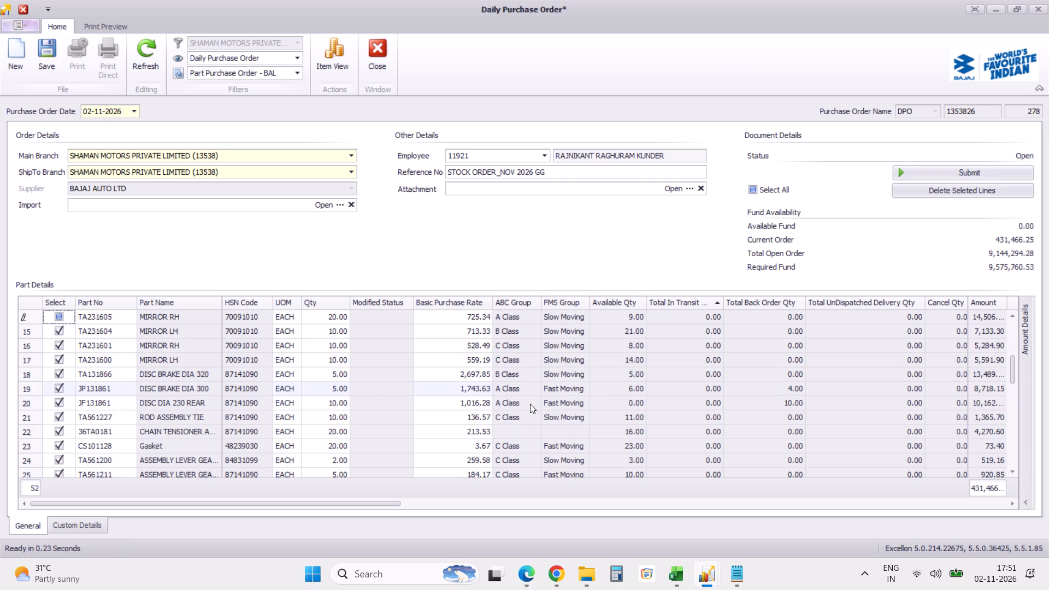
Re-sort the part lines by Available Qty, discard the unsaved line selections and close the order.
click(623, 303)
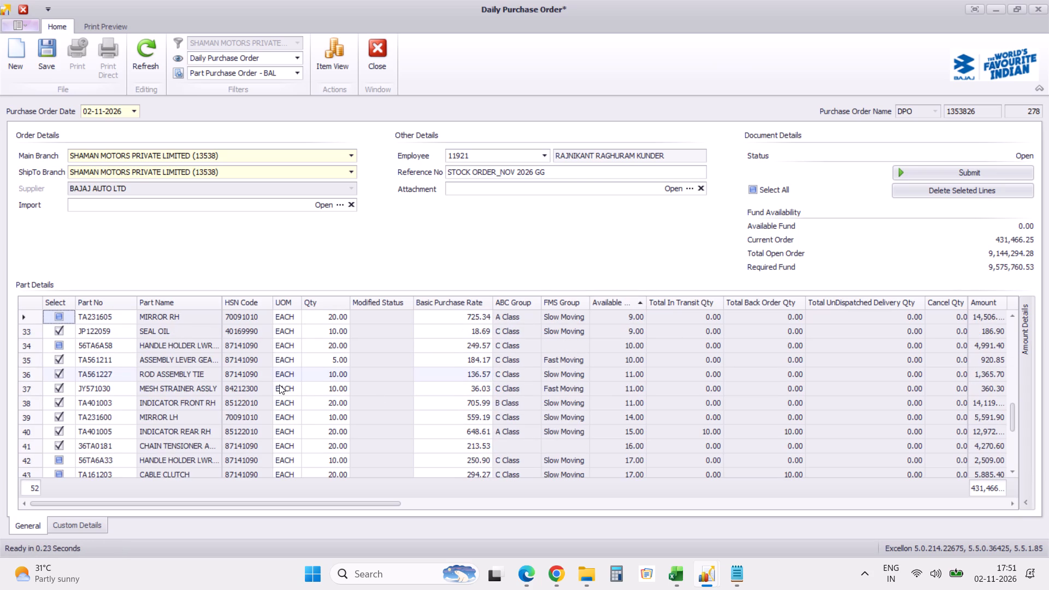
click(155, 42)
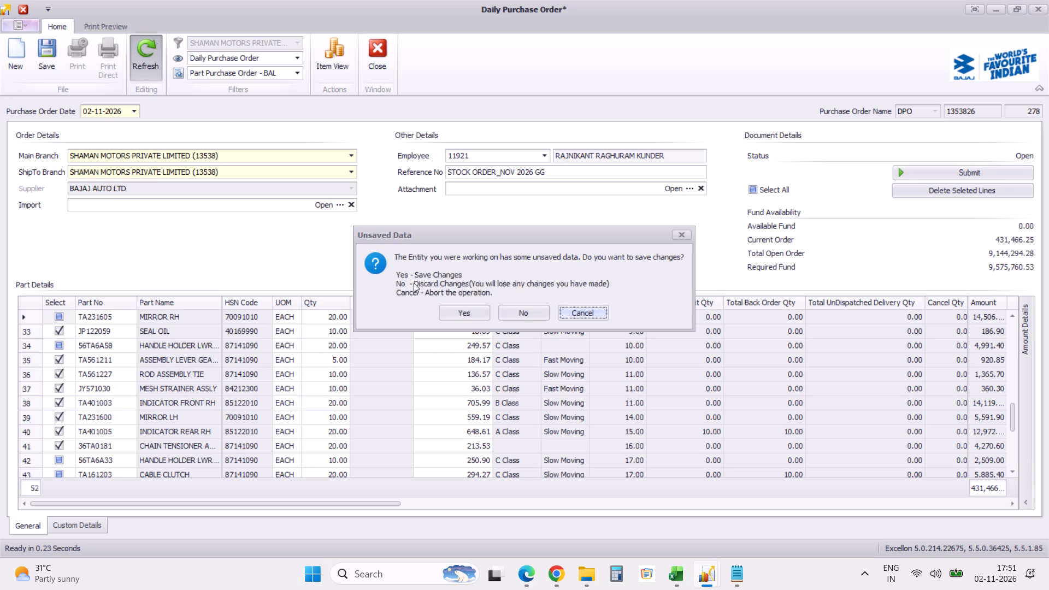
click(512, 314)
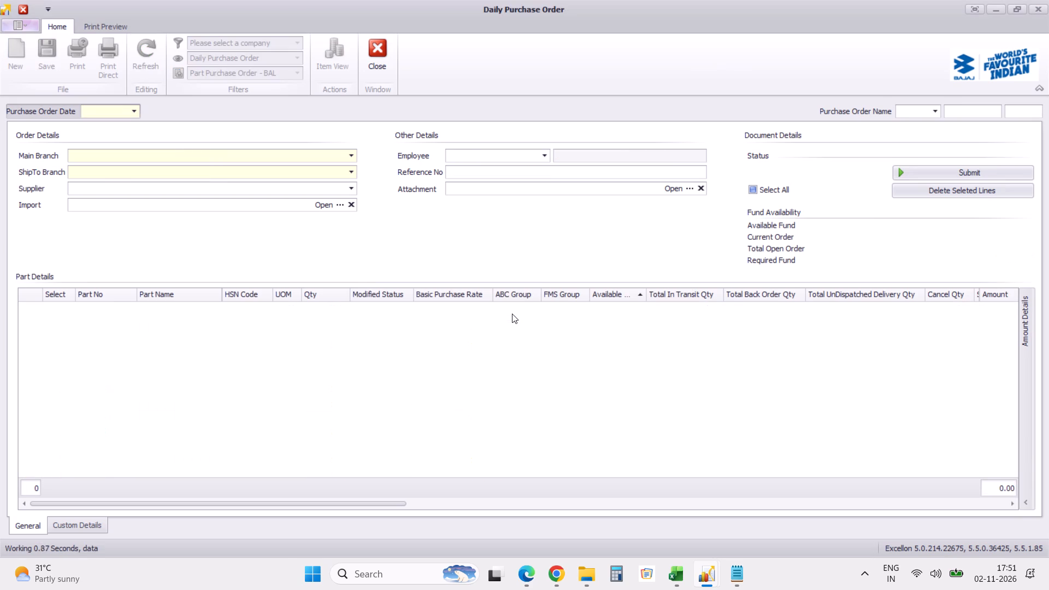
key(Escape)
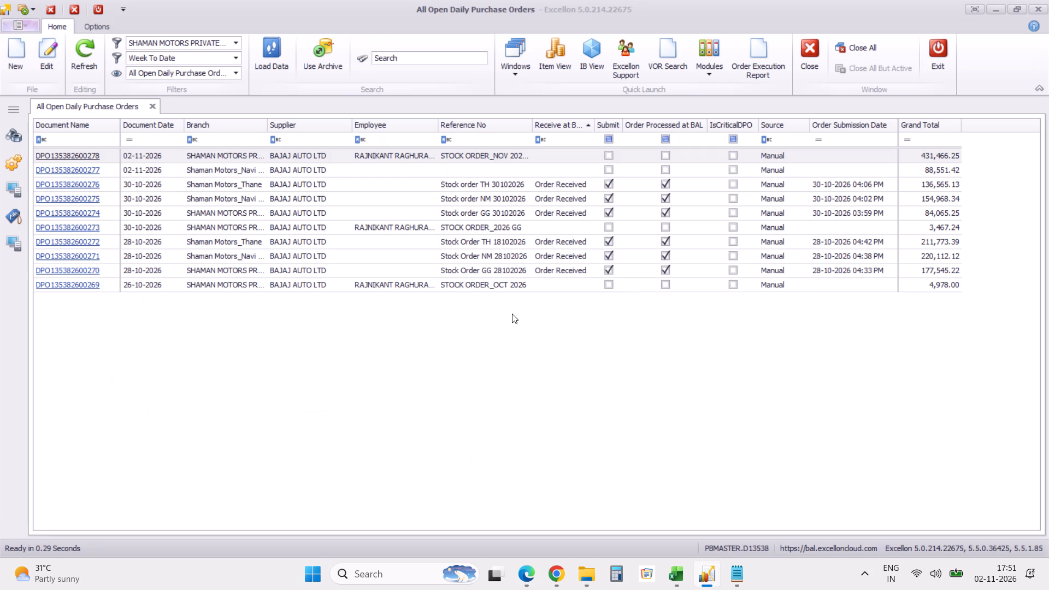
click(77, 156)
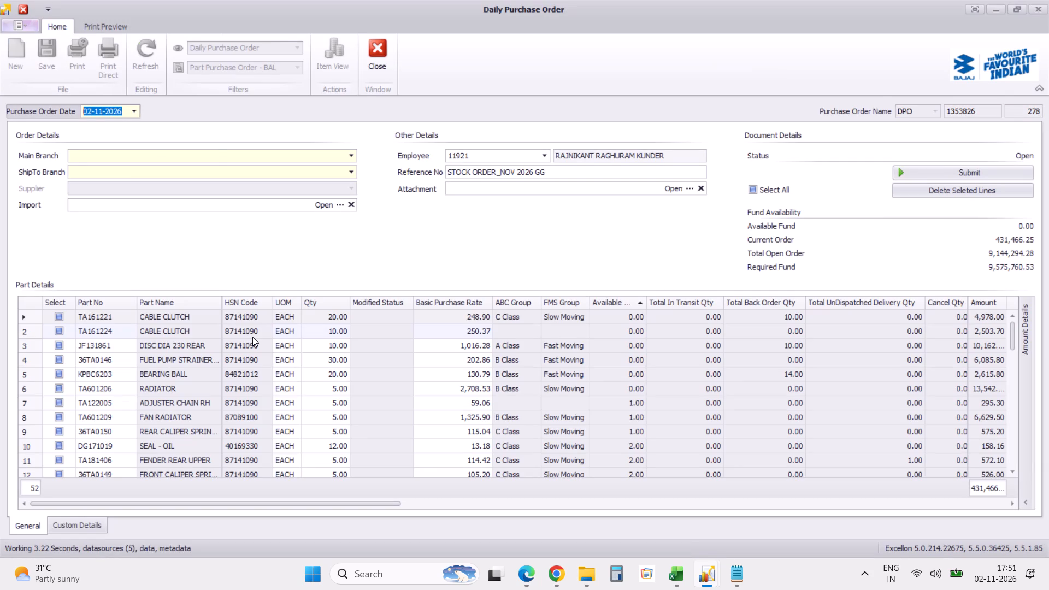
click(613, 302)
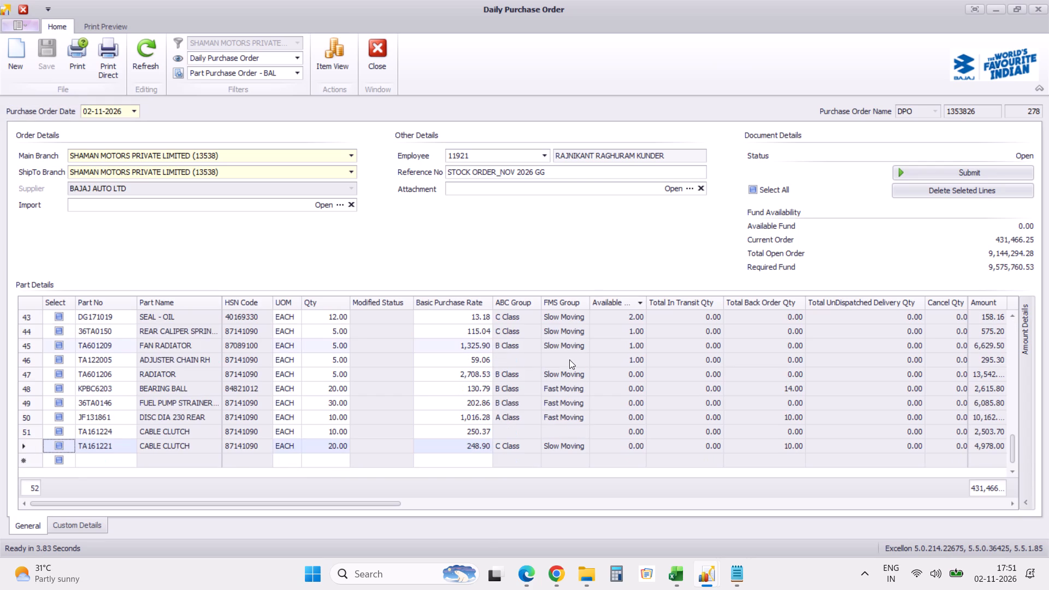
click(612, 304)
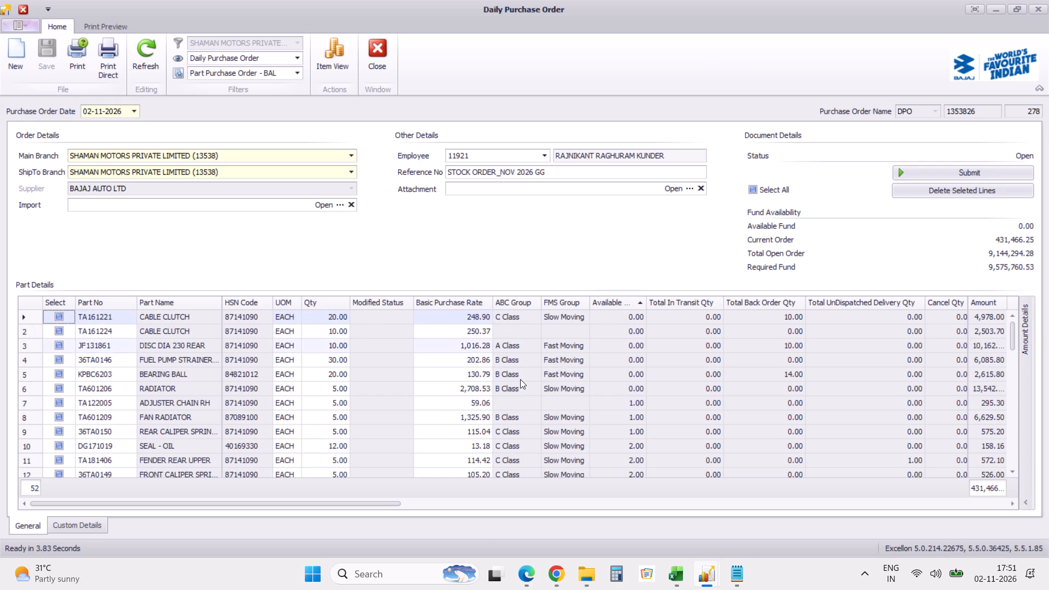
scroll(520, 379, down, 20)
scroll(520, 379, down, 20)
scroll(520, 379, down, 20)
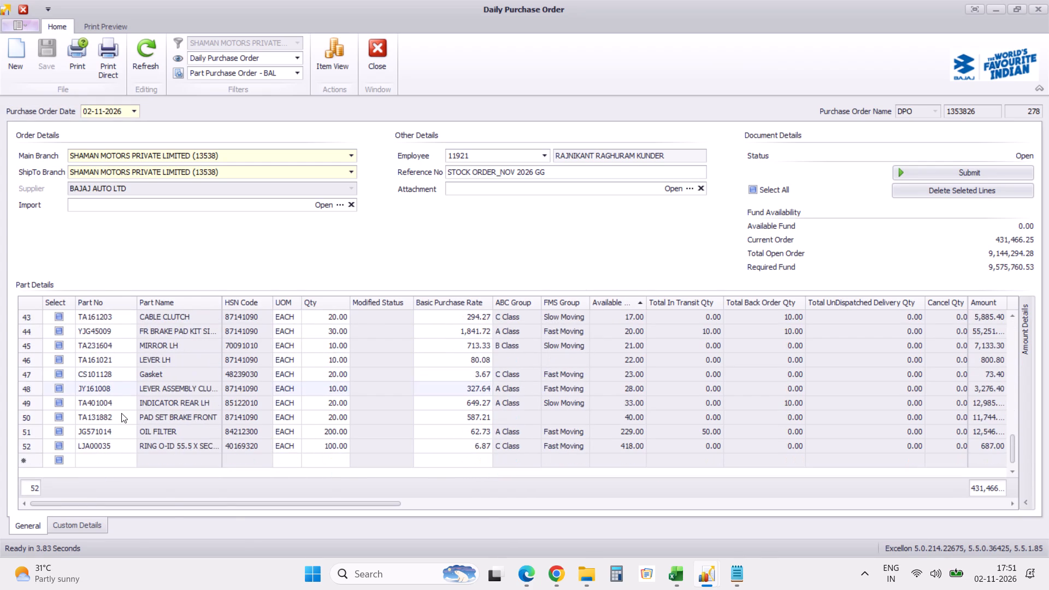
Select every part line from RING O-ID (LJA00035) upward through DISC BRAKE DIA 300 (JP131861) and delete the selected lines.
click(61, 447)
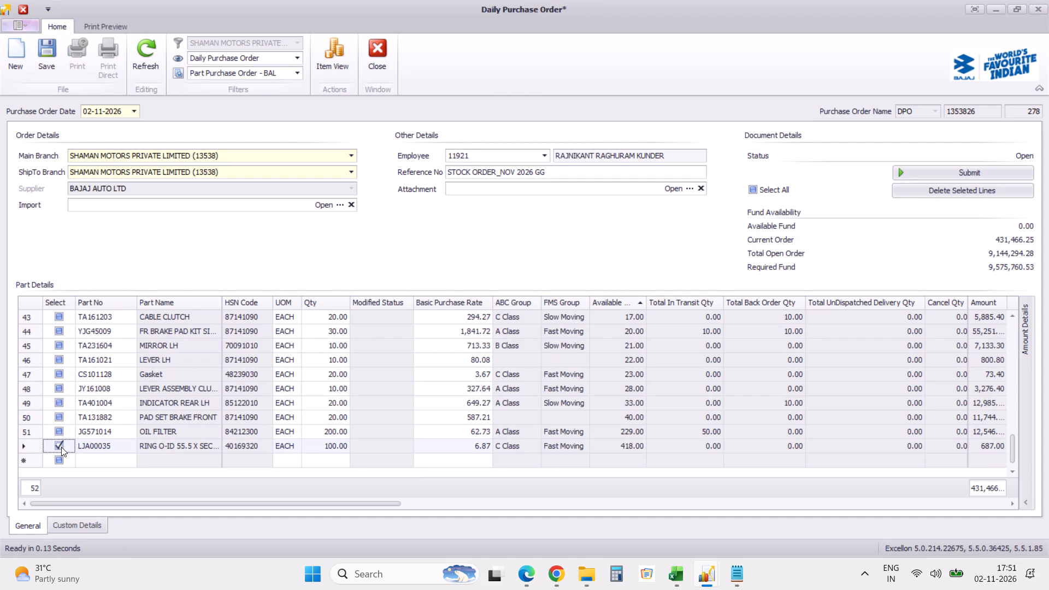
key(Up)
key(space)
key(Up)
key(space)
key(Up)
key(space)
key(Up)
key(space)
key(Up)
key(space)
key(Up)
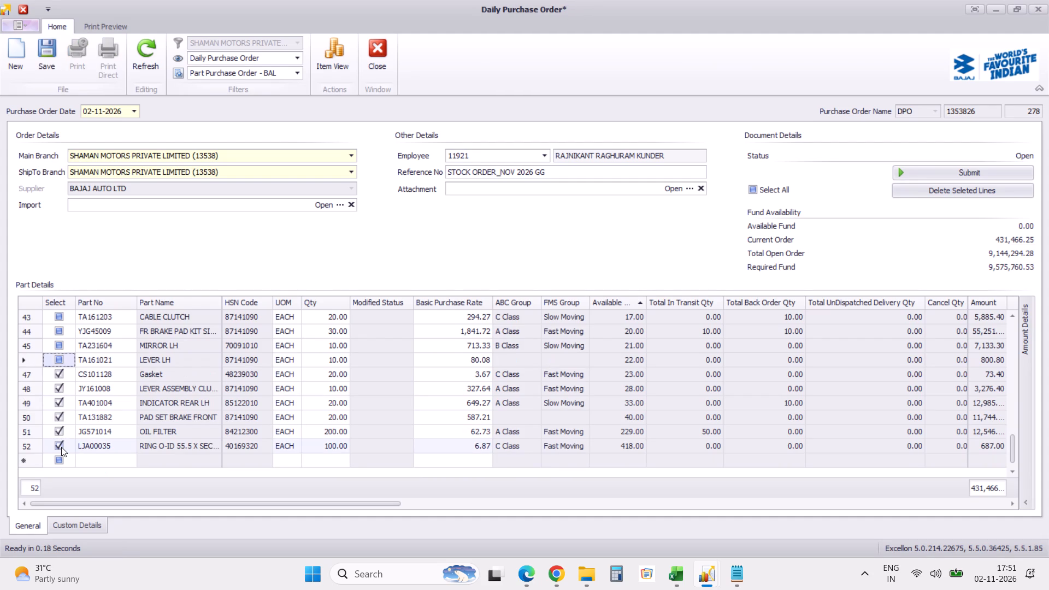
key(space)
key(Up)
key(space)
key(Up)
key(space)
key(Up)
key(space)
key(Up)
key(space)
key(Up)
key(space)
key(Up)
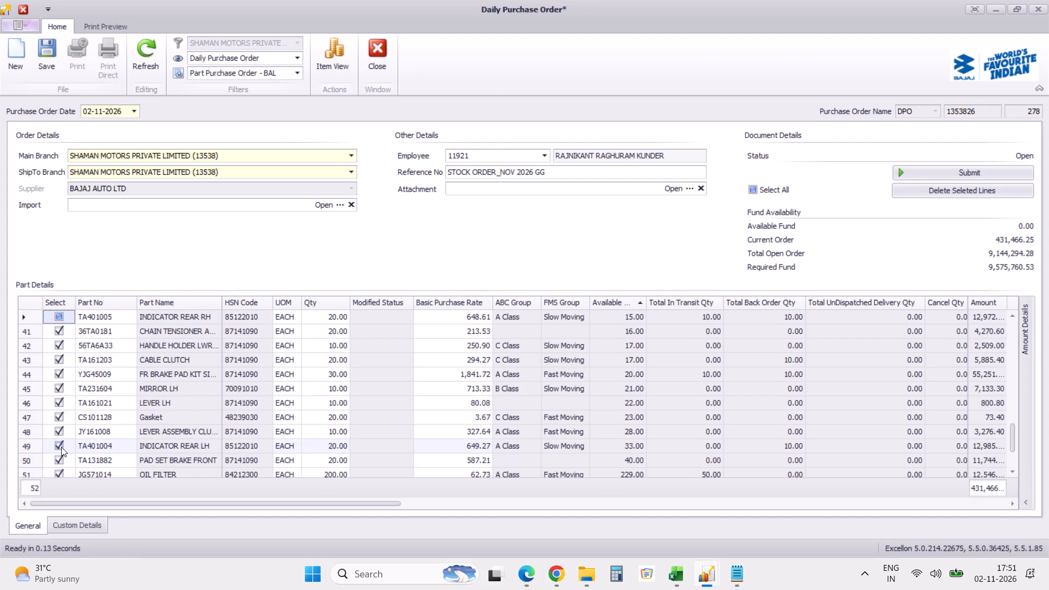
key(space)
key(Up)
key(space)
key(Up)
key(space)
key(Up)
key(space)
key(Up)
key(space)
key(Up)
key(space)
key(Up)
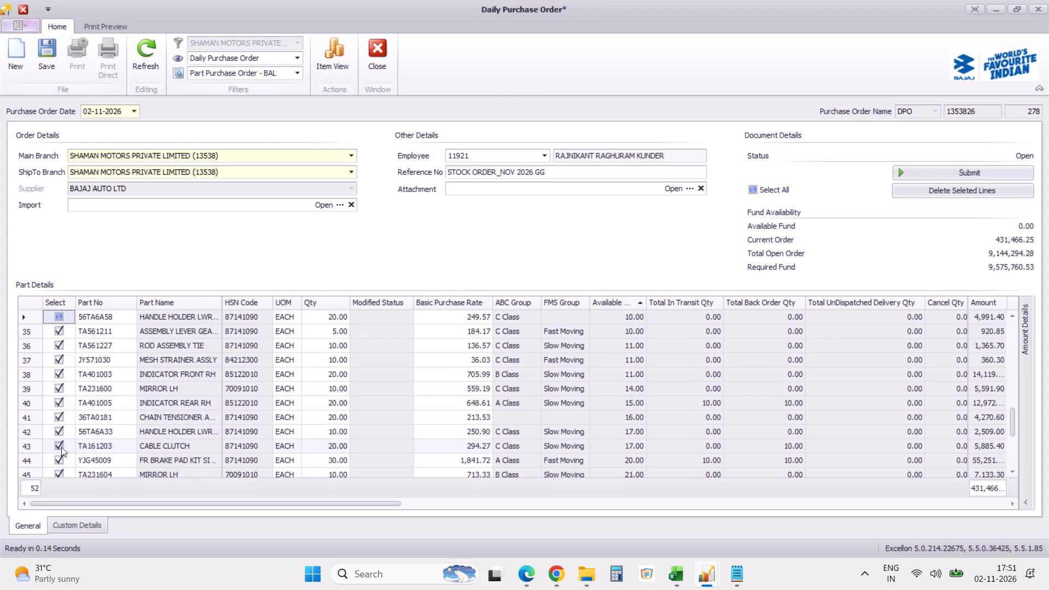
key(space)
key(Up)
key(space)
key(Up)
key(space)
key(Up)
key(space)
key(Up)
key(space)
key(Up)
key(space)
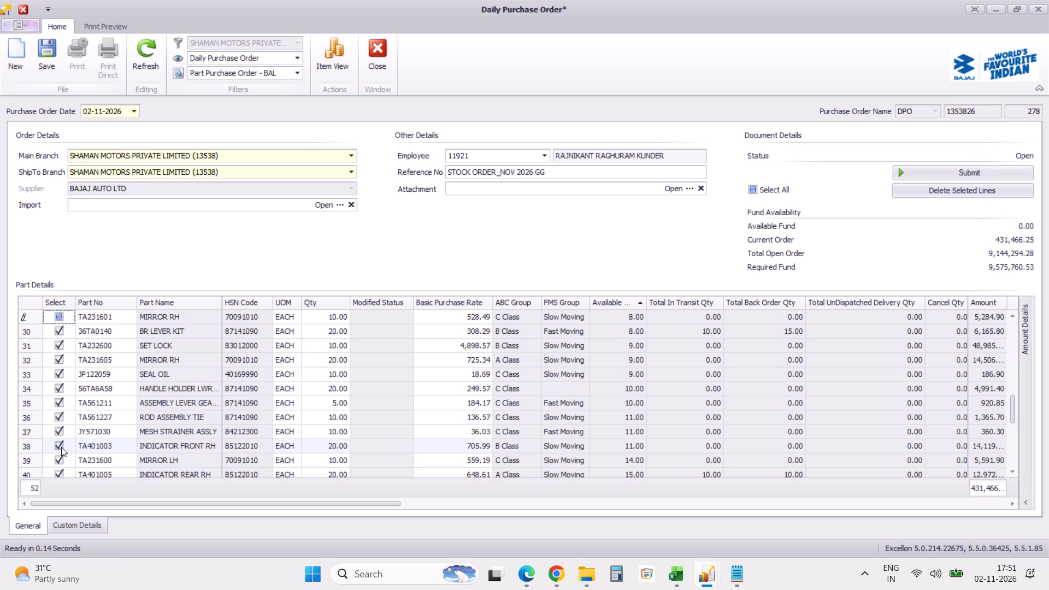
key(Up)
key(space)
key(Up)
key(space)
key(Up)
key(space)
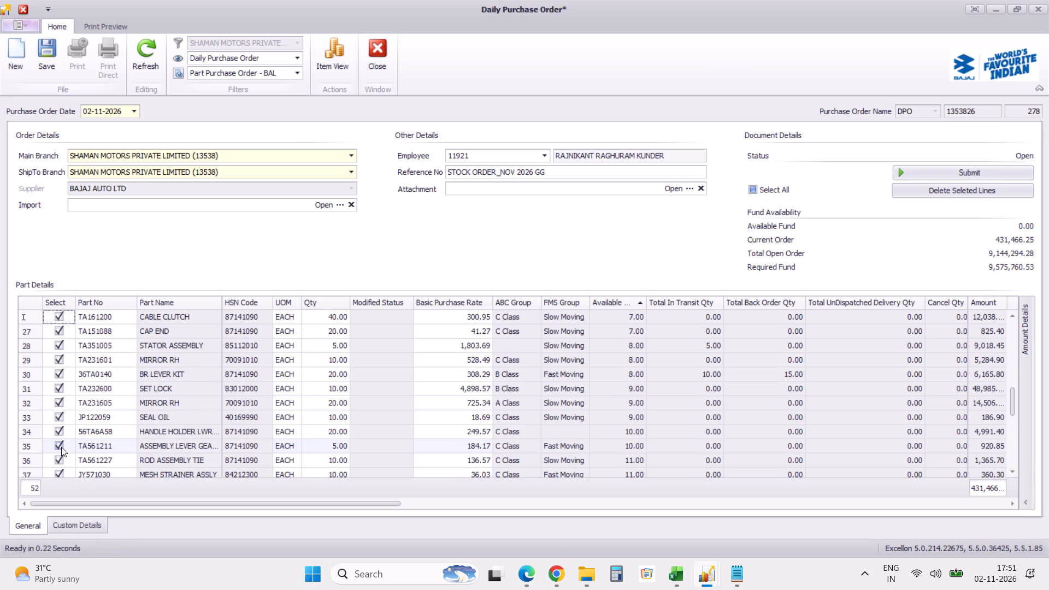
key(Up)
key(space)
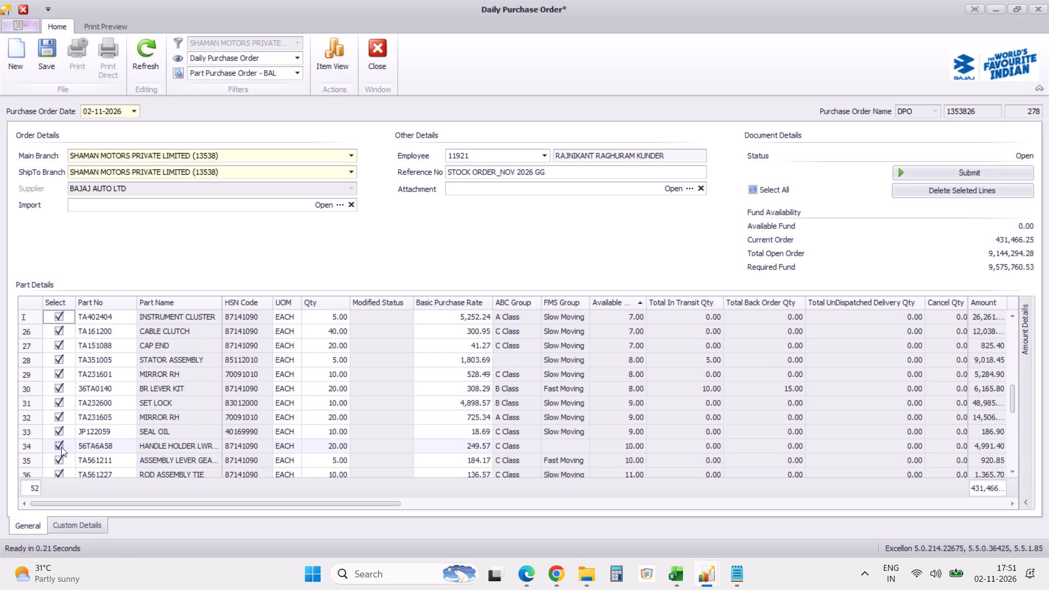
key(Up)
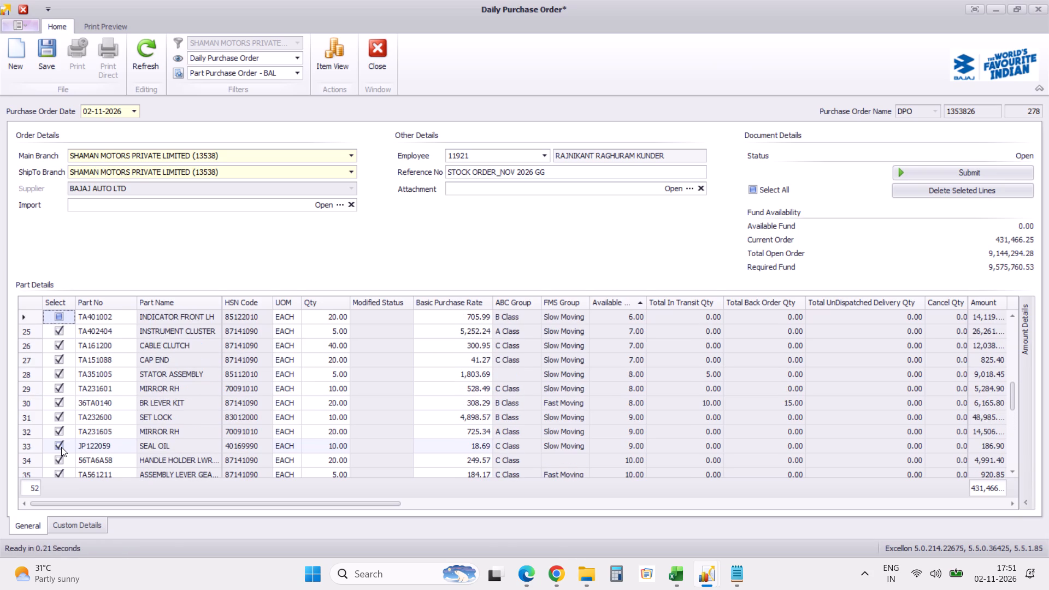
key(space)
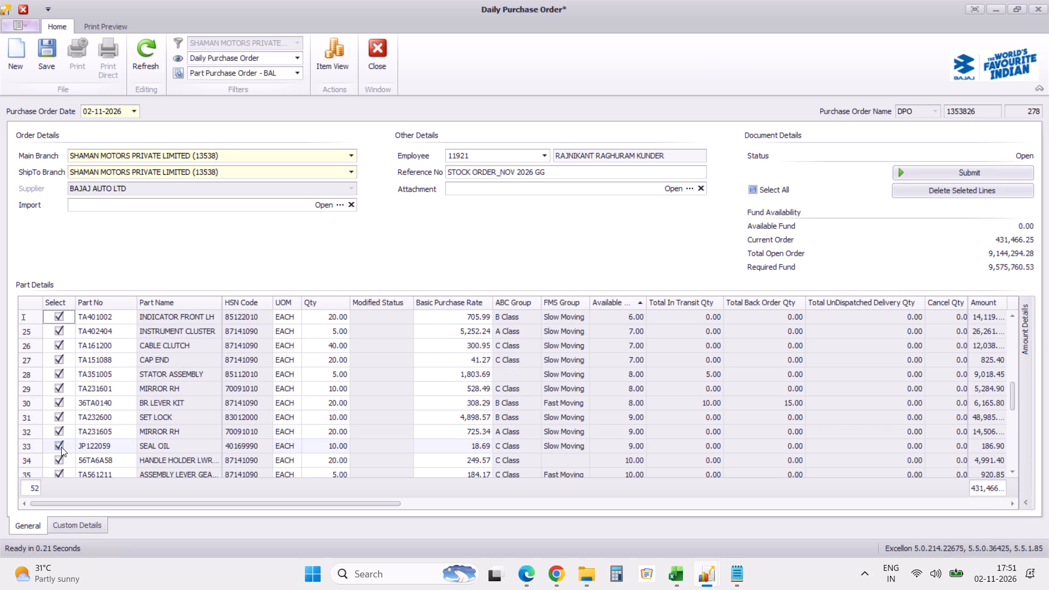
key(space)
key(Up)
key(Down)
key(space)
key(Up)
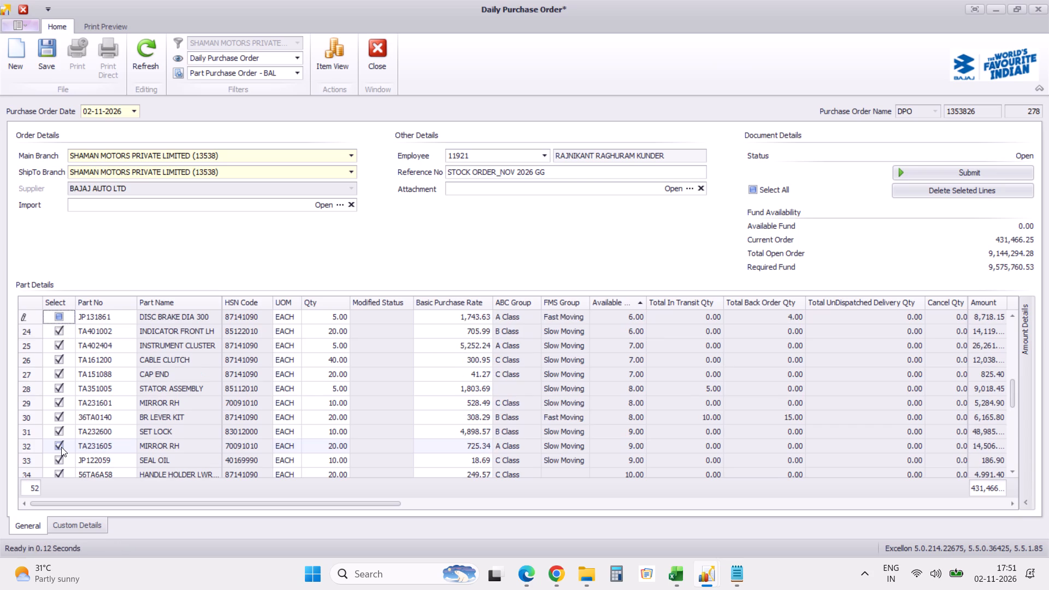
key(space)
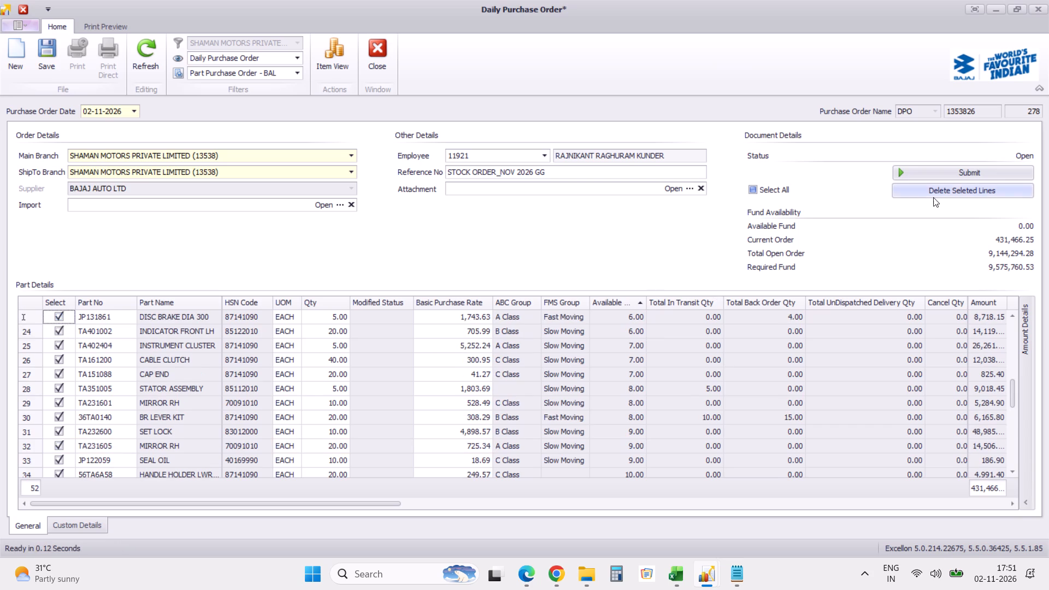
click(937, 191)
click(503, 299)
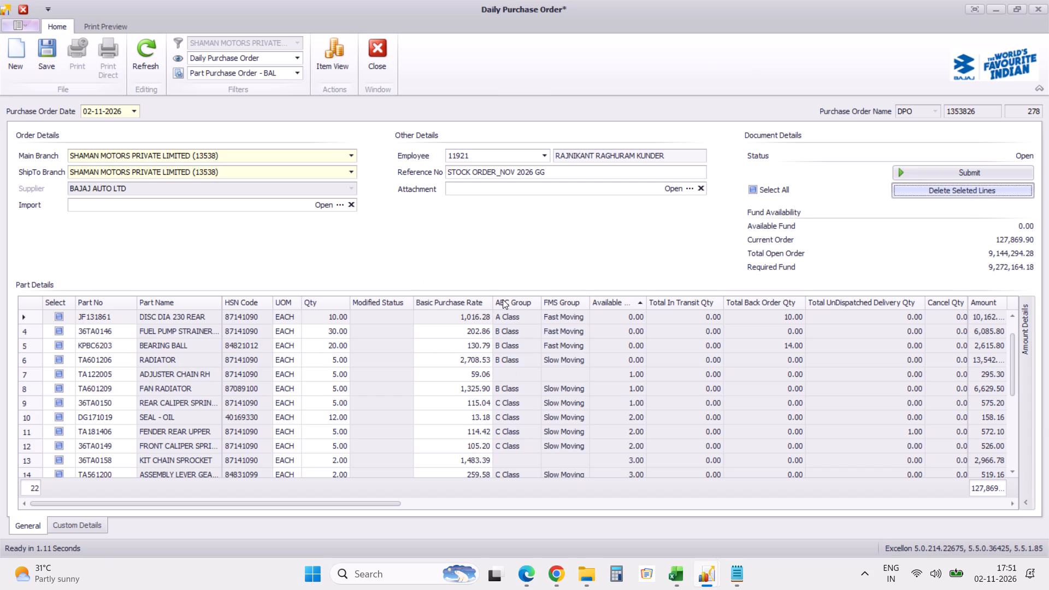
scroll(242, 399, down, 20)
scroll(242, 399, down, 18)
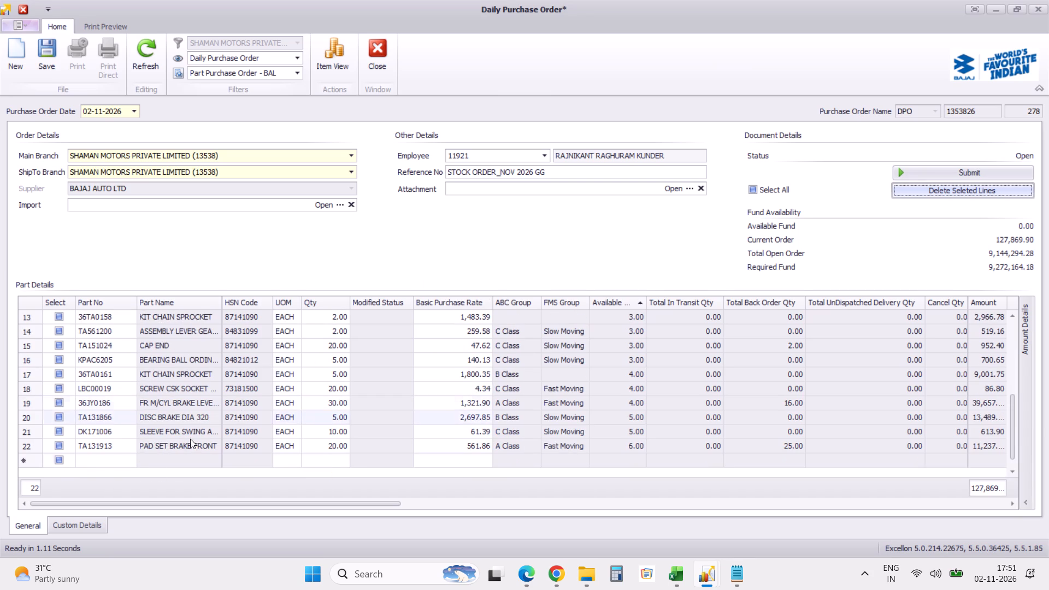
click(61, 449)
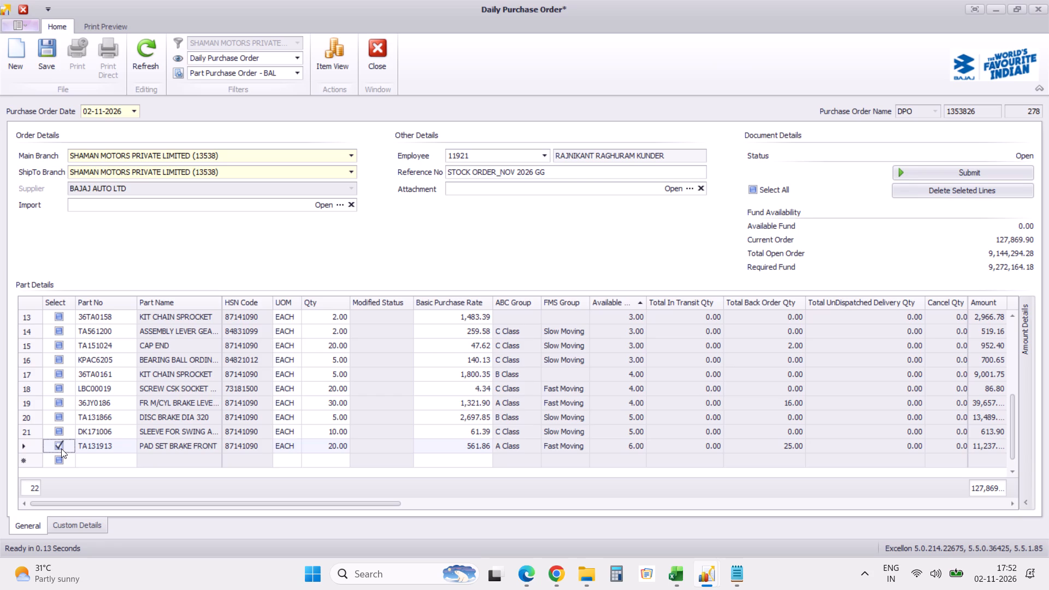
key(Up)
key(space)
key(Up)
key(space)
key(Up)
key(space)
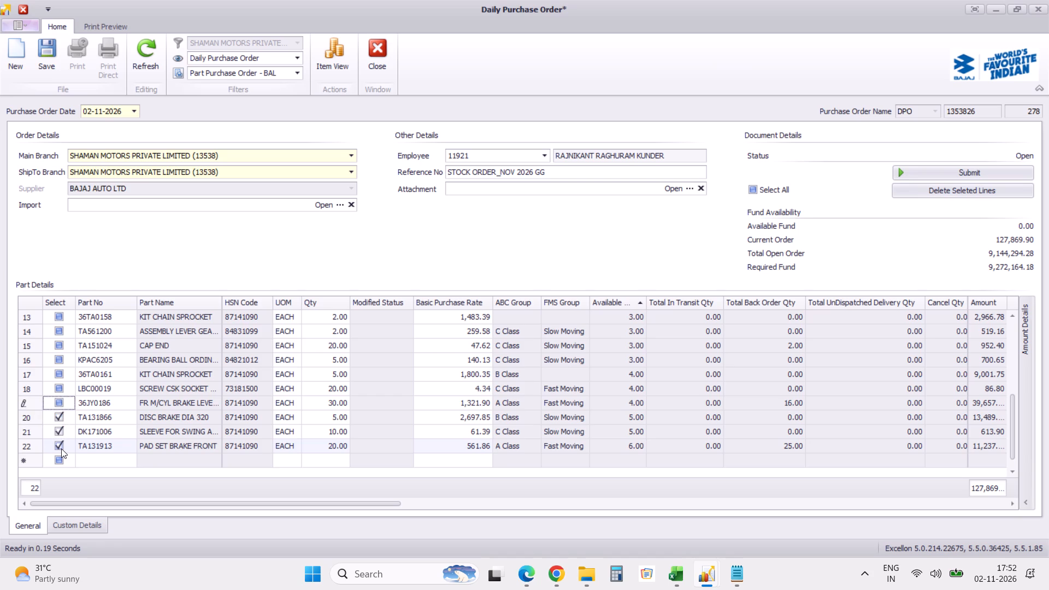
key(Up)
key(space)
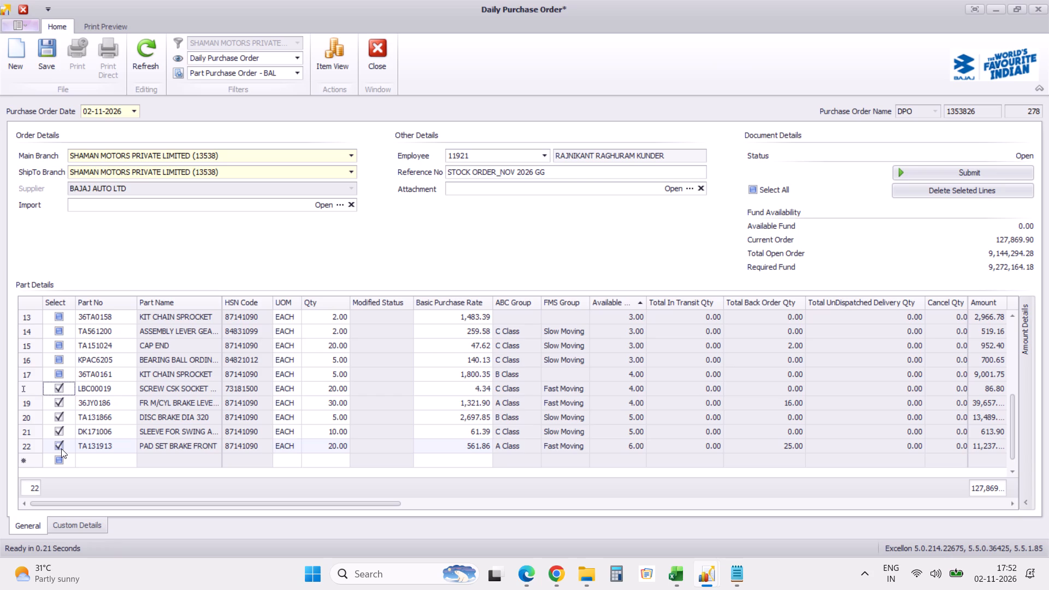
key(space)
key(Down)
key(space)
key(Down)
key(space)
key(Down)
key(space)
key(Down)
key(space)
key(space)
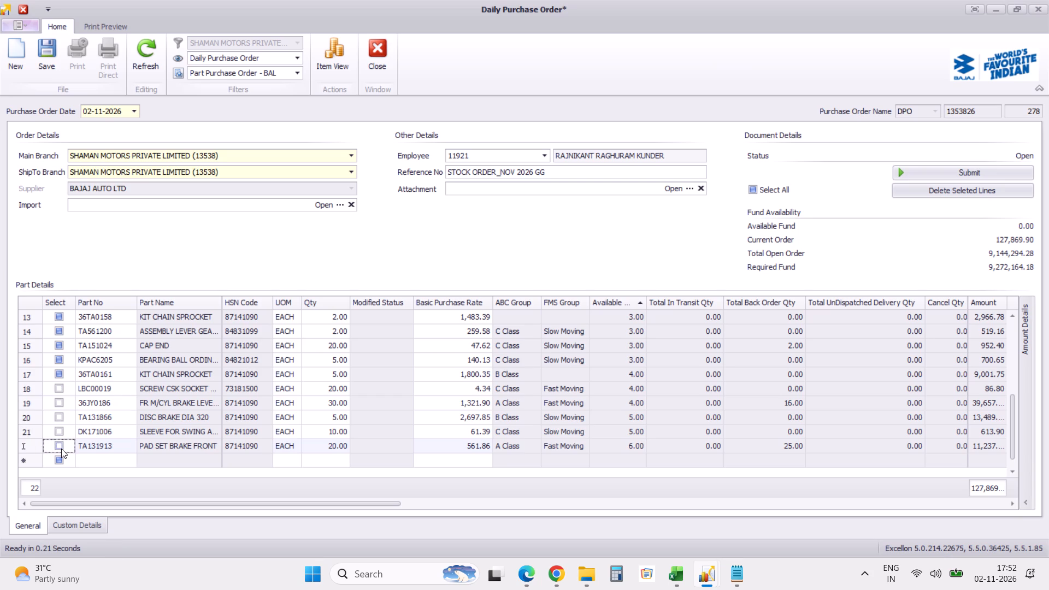
Sort the order's remaining part lines by Amount in ascending order.
click(985, 302)
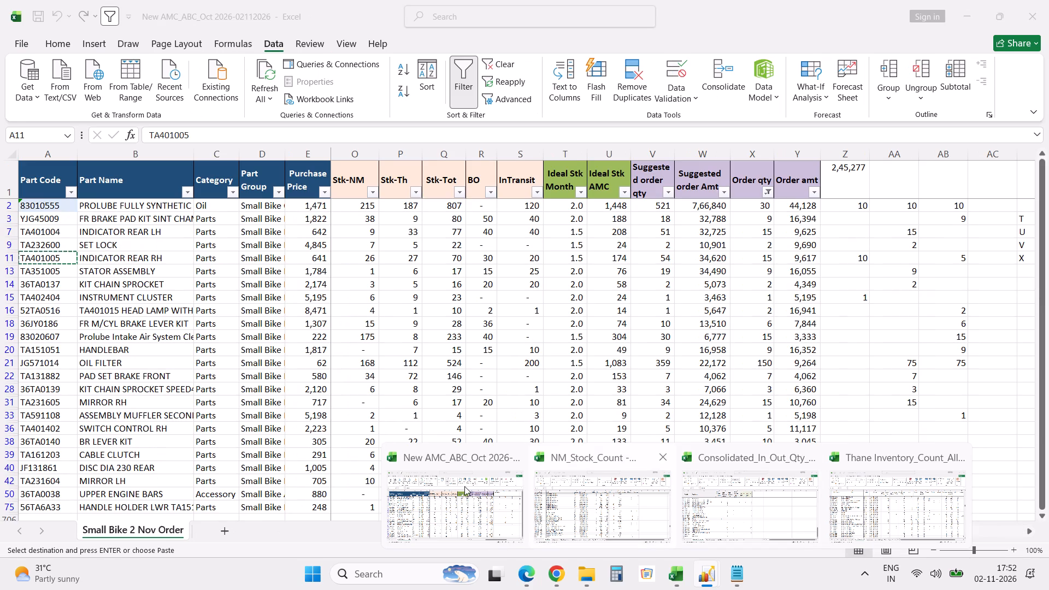
Switch to Excel to check the Small Bike 2 Nov Order sheet, and return to the daily purchase order in Excellon.
click(463, 486)
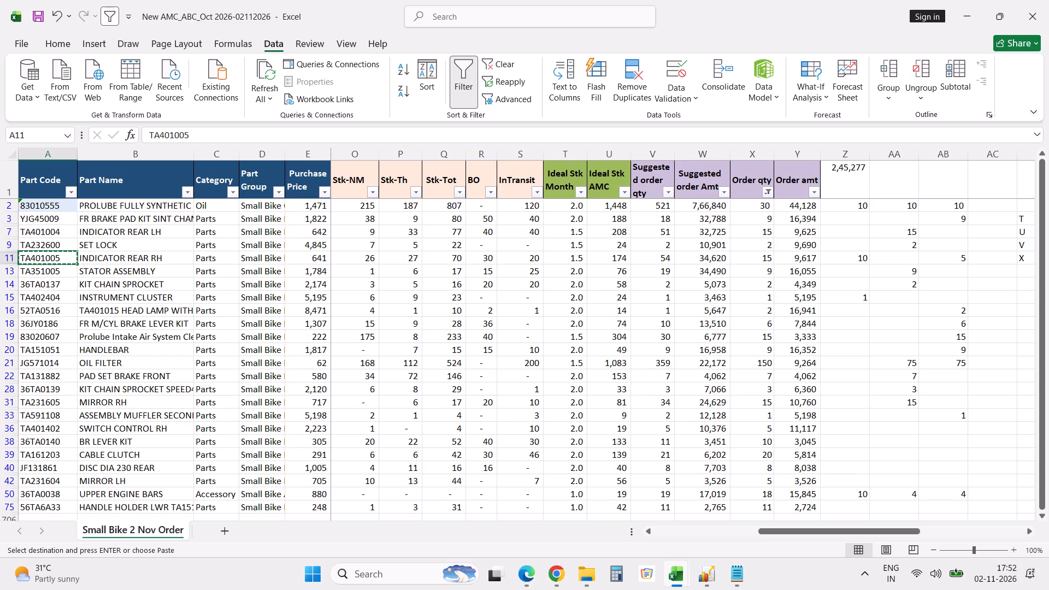
key(alt+Tab)
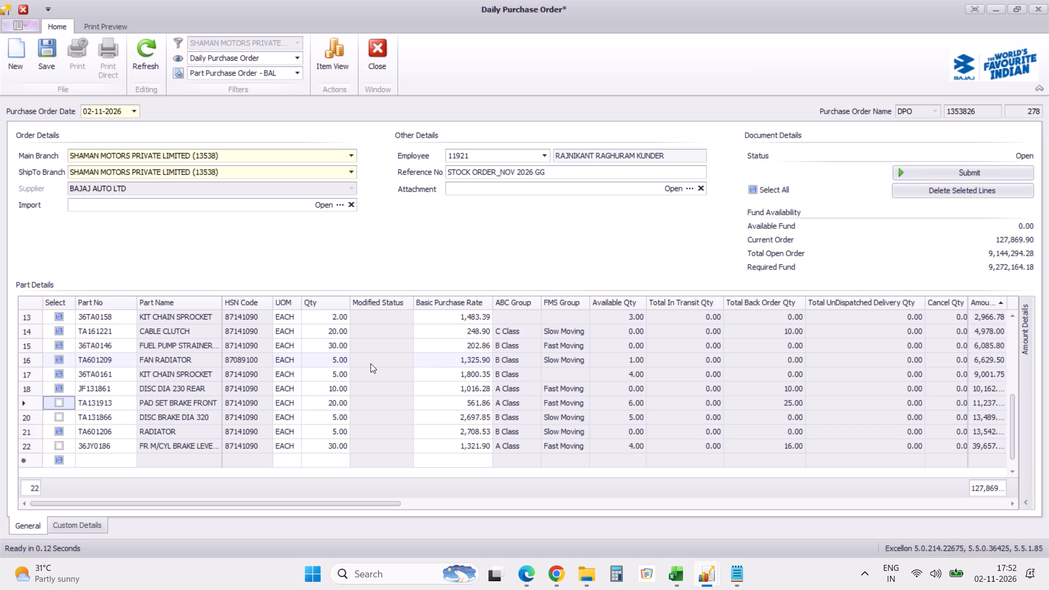
Open the Part Stock Valuation-02112026 workbook from the Funds Statement folder in Downloads without updating its external links.
click(585, 569)
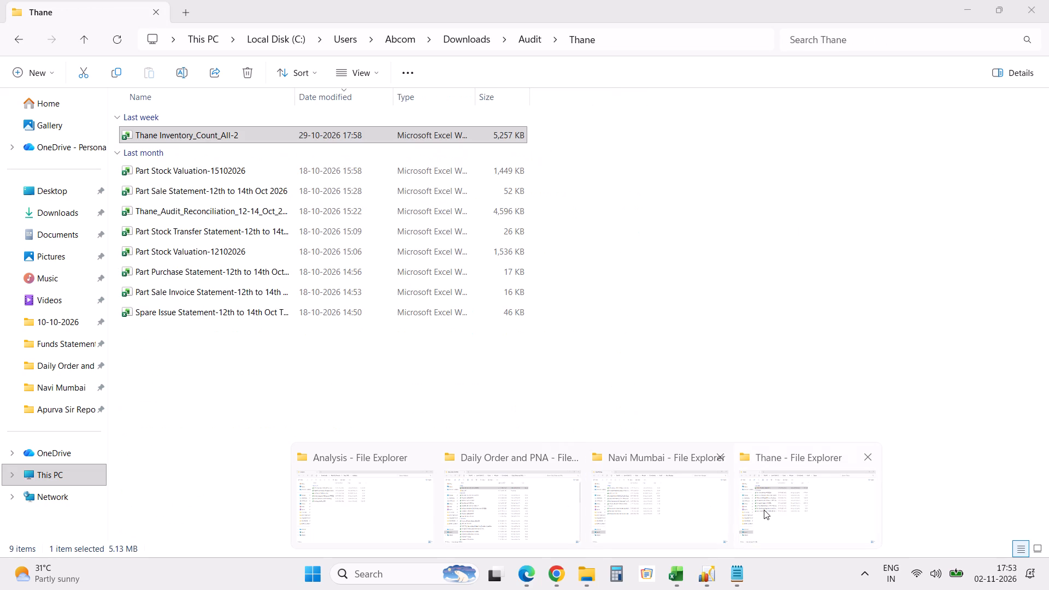
click(764, 510)
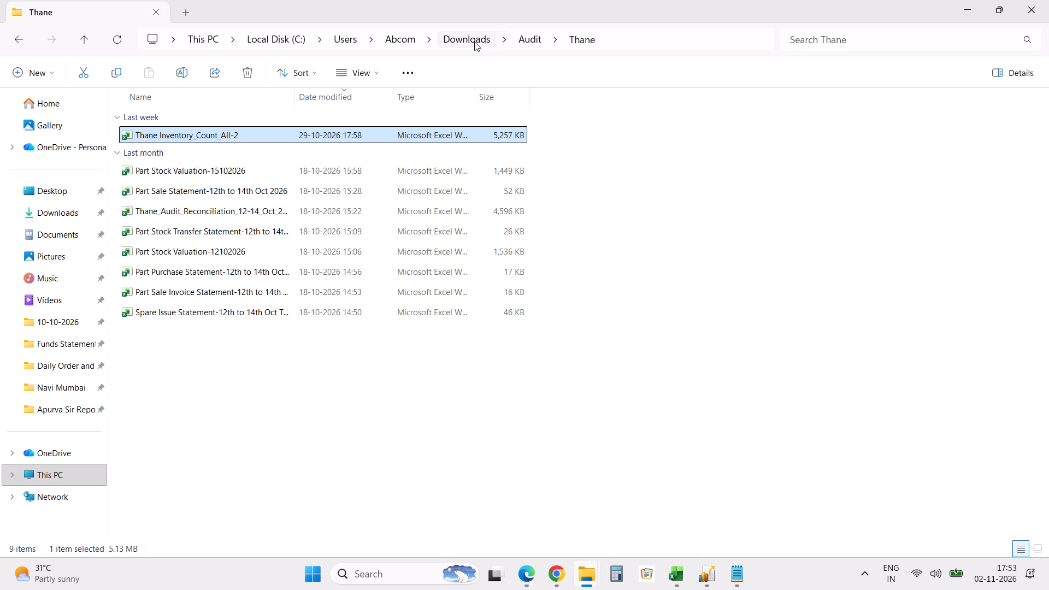
click(472, 41)
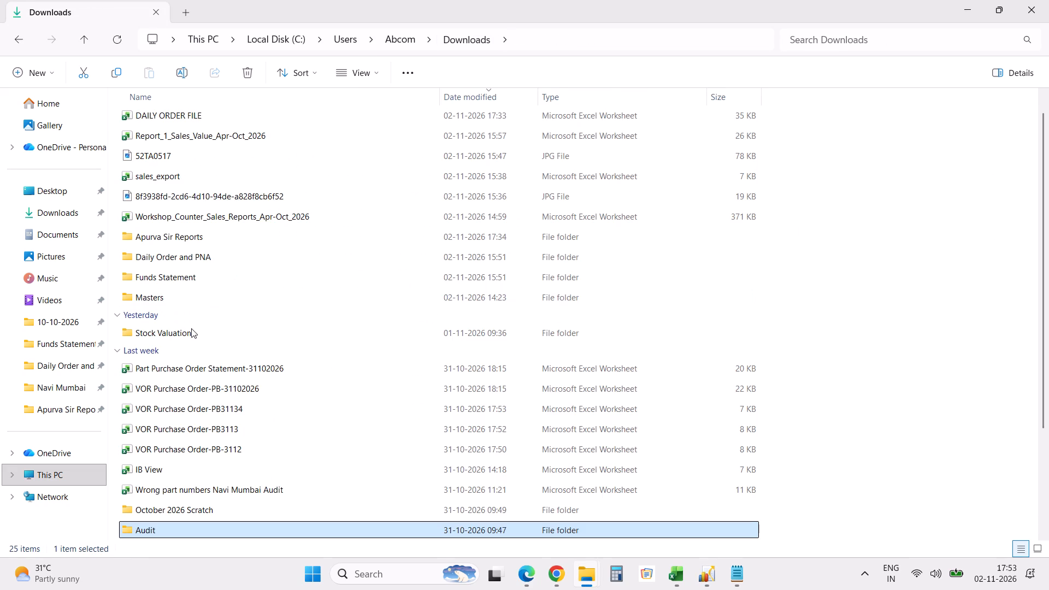
double_click(190, 330)
key(BackSpace)
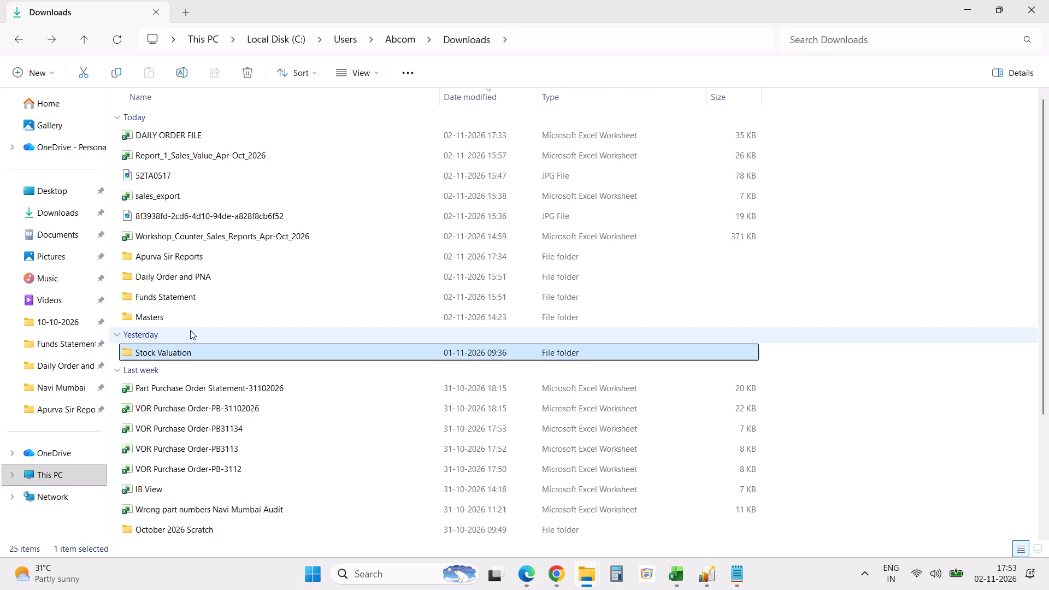
double_click(203, 303)
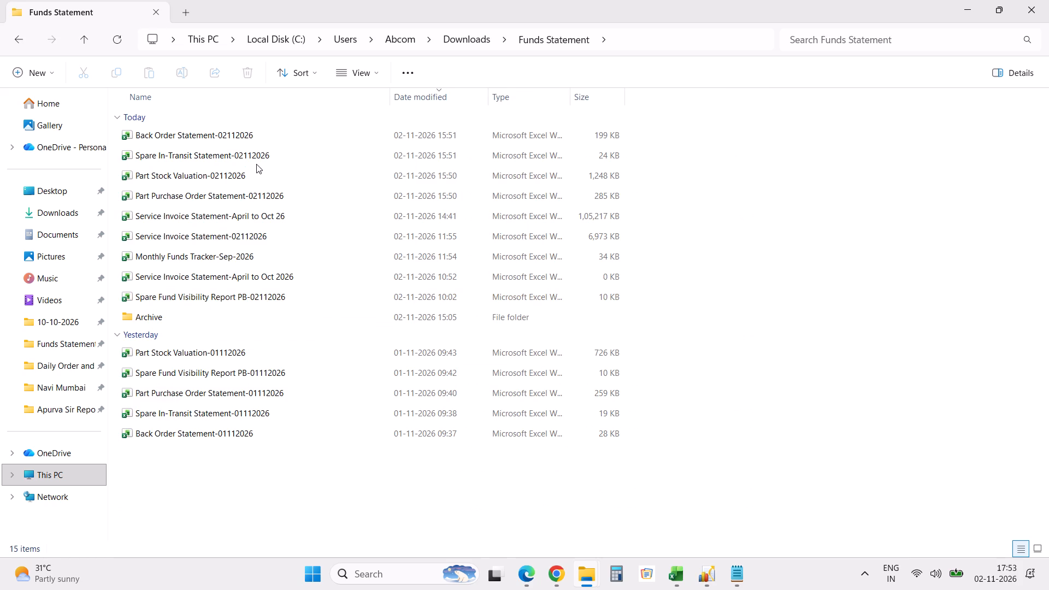
double_click(250, 175)
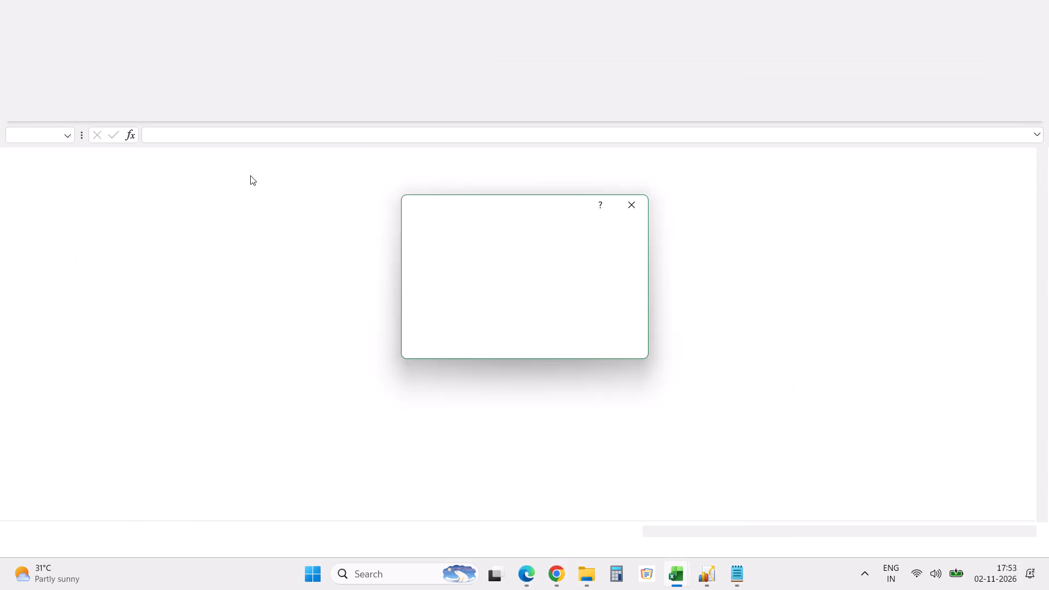
click(599, 327)
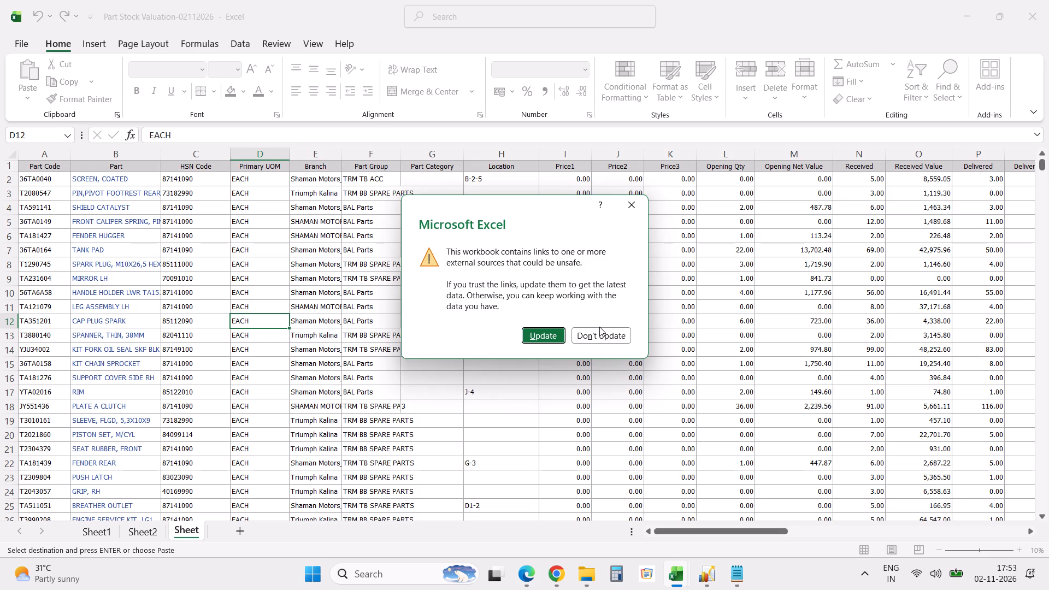
click(598, 333)
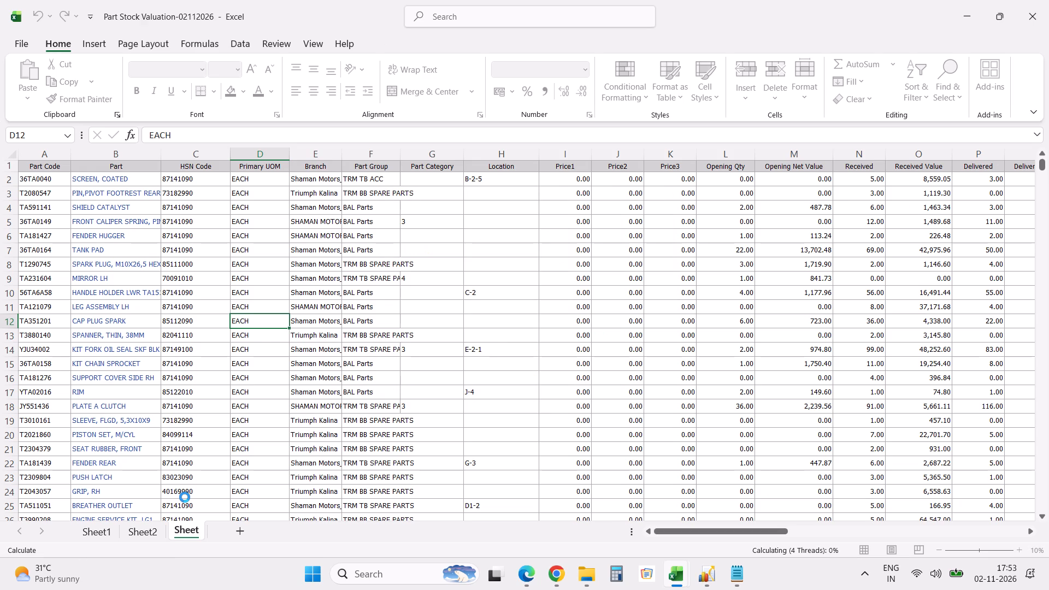
Search Sheet2 of the stock valuation workbook for 0186 to check the branch-wise availability of the FR M/CYL brake lever kit.
click(145, 531)
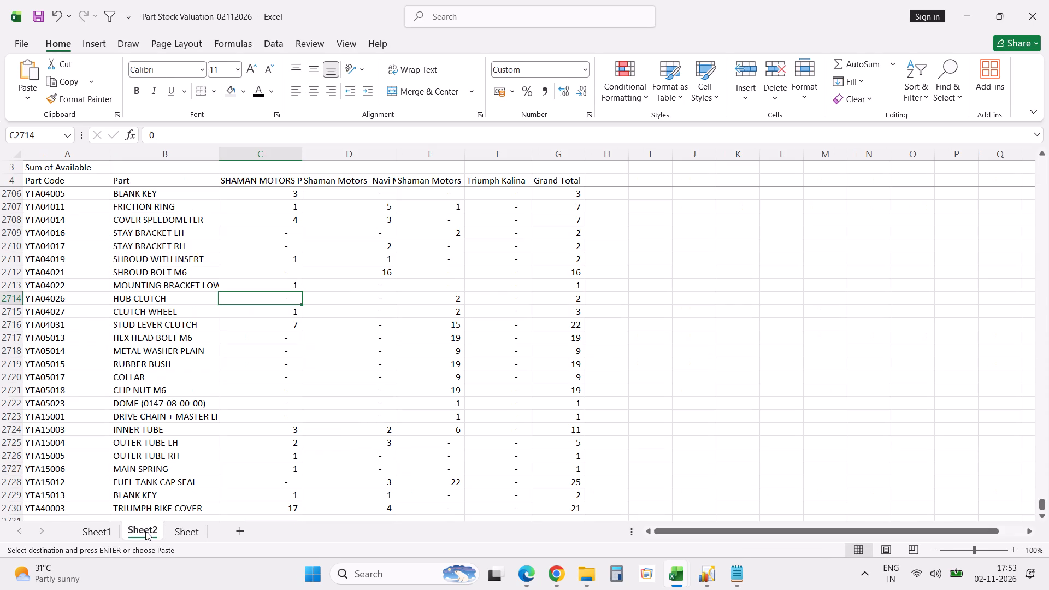
click(253, 383)
key(ctrl+f)
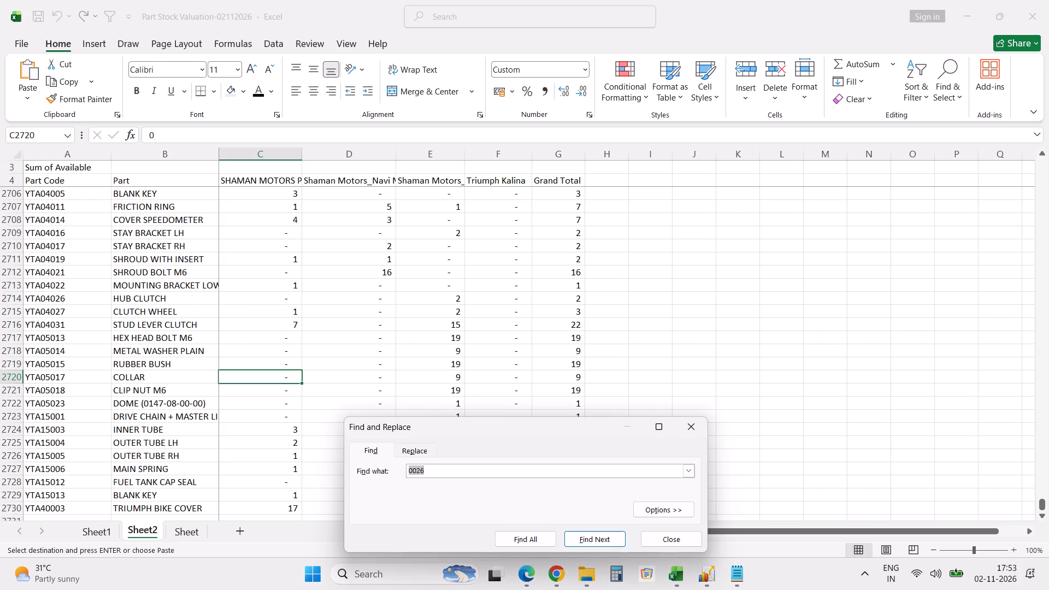
text(0186)
key(Return)
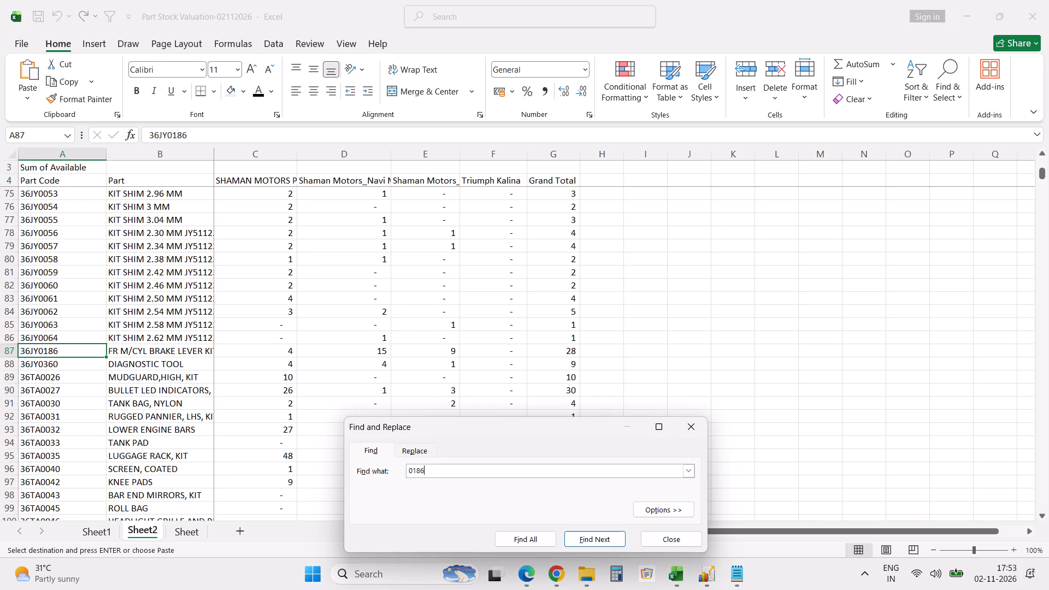
key(Escape)
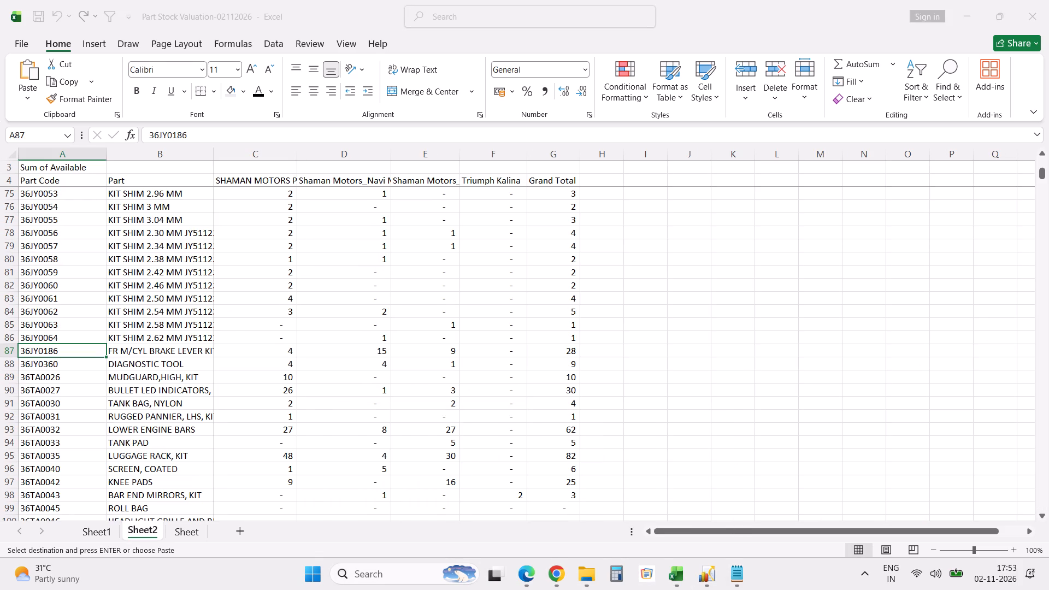
Switch to the NM_Stock_Count workbook, find part 36JY0186 on the Working sheet and check its physical count.
key(alt+Tab)
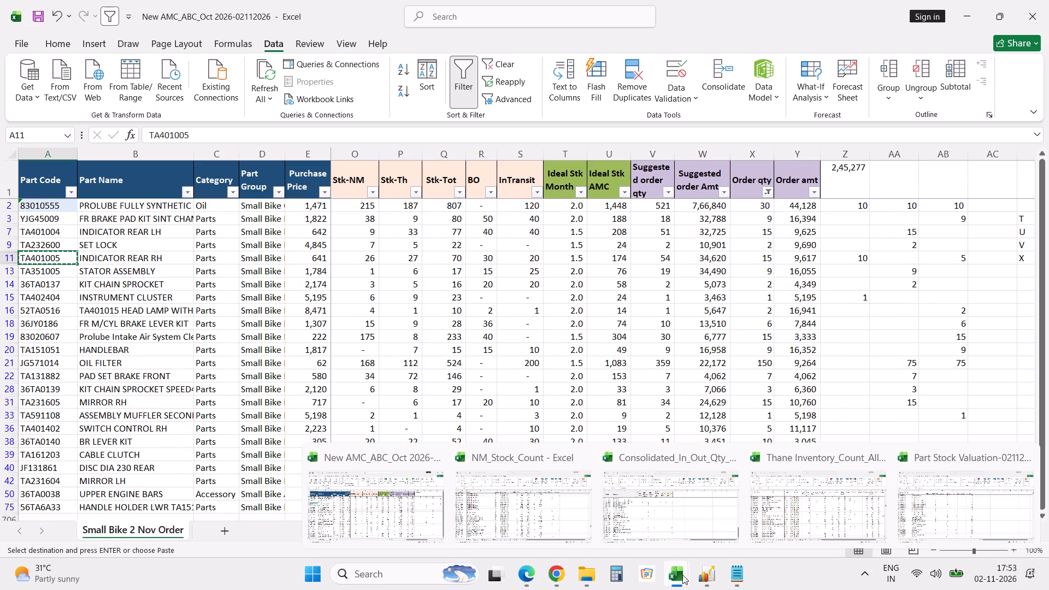
click(569, 526)
click(552, 451)
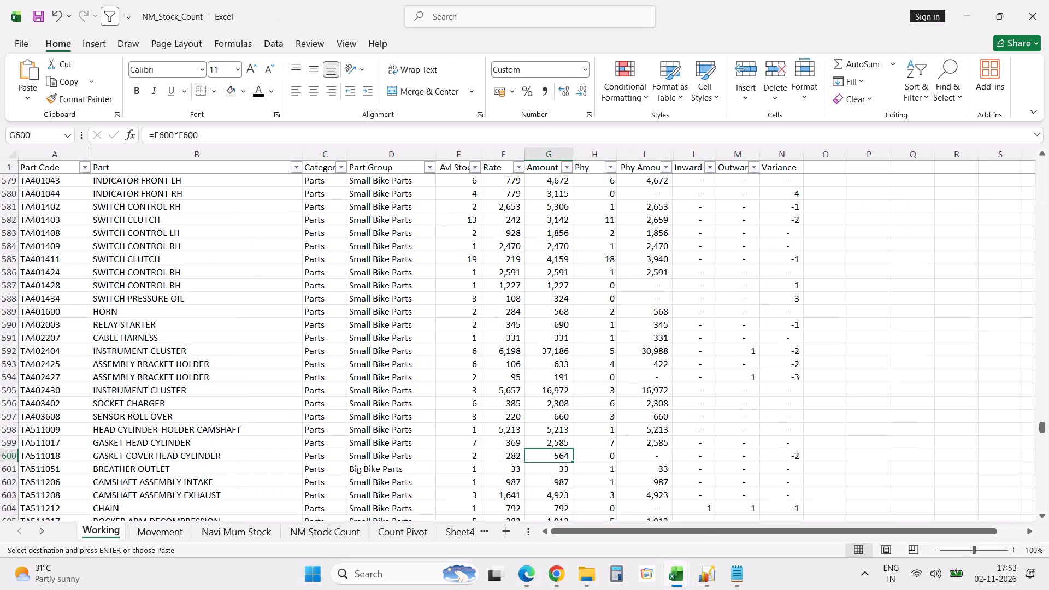
key(ctrl+f)
key(Return)
key(Escape)
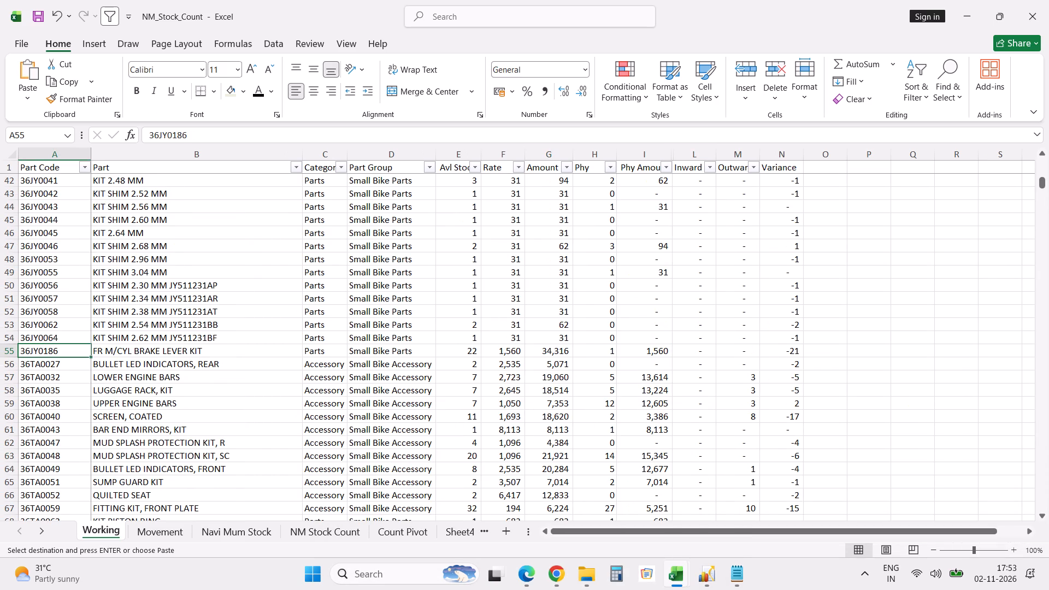
key(Tab)
key(Tab)
key(Tab)
key(Tab)
key(Tab)
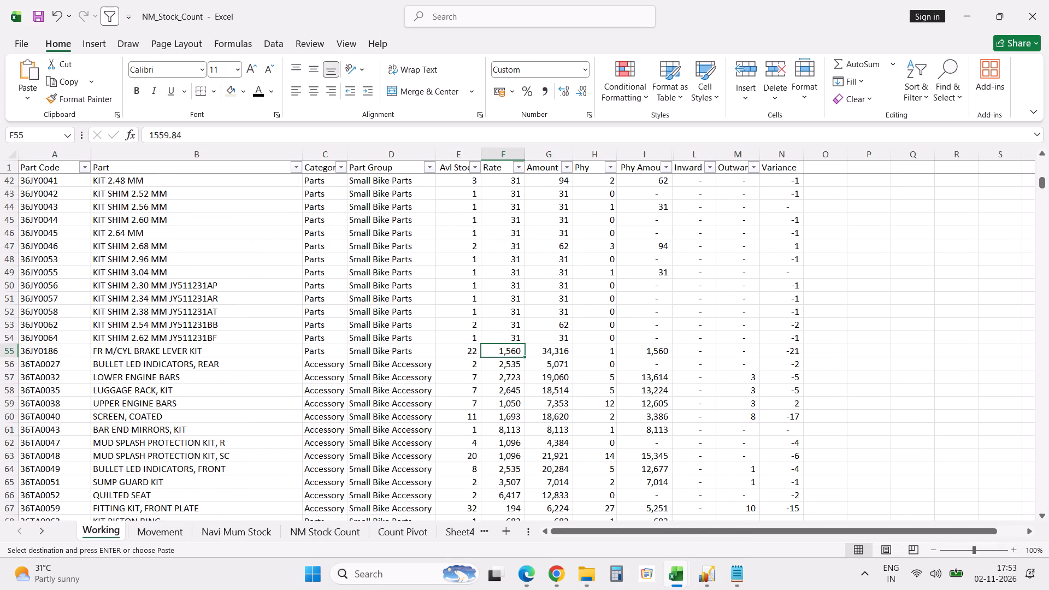
key(Tab)
key(Tab)
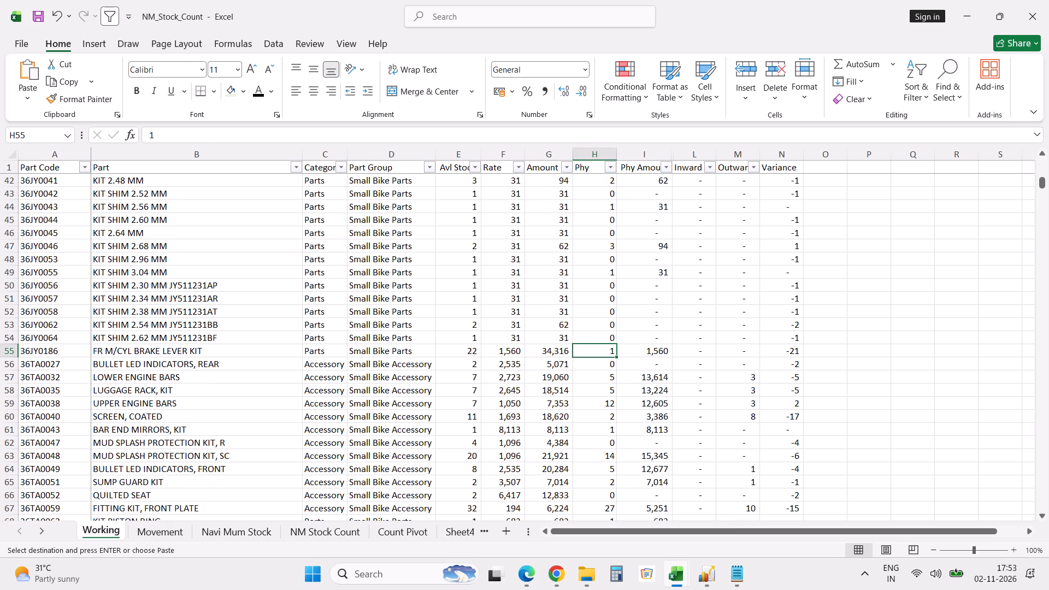
Switch back to the open daily purchase order in Excellon.
click(706, 581)
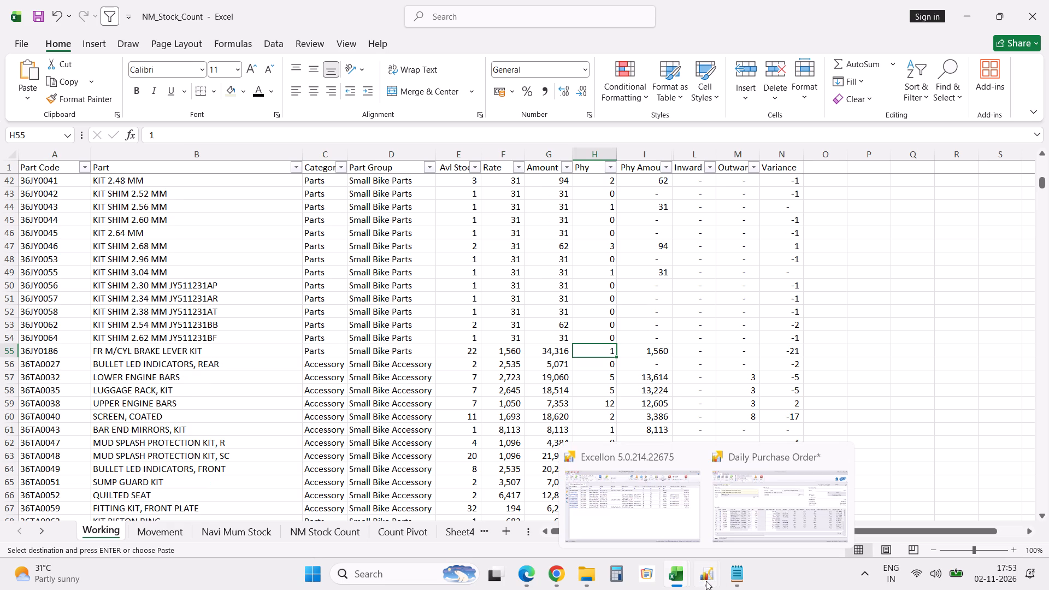
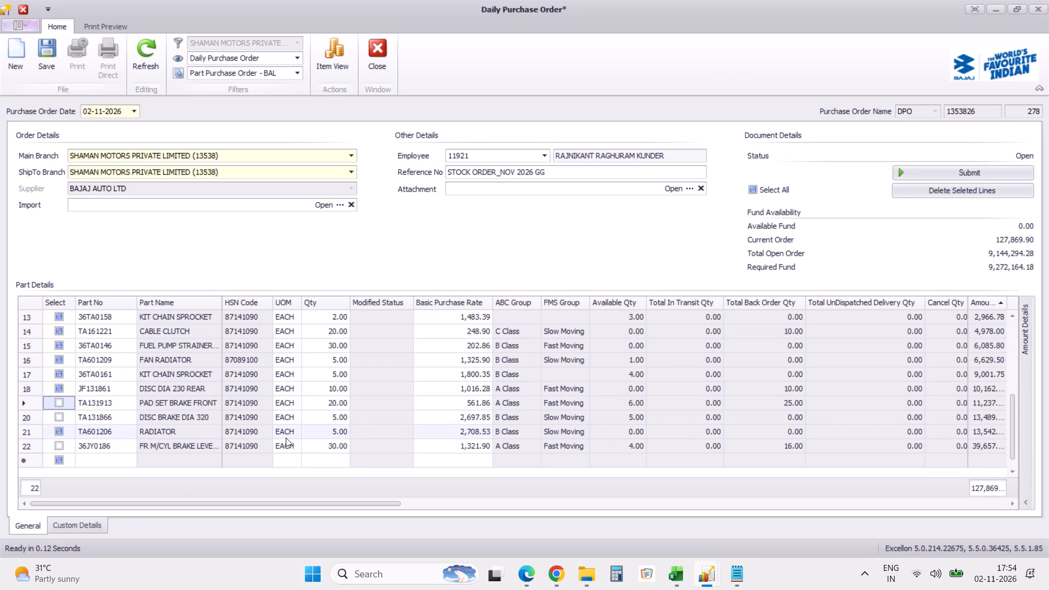
Set the order quantity of 36JY0186, the FR M/CYL brake lever kit, to 10.
double_click(327, 447)
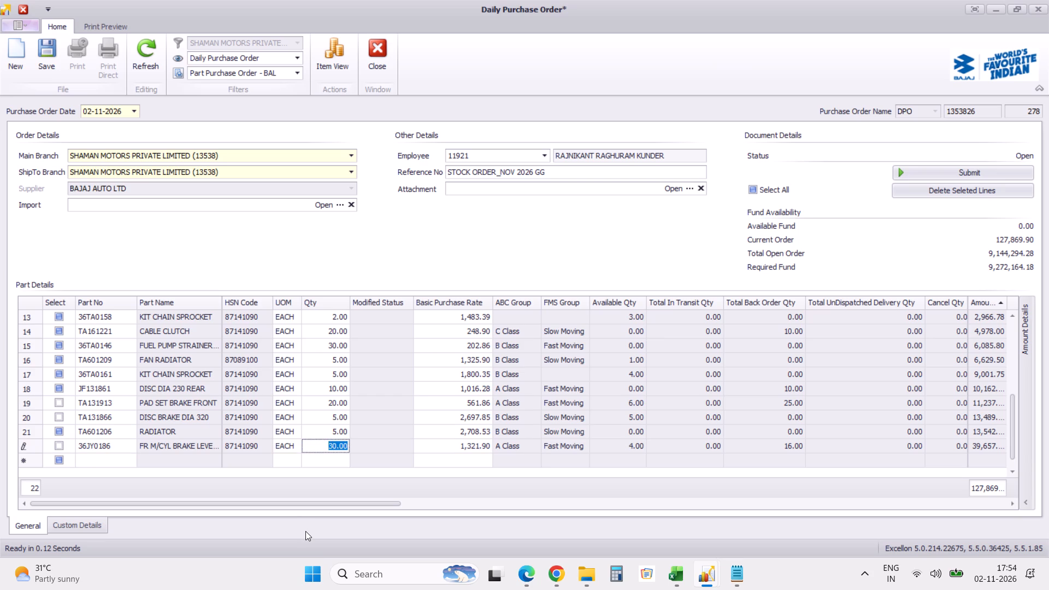
text(10)
key(Tab)
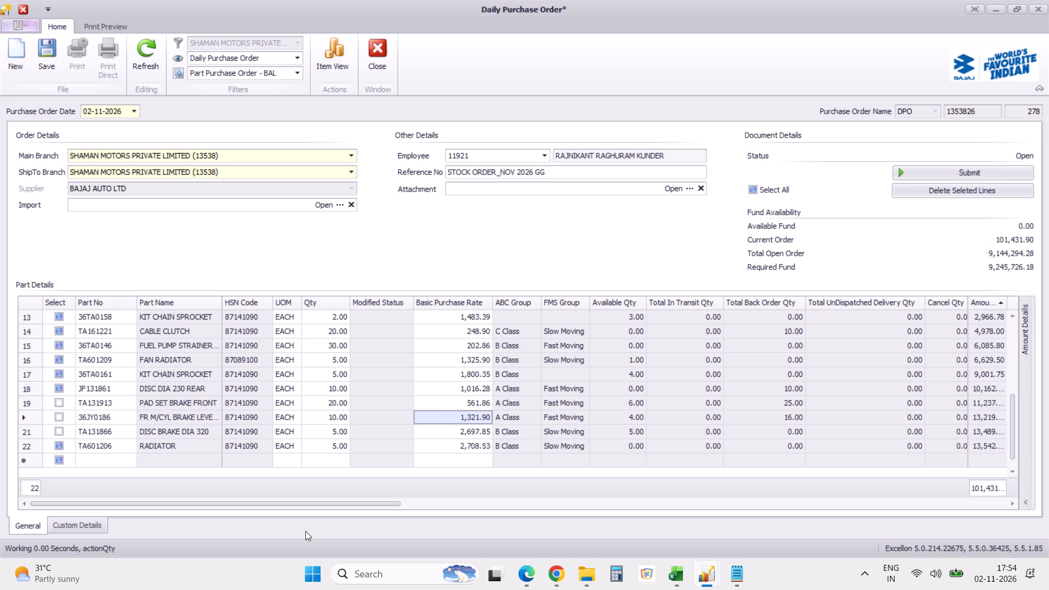
Sort the order lines by total back order quantity to review them, and sort them by amount again.
click(777, 302)
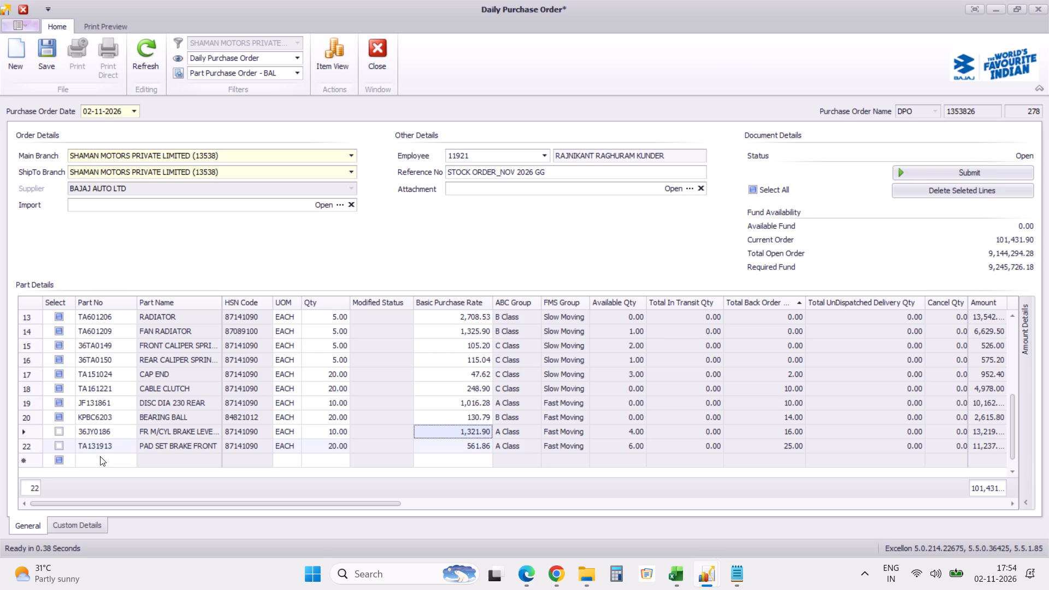
scroll(100, 456, up, 20)
scroll(100, 456, up, 20)
scroll(100, 456, up, 20)
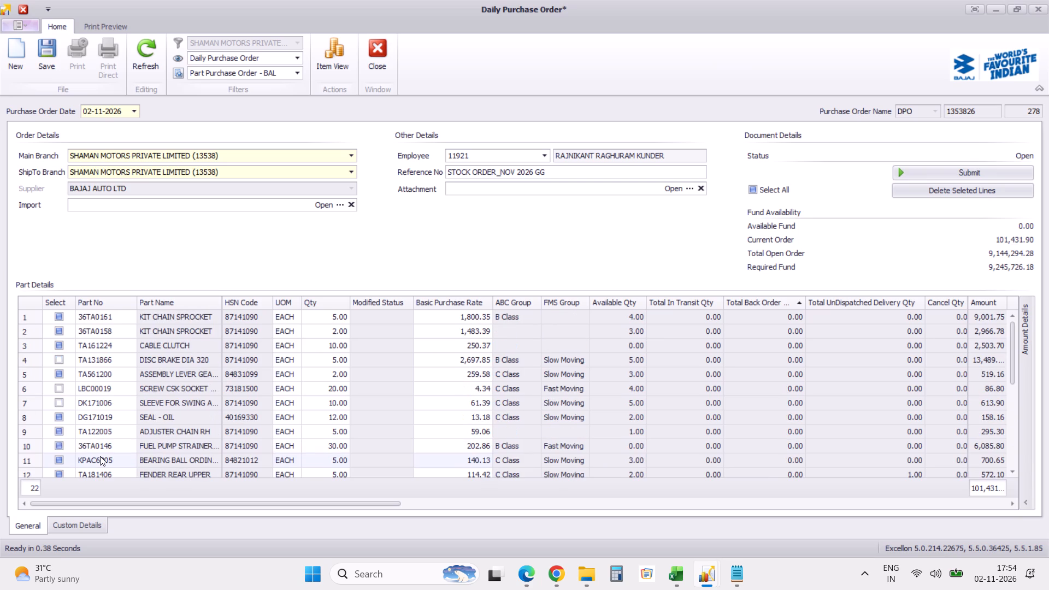
scroll(100, 456, up, 14)
click(987, 305)
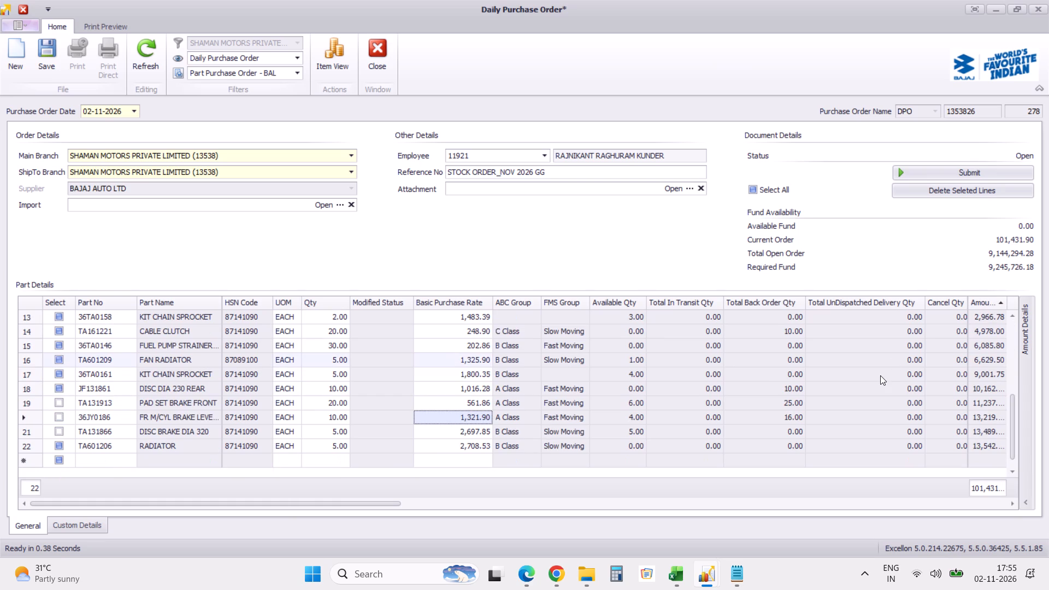
Switch to the NM_Stock_Count workbook and search the Working sheet for 601206 to check the radiator's physical count.
key(alt+Tab)
key(ctrl+f)
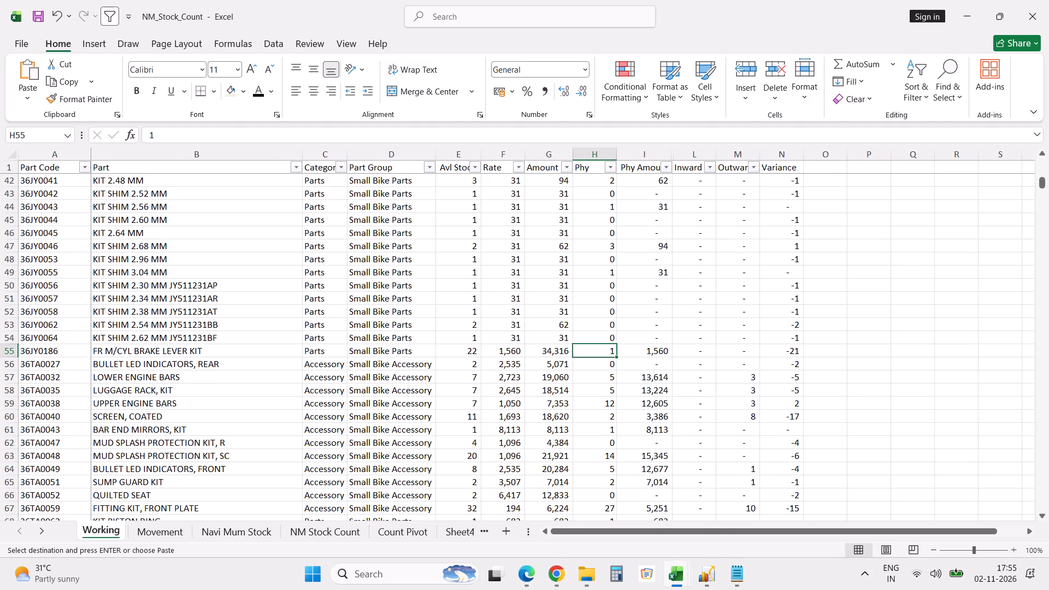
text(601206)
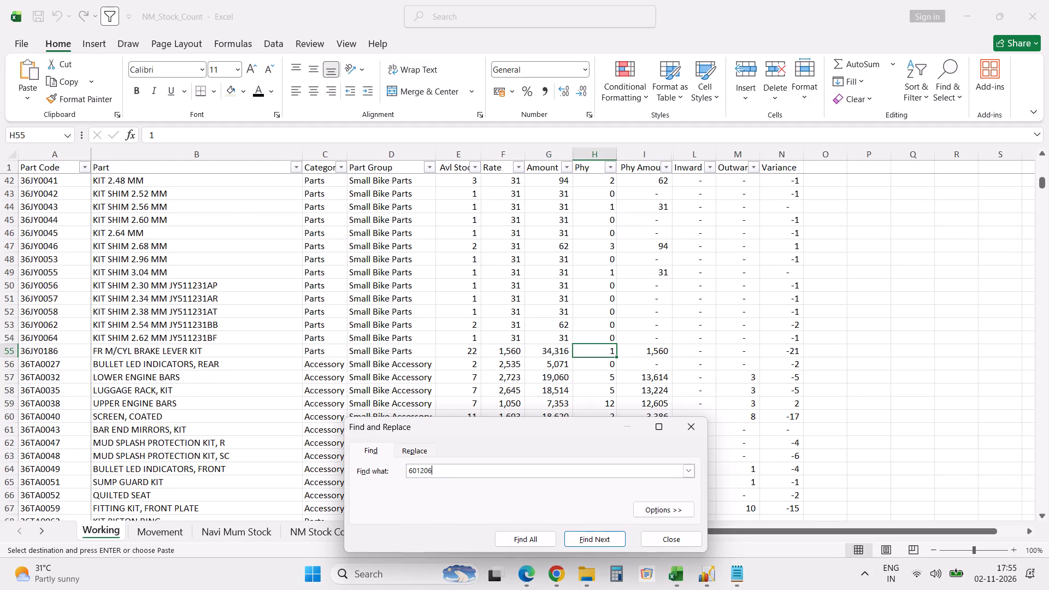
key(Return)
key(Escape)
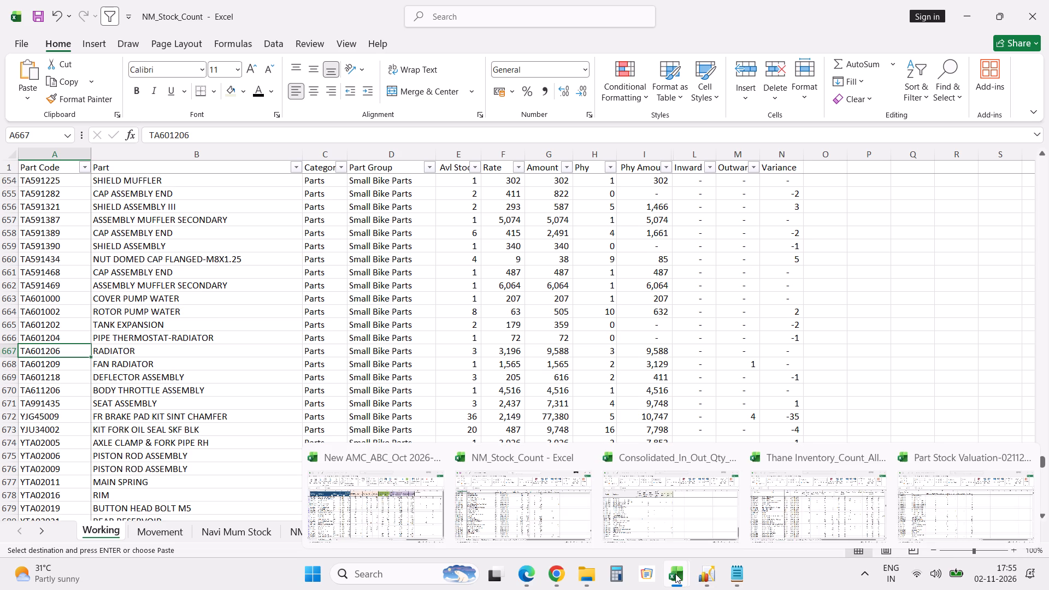
Search Sheet2 of the Part Stock Valuation-02112026 workbook for 601206 to check the radiator's branch-wise availability.
click(960, 496)
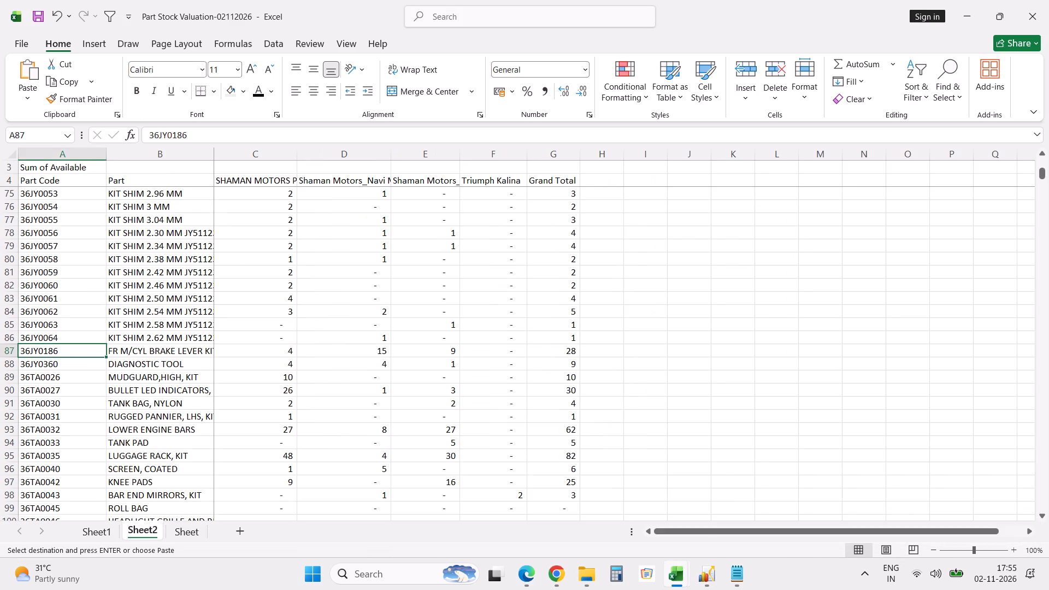
key(ctrl+f)
key(Return)
key(Escape)
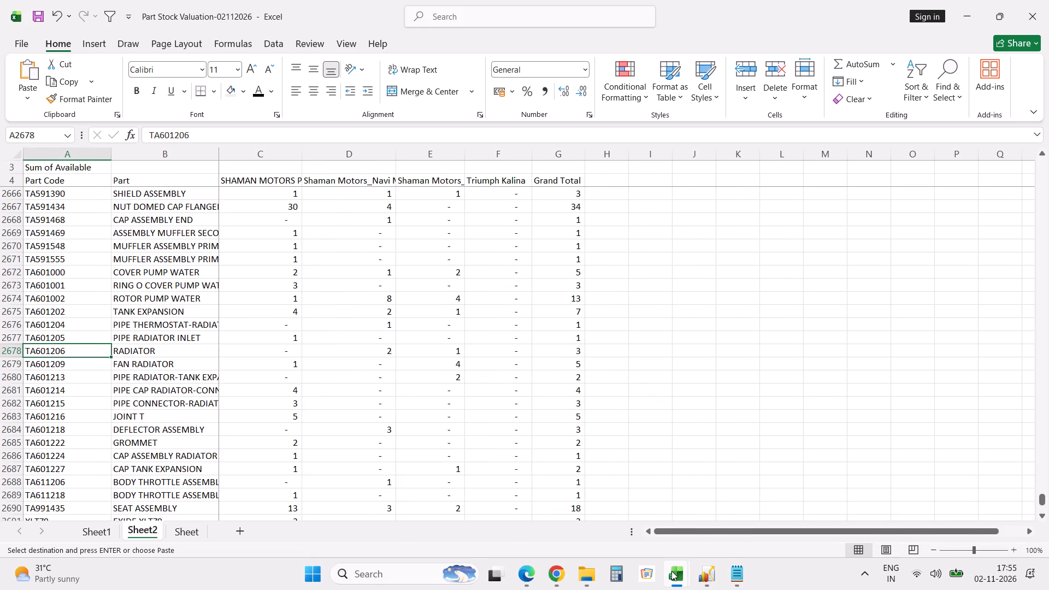
click(421, 528)
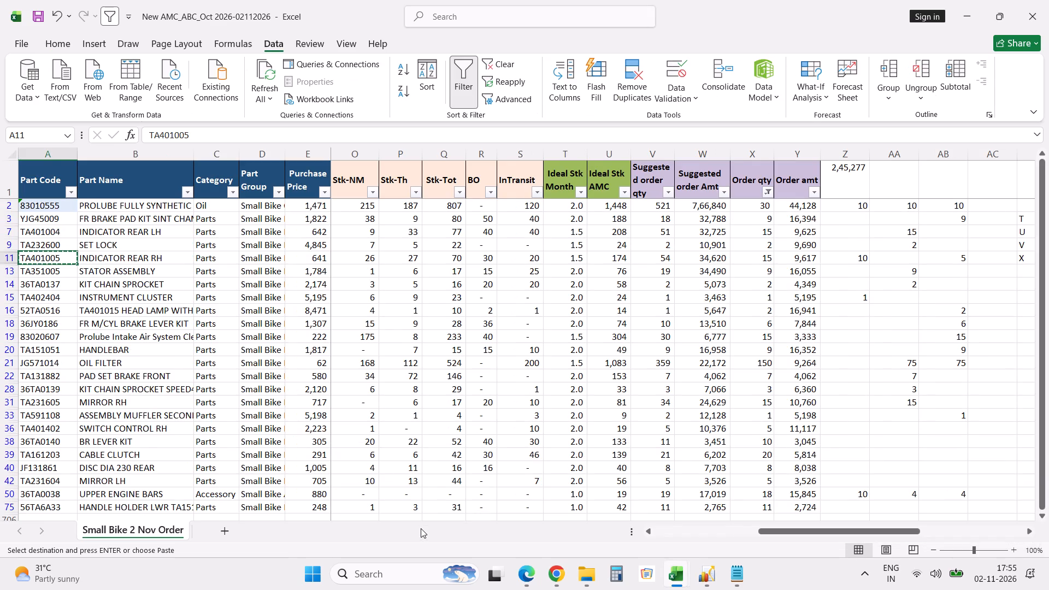
right_click(165, 530)
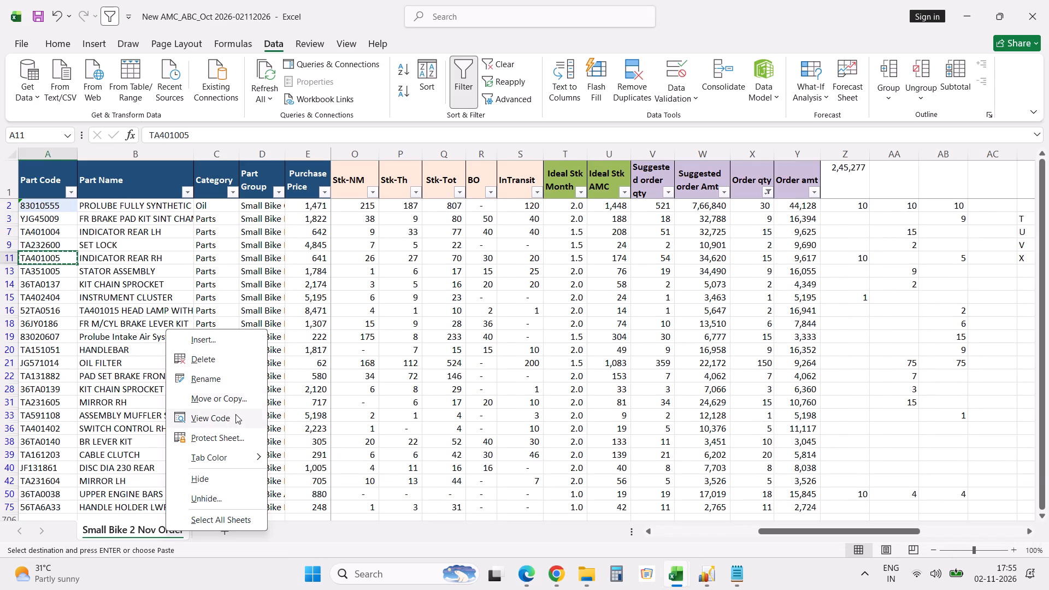
click(236, 398)
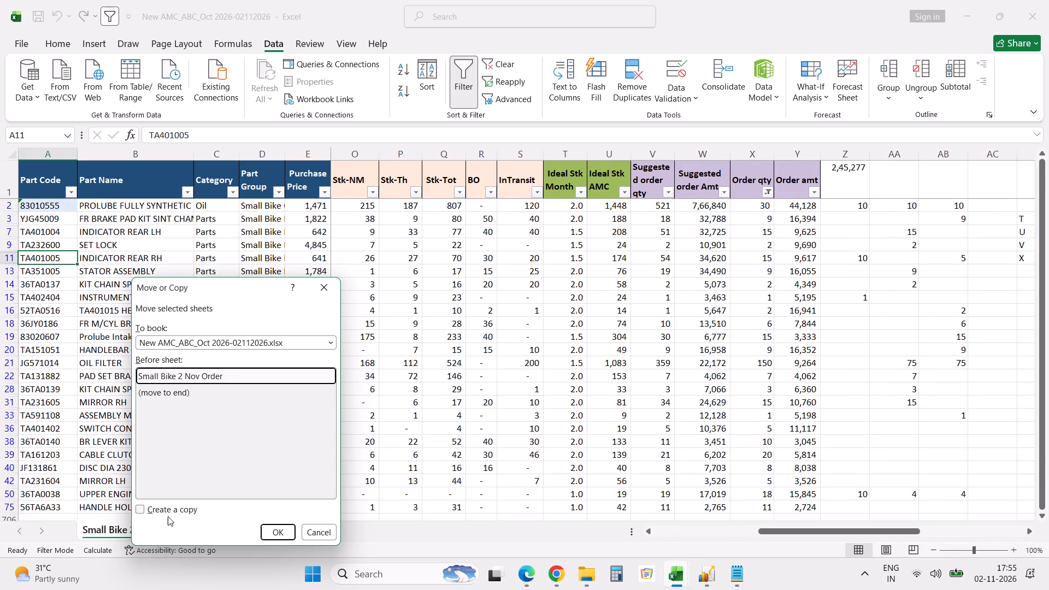
click(174, 507)
click(286, 532)
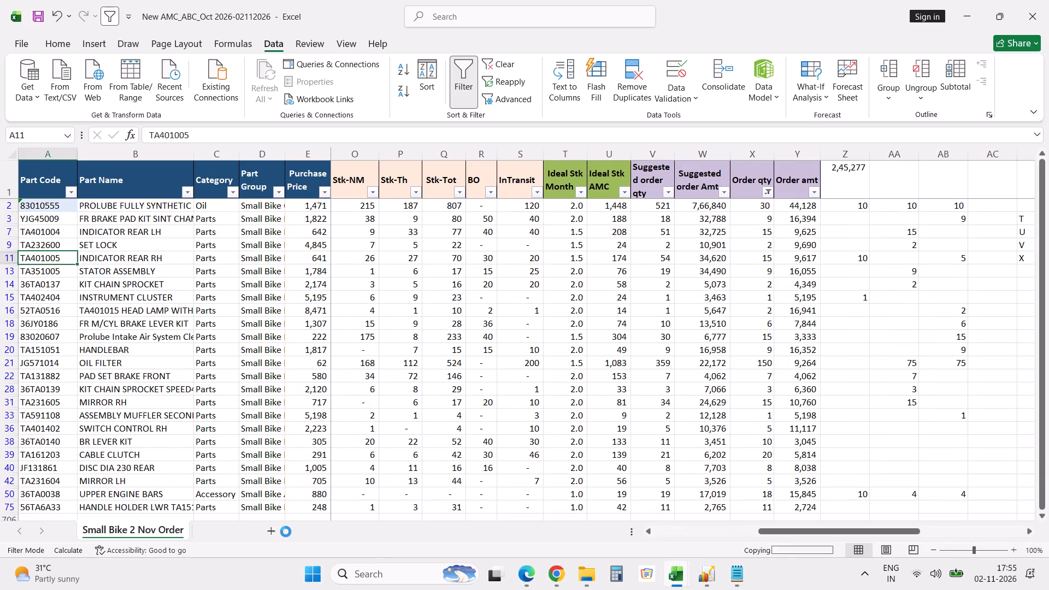
click(251, 395)
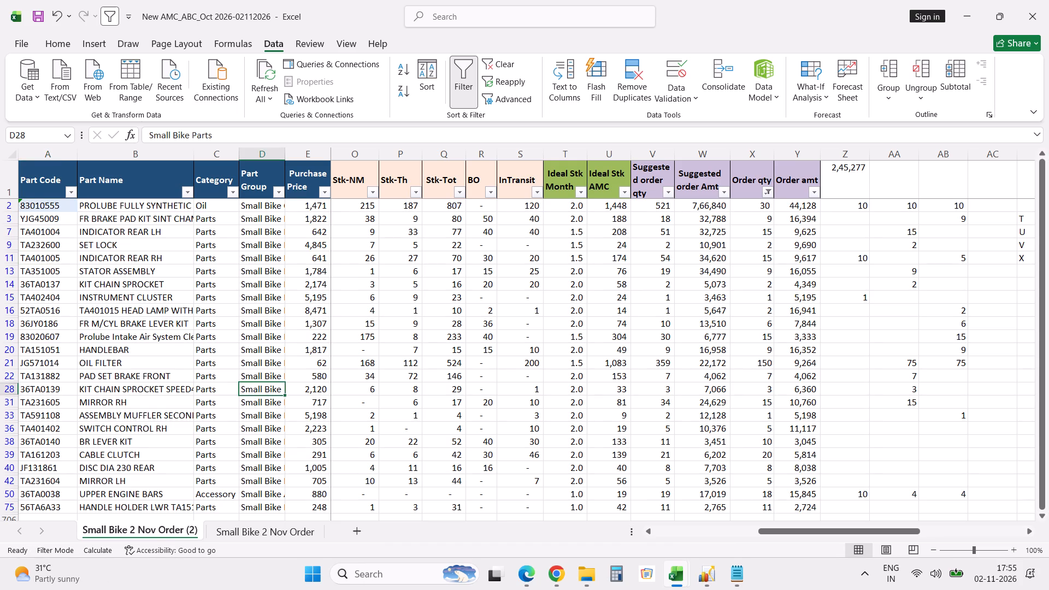
text(dff)
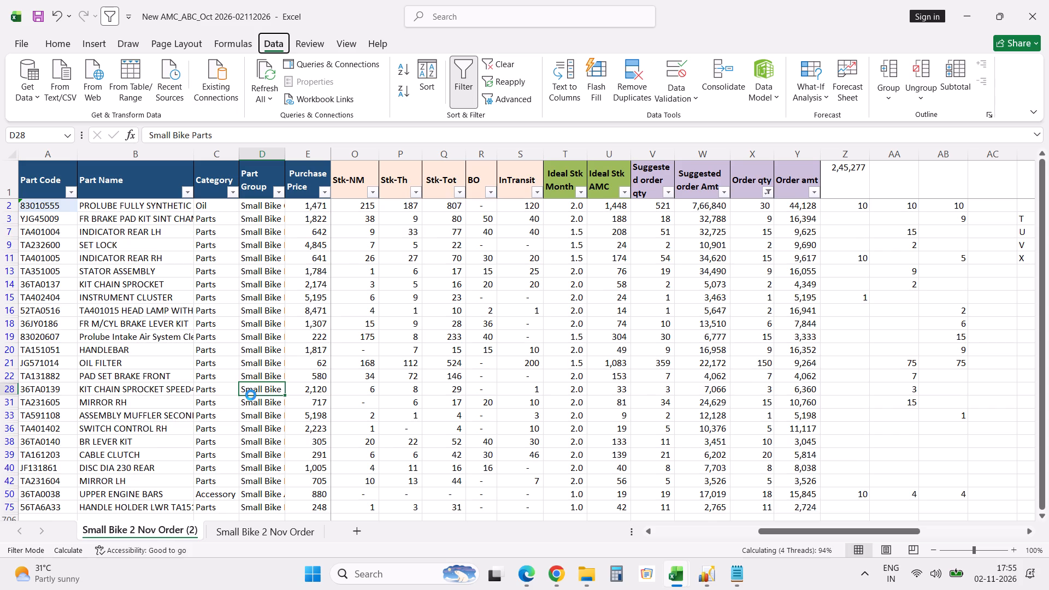
Find 601206 in the copied order sheet and examine the radiator's branch-wise monthly consumption, ABC class and stock.
key(ctrl+f)
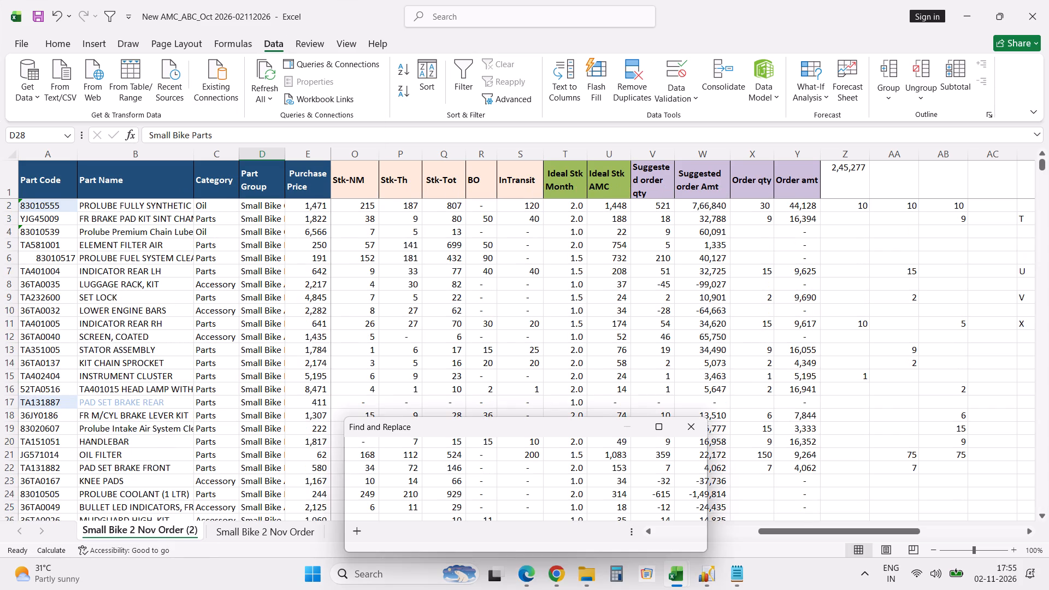
key(Return)
key(Escape)
key(Tab)
key(Tab)
key(Tab)
key(Tab)
key(Tab)
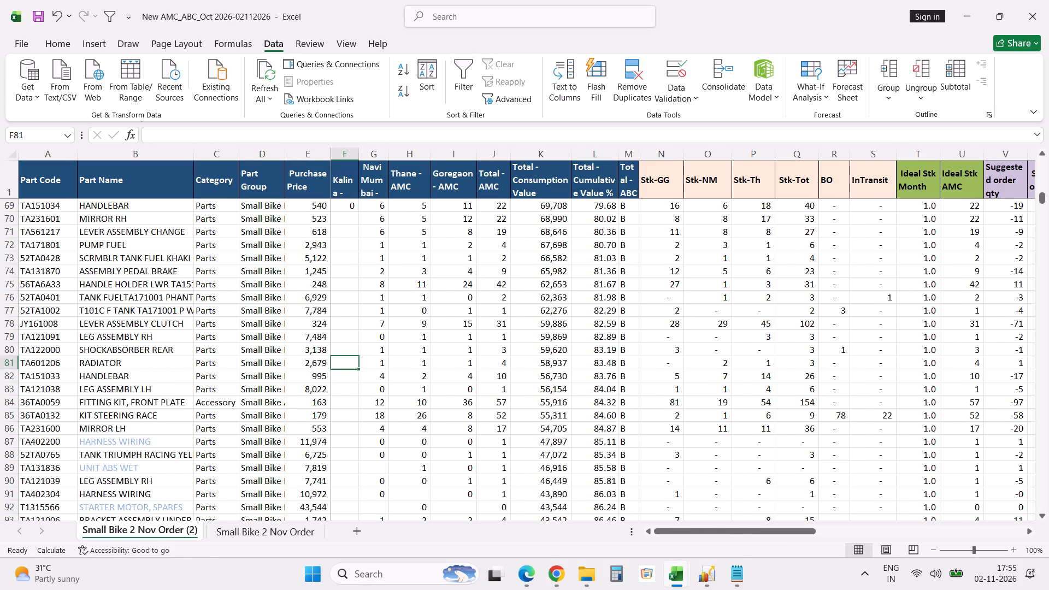
key(Right)
key(Right)
key(Right)
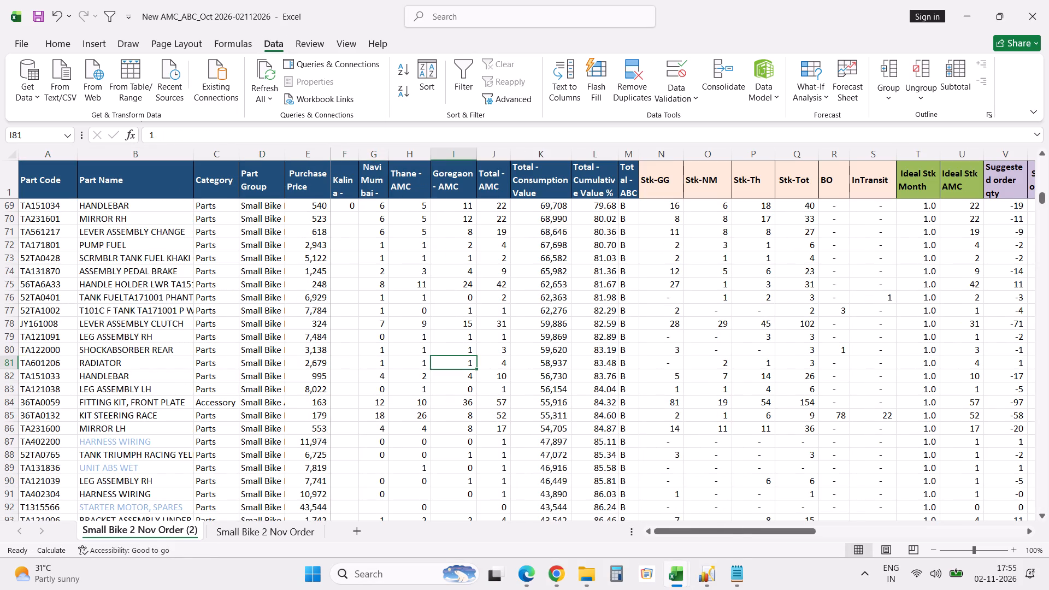
key(Right)
key(Right)
key(Right)
key(Right)
key(Right)
Switch back to the daily purchase order in Excellon and set the quantity of radiator TA601206 to 2.
key(alt+Tab)
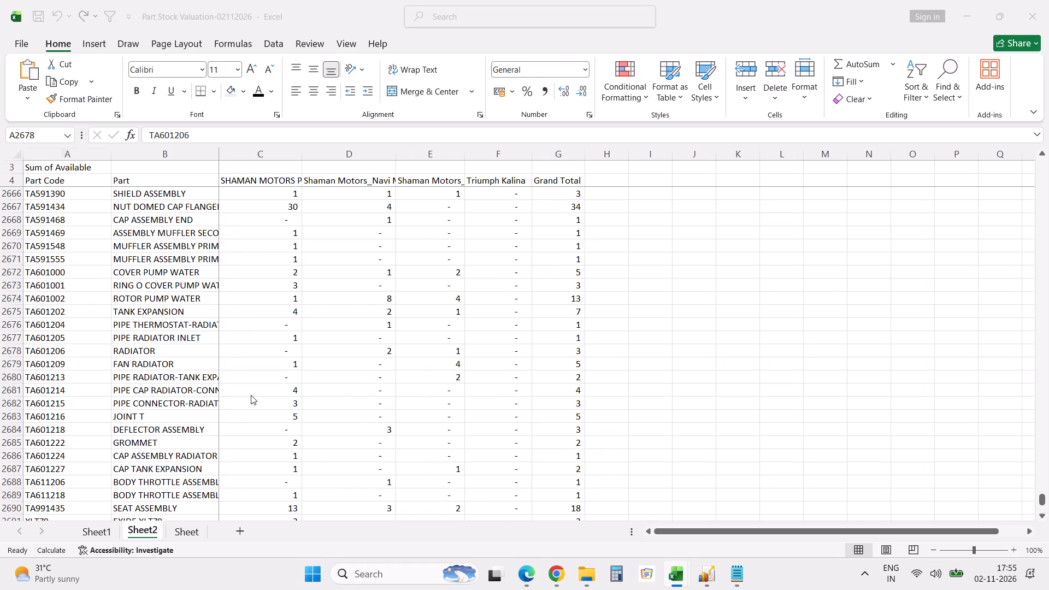
key(alt+Tab)
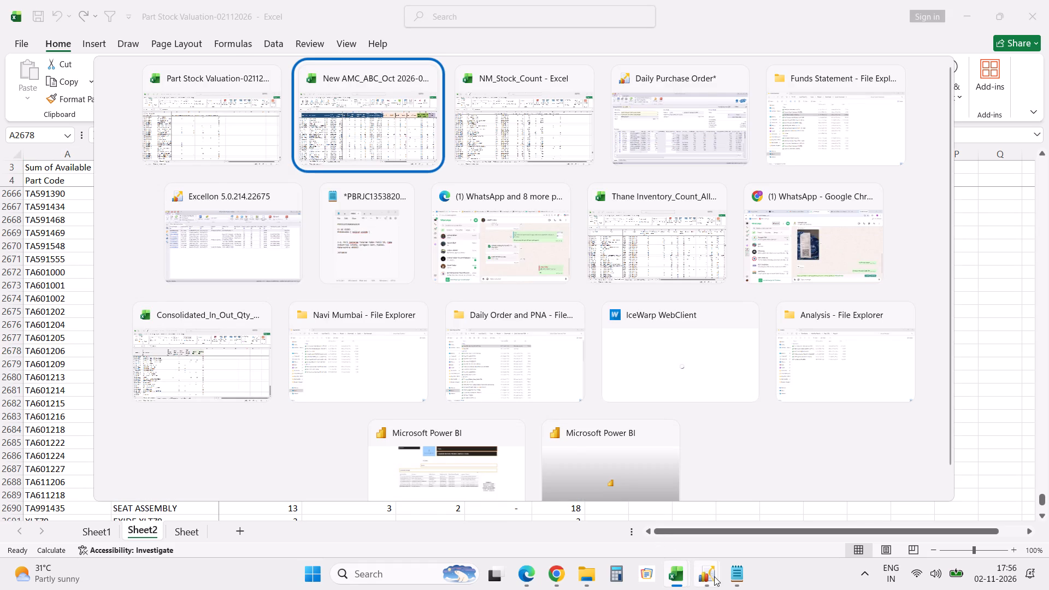
click(714, 576)
click(777, 491)
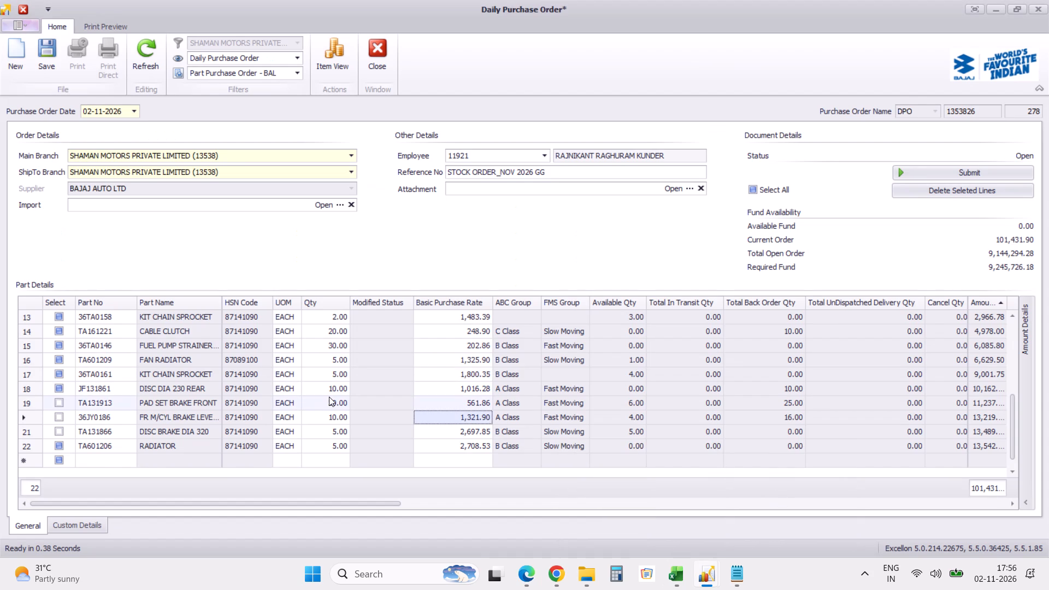
click(338, 447)
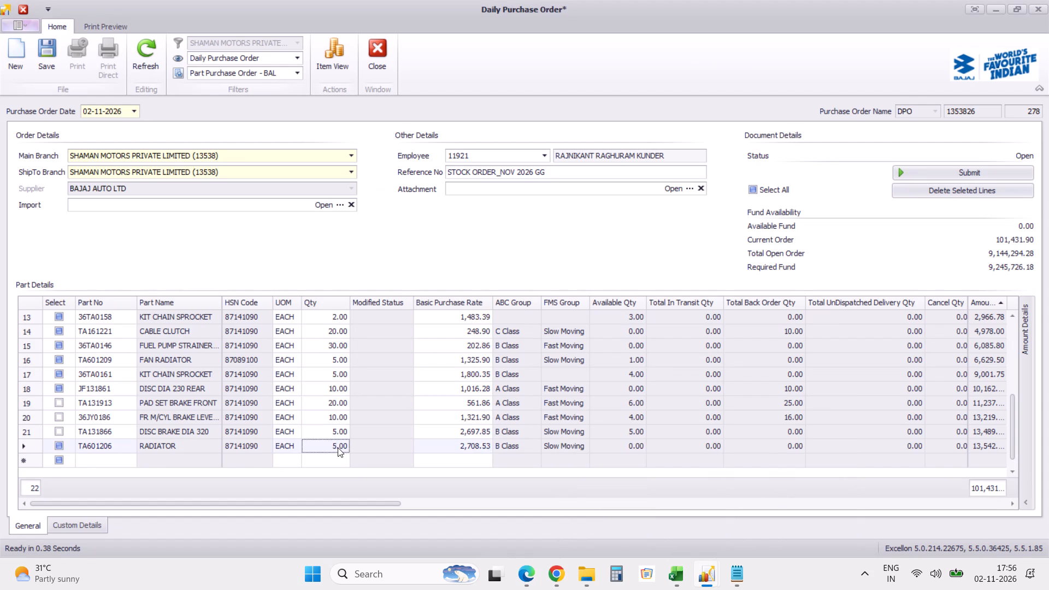
double_click(338, 447)
double_click(338, 447)
key(2)
key(Tab)
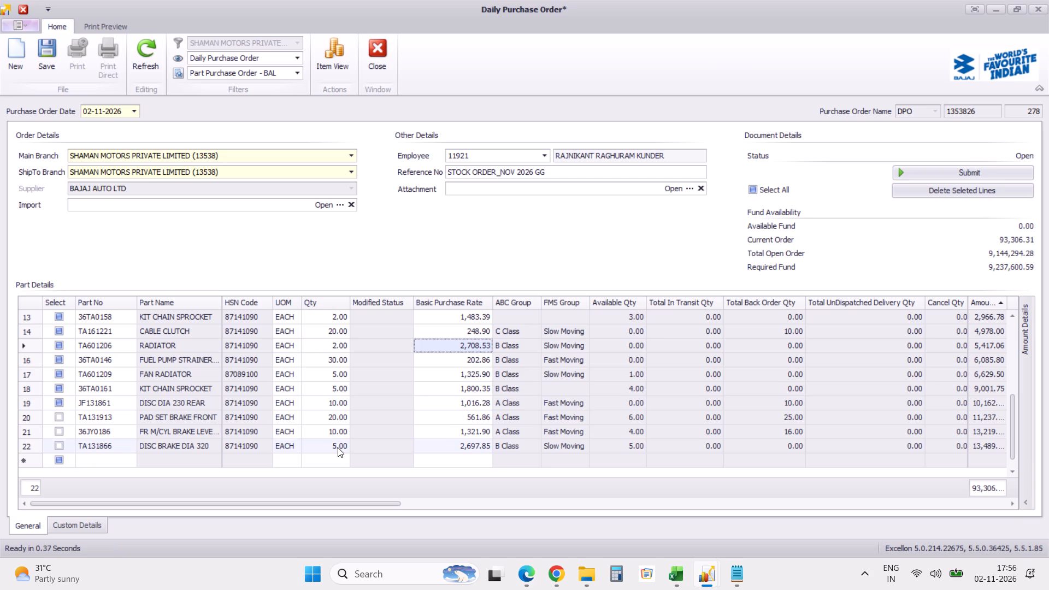
Search Sheet2 of the stock valuation workbook for 131866 to check the branch-wise availability of the DISC BRAKE DIA 320.
key(alt+Tab)
key(ctrl+f)
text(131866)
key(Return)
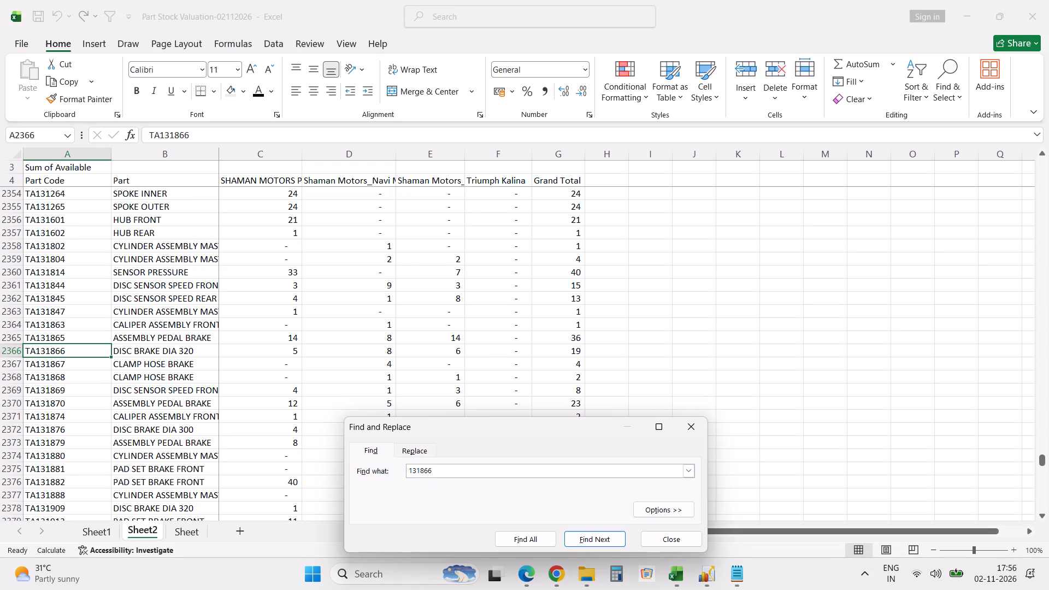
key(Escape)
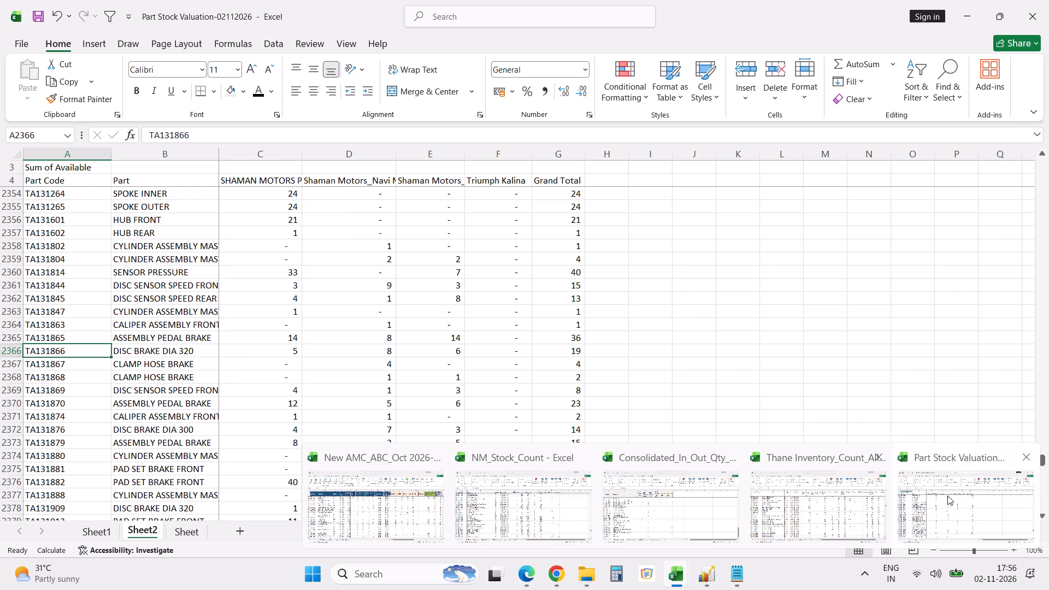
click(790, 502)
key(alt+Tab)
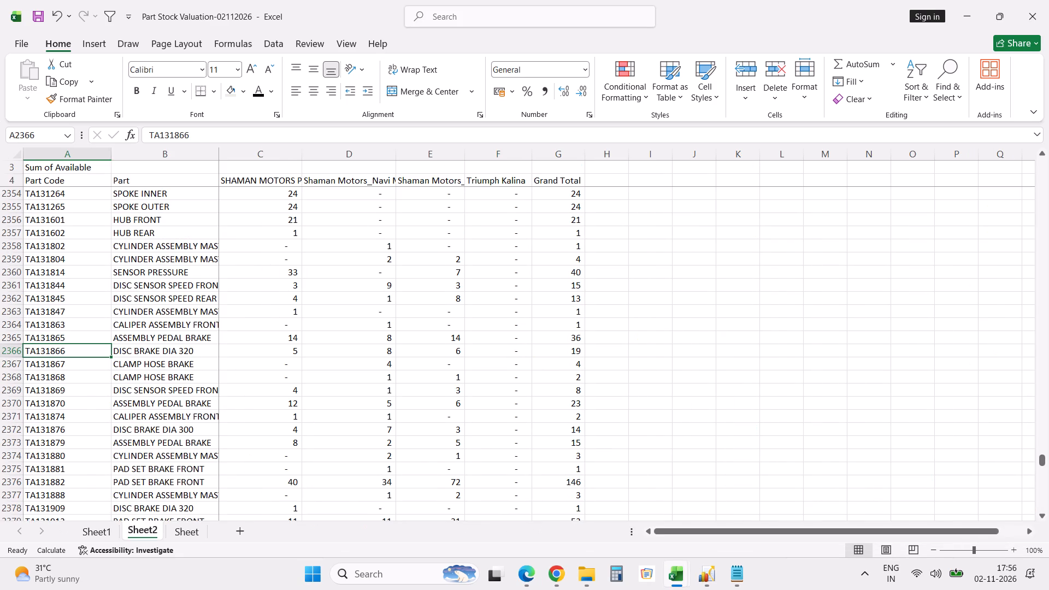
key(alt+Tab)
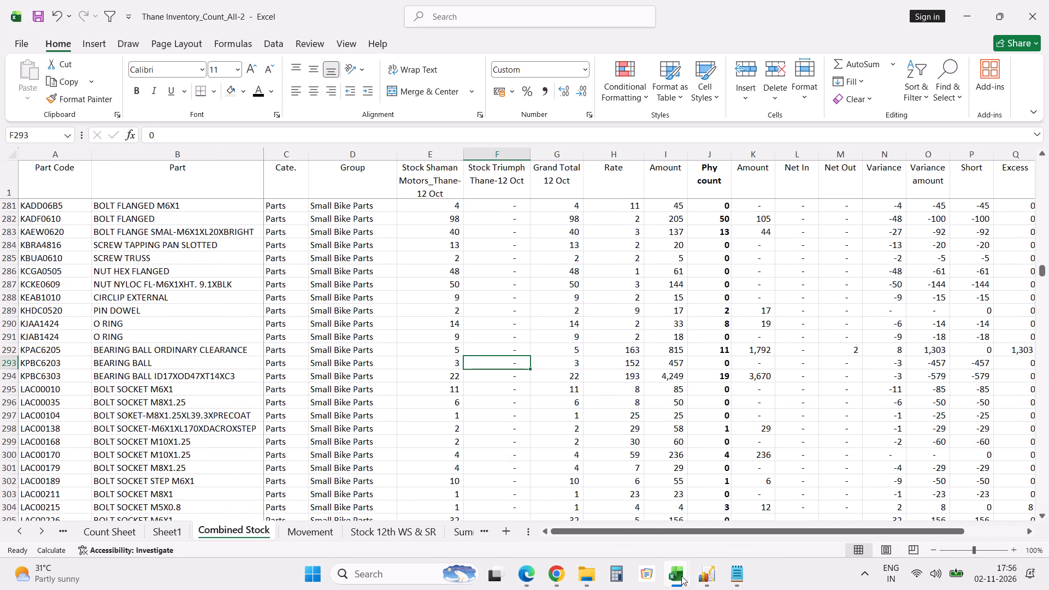
Find 131866 on the Small Bike 2 Nov Order (2) sheet of the New AMC_ABC workbook and examine the brake disc's branch-wise and total AMC.
click(378, 519)
click(370, 339)
key(ctrl+f)
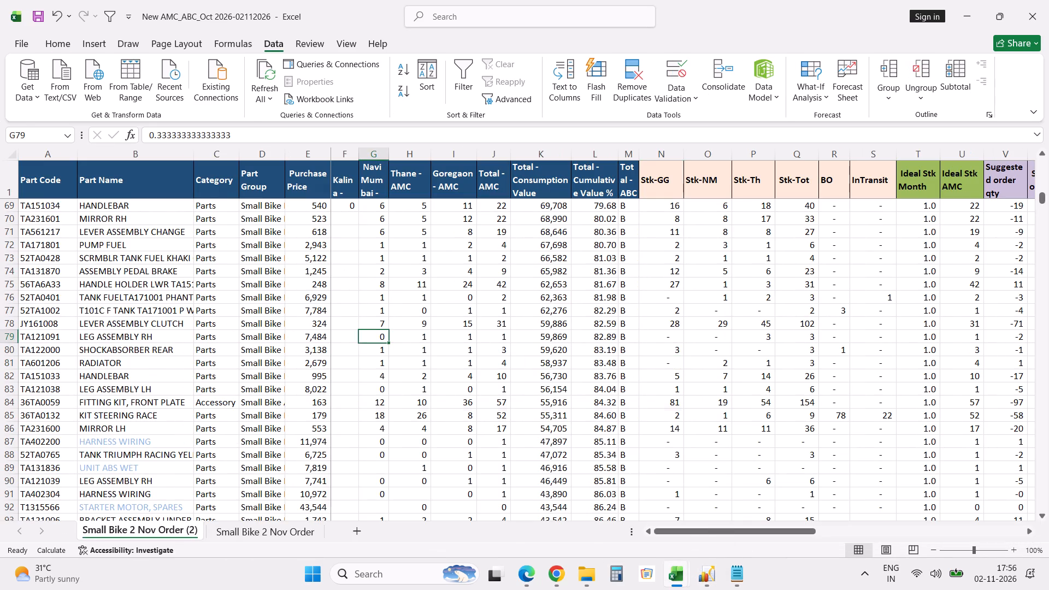
key(Return)
key(Escape)
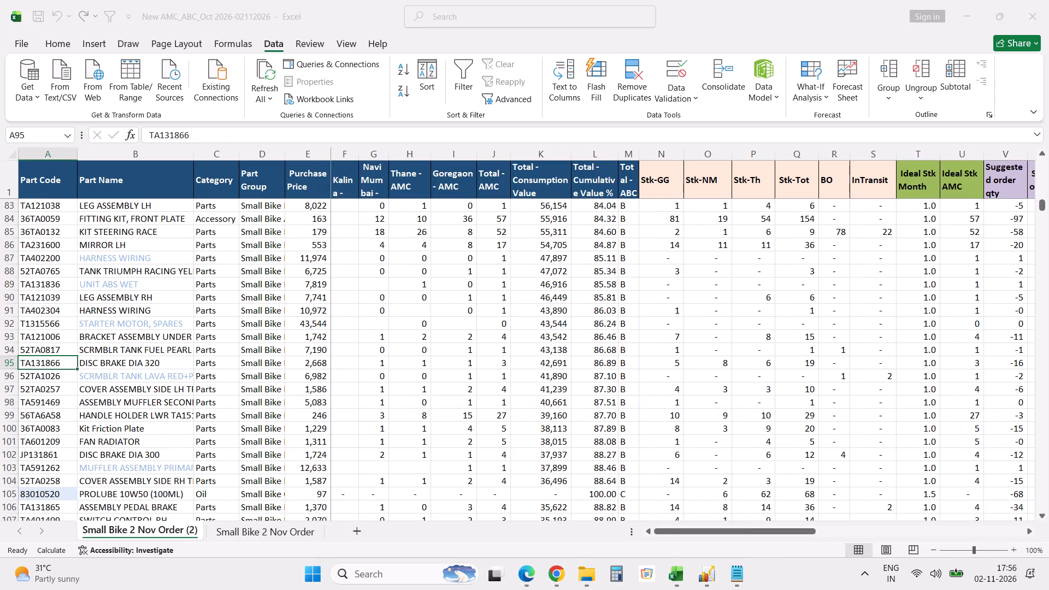
key(Tab)
key(Tab)
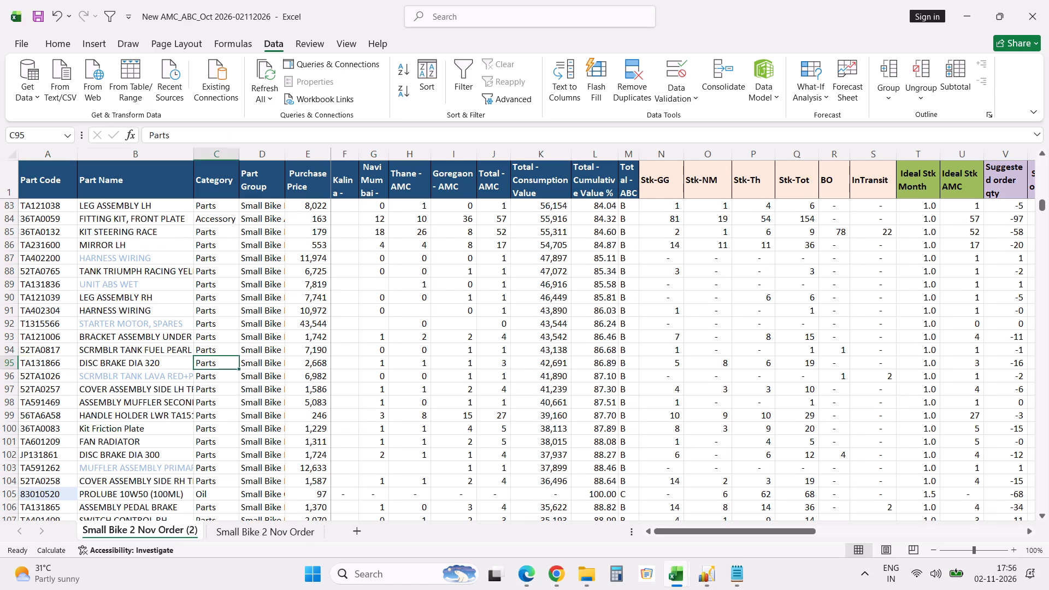
key(Tab)
key(Tab)
key(Tab)
key(Tab)
key(Tab)
key(Tab)
key(Tab)
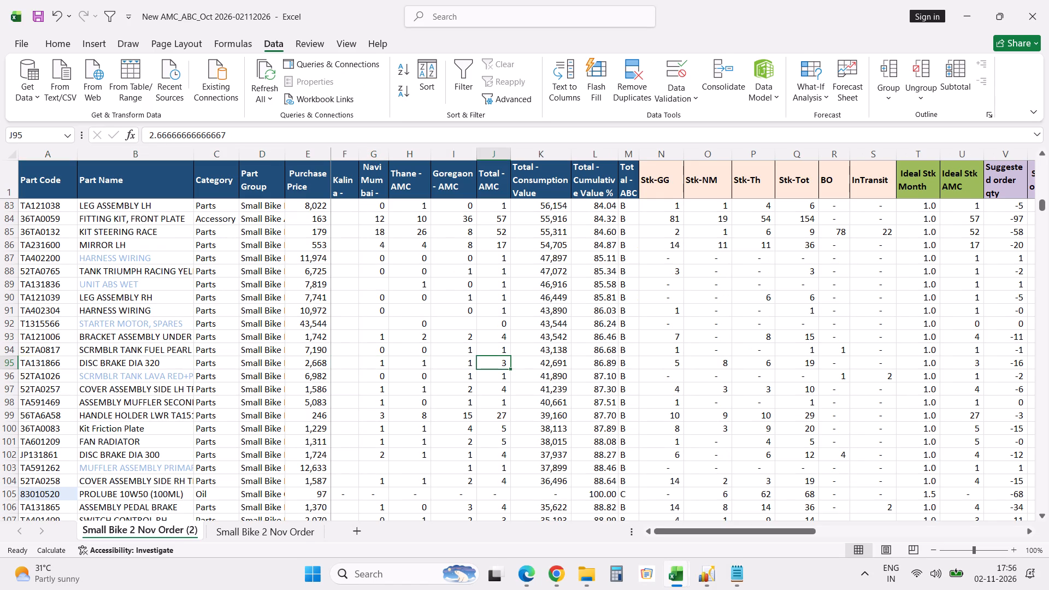
Return to Excellon and close the daily purchase order 278, discarding its unsaved changes.
key(alt+Tab)
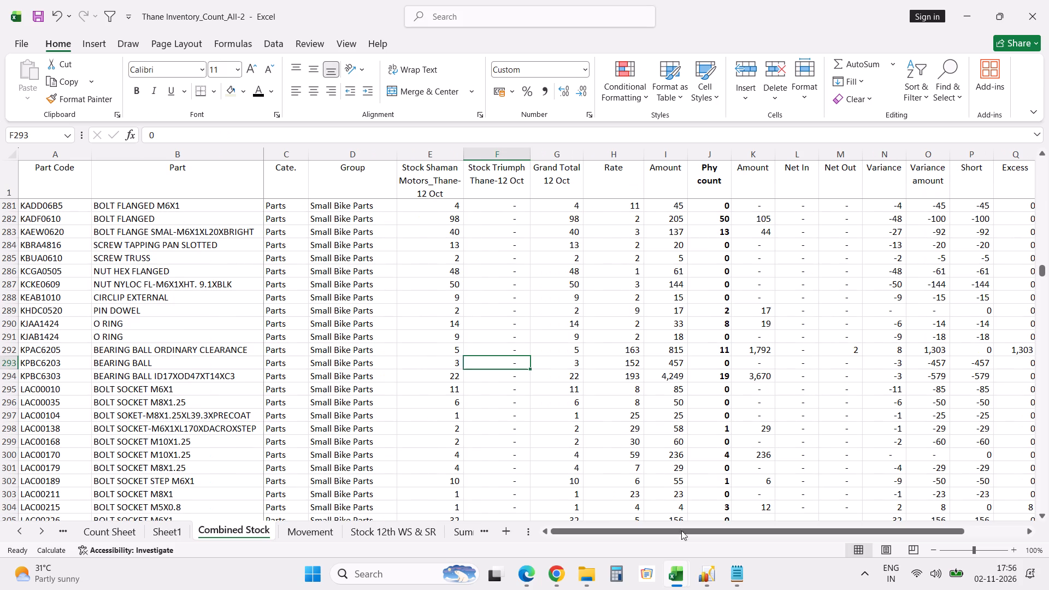
click(714, 575)
click(794, 484)
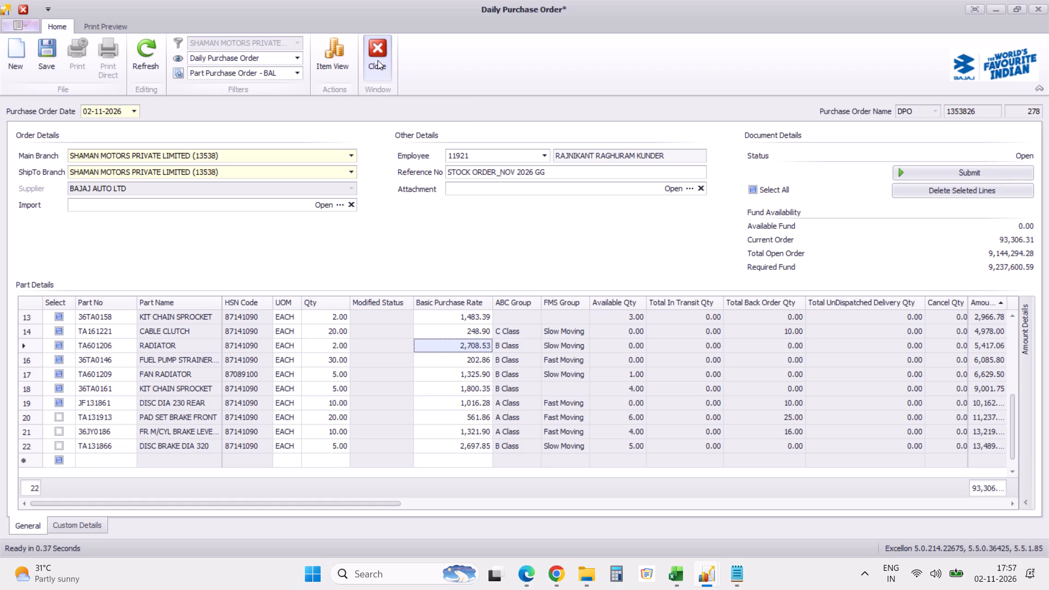
click(378, 60)
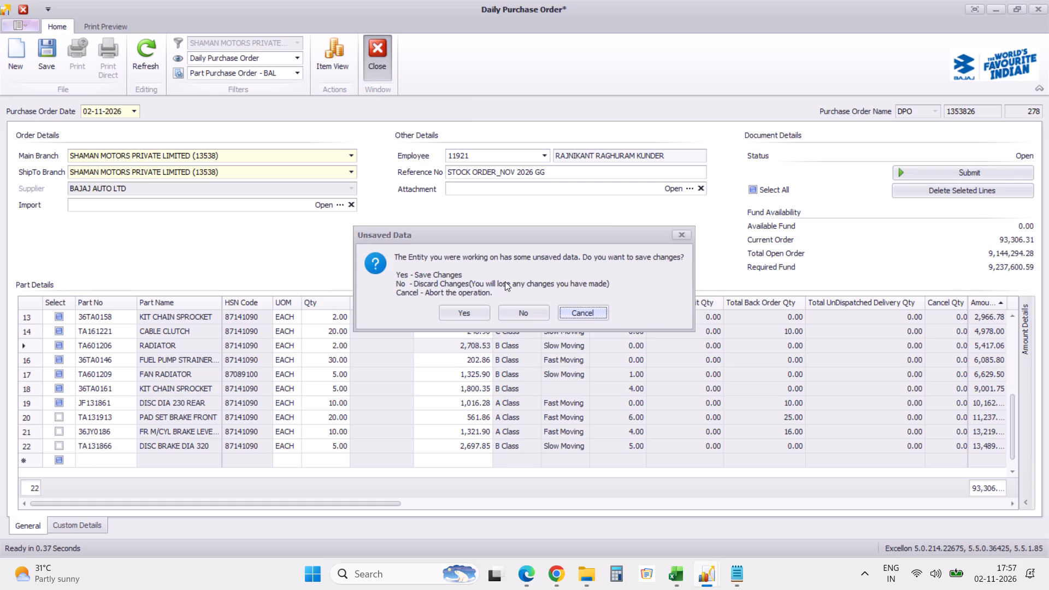
click(518, 313)
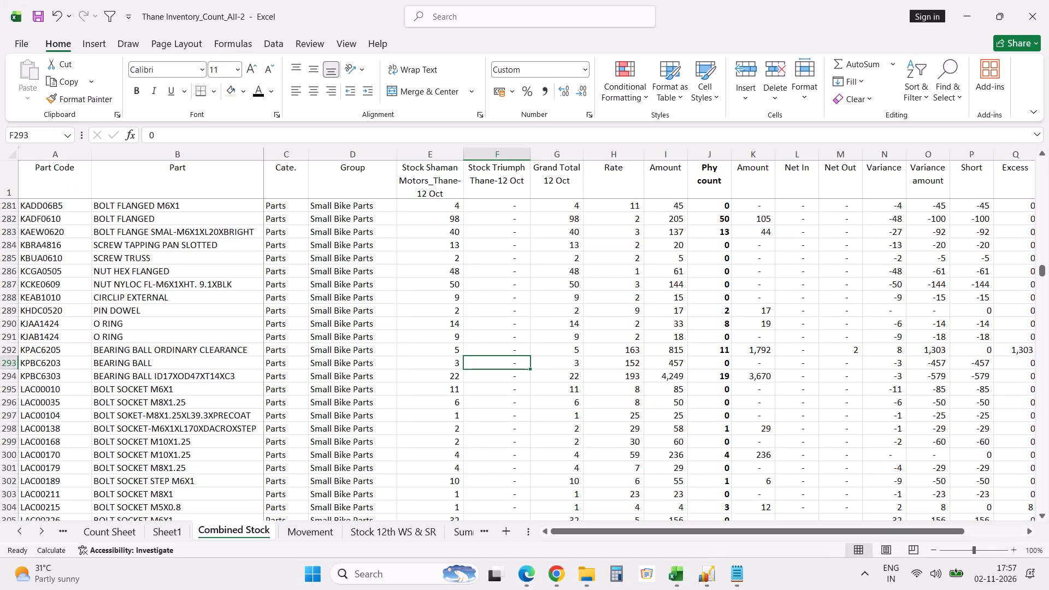
click(712, 581)
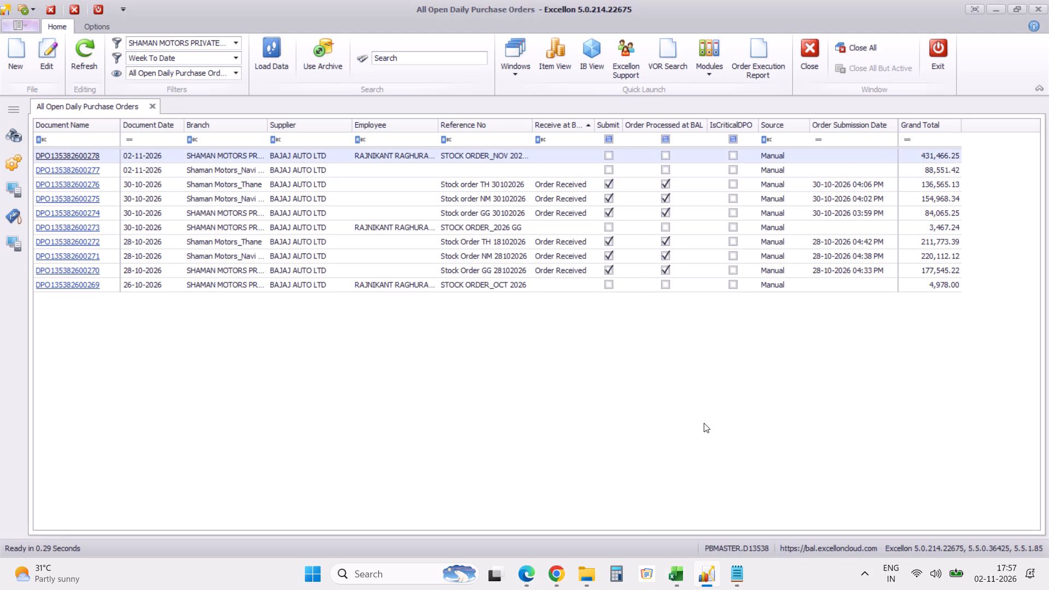
click(261, 52)
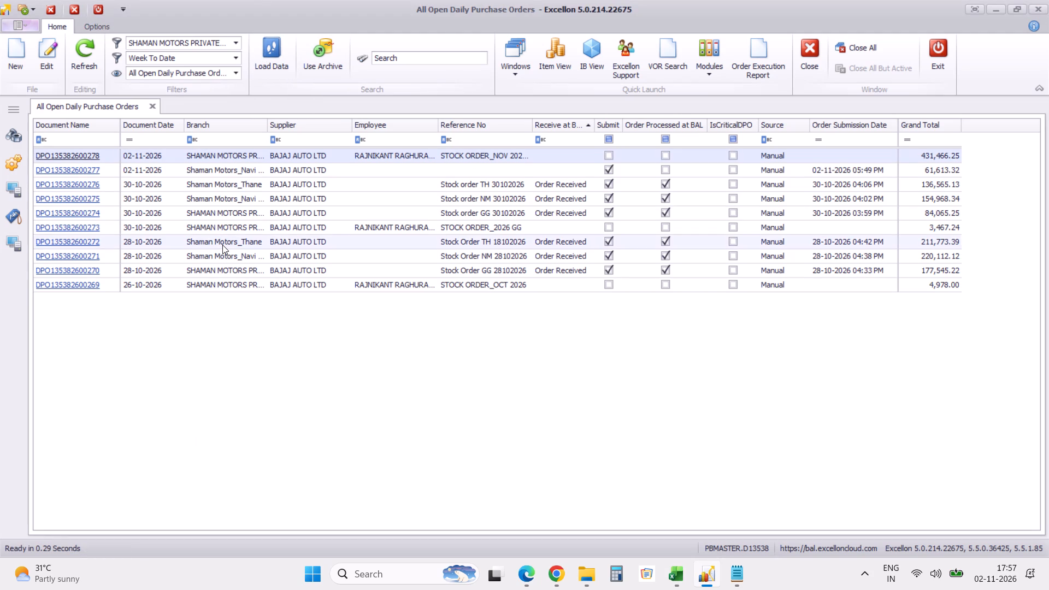
click(87, 157)
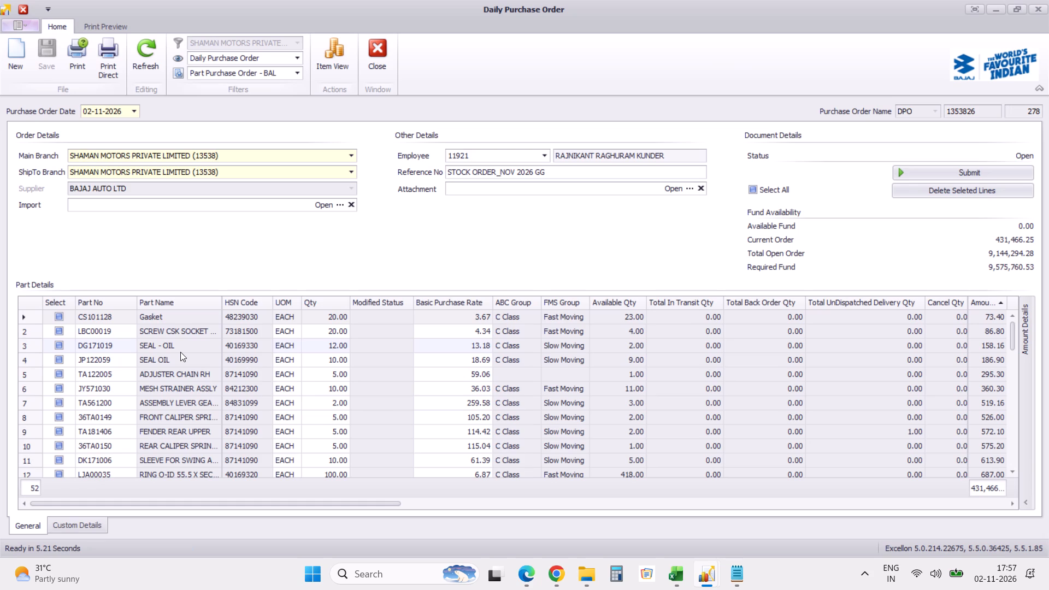
click(384, 64)
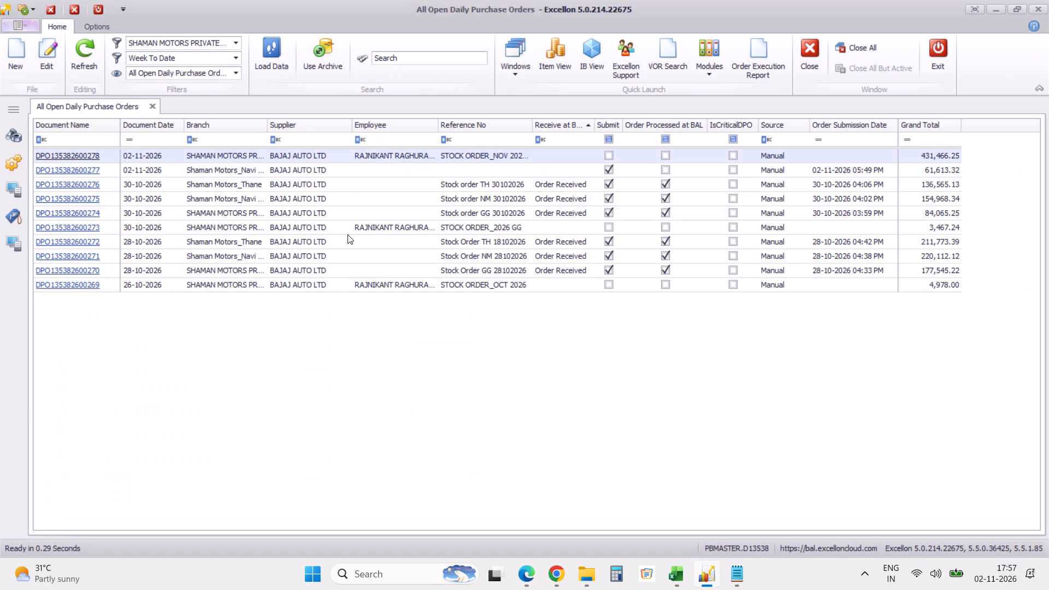
Check the filtered order quantities on the Small Bike 2 Nov Order sheet of the New AMC_ABC workbook.
click(739, 576)
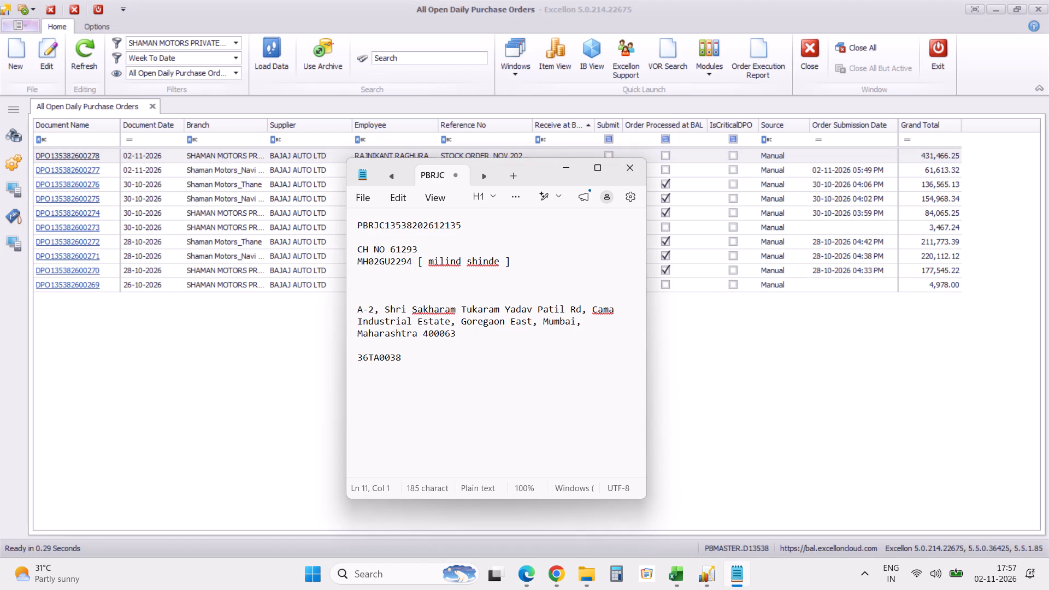
click(677, 569)
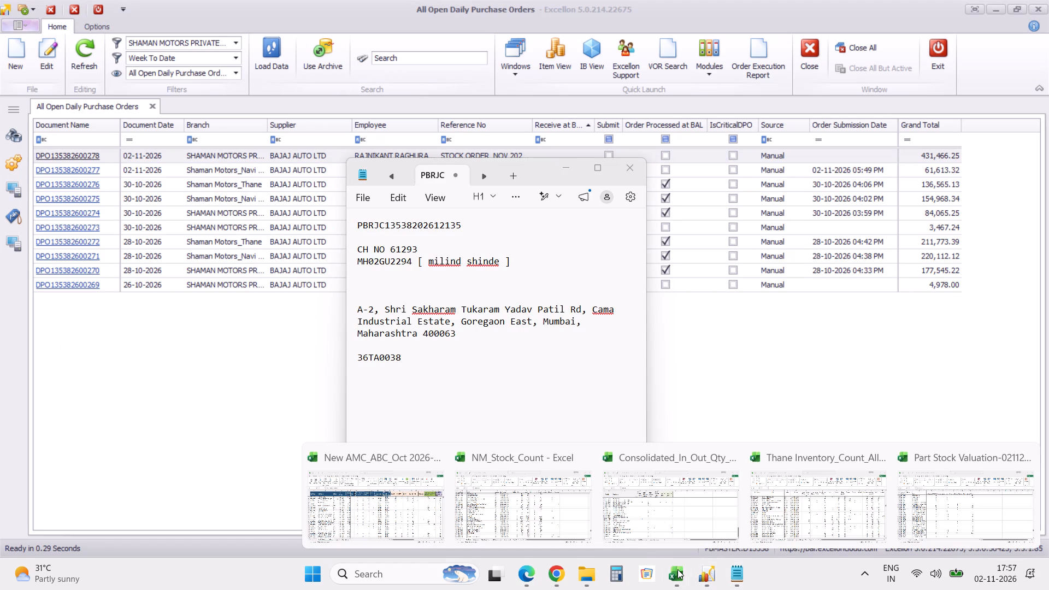
click(418, 504)
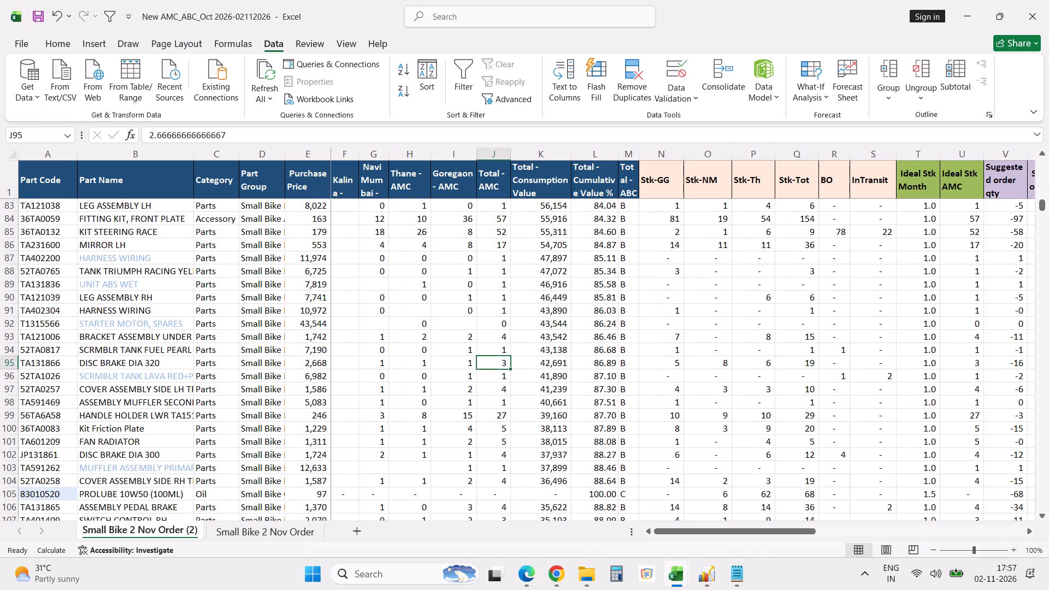
click(243, 524)
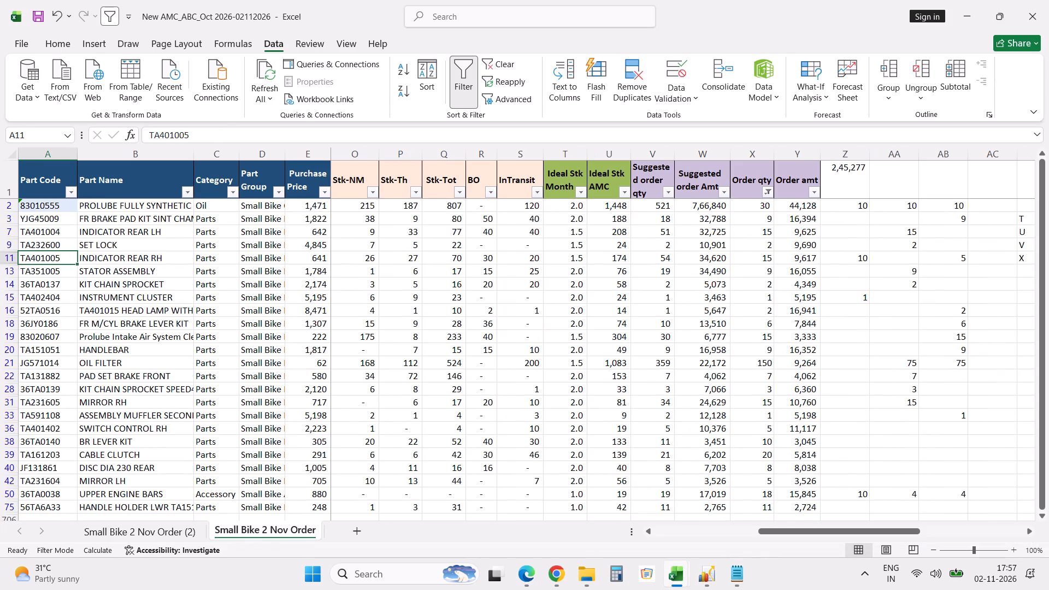
scroll(368, 349, up, 4)
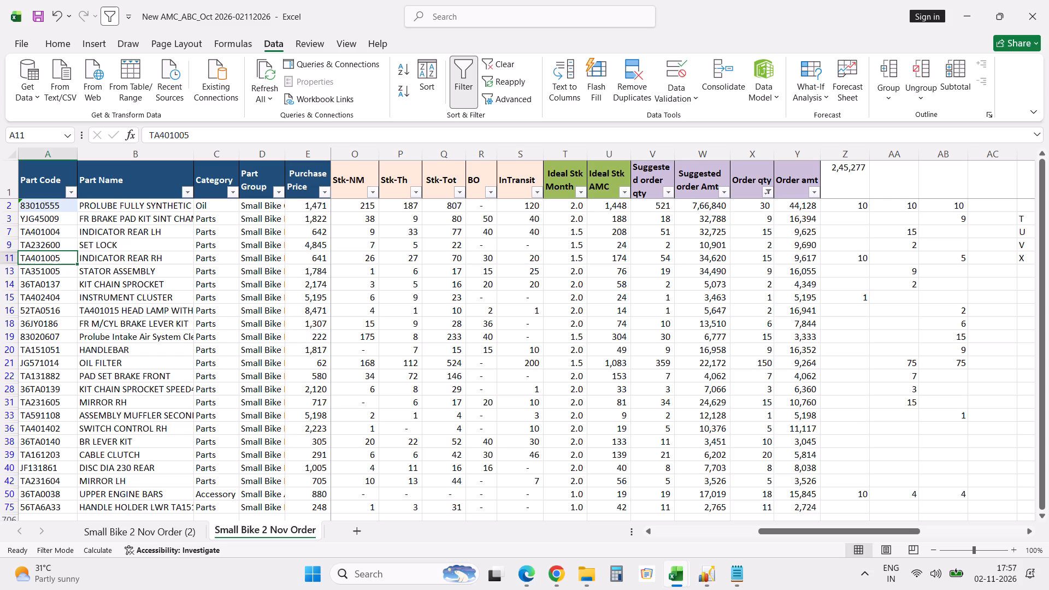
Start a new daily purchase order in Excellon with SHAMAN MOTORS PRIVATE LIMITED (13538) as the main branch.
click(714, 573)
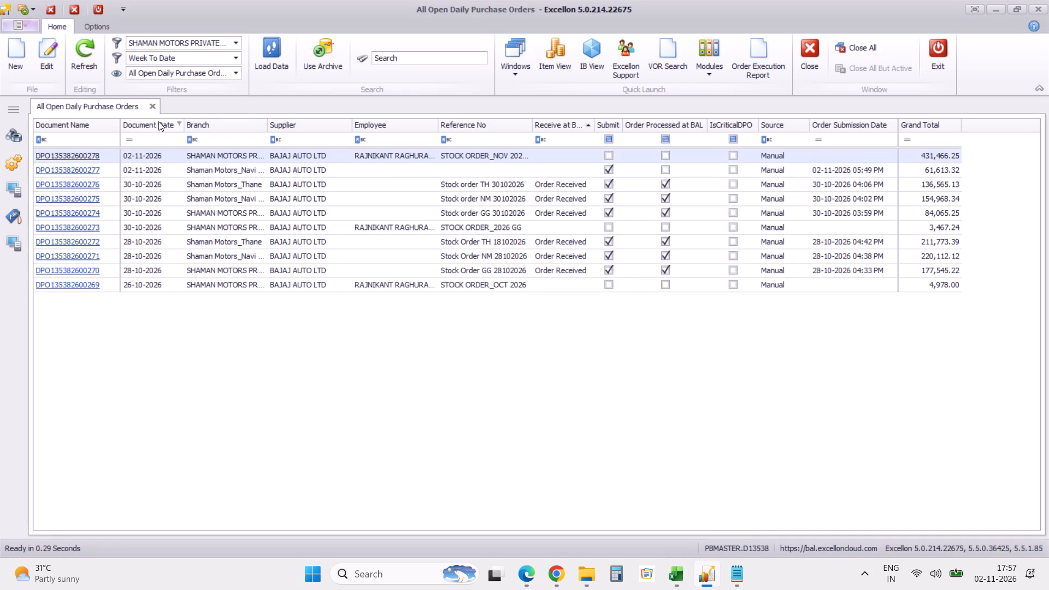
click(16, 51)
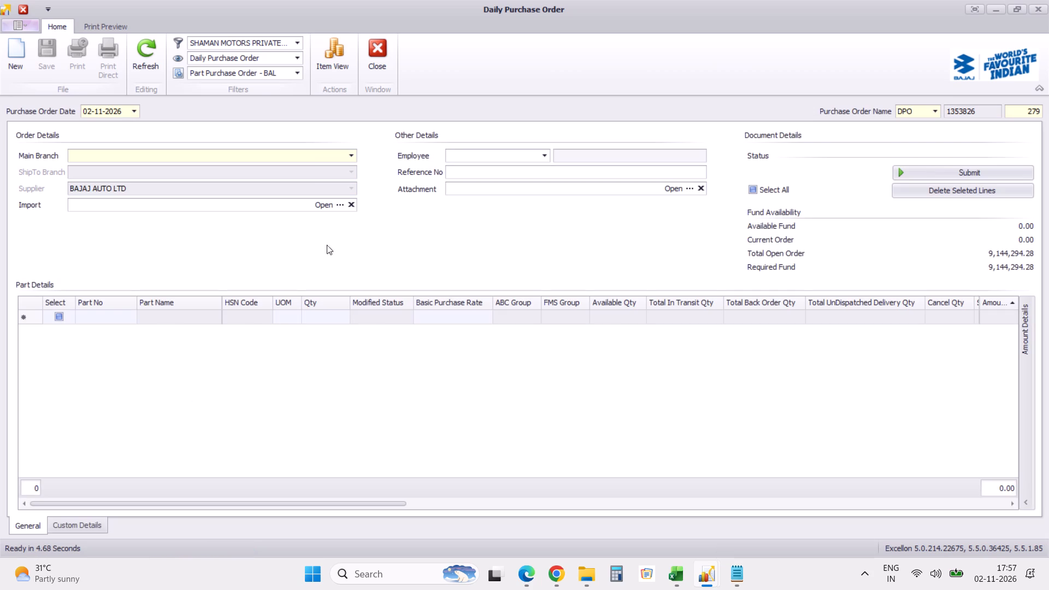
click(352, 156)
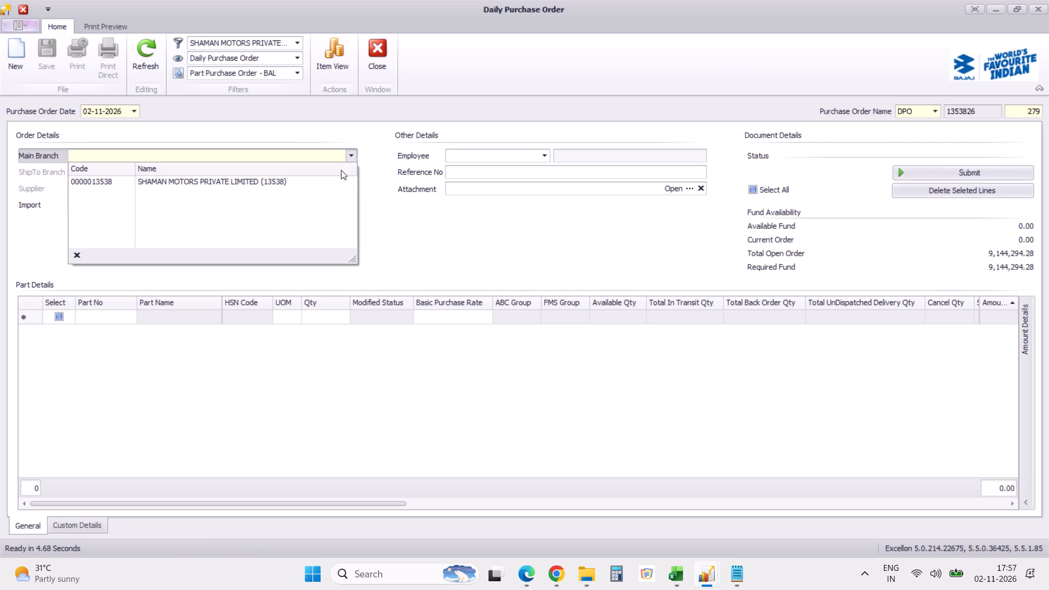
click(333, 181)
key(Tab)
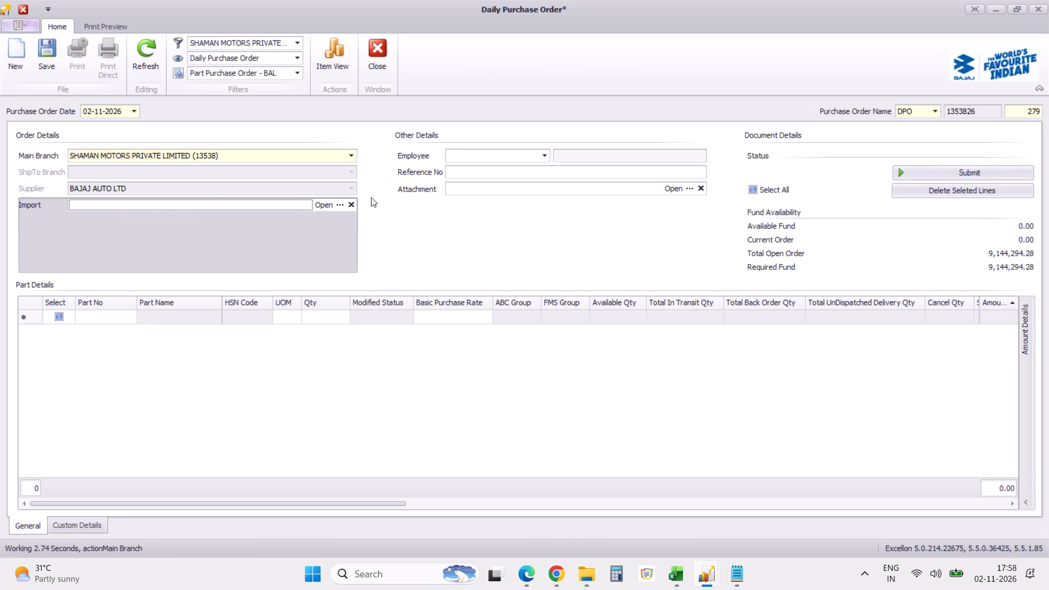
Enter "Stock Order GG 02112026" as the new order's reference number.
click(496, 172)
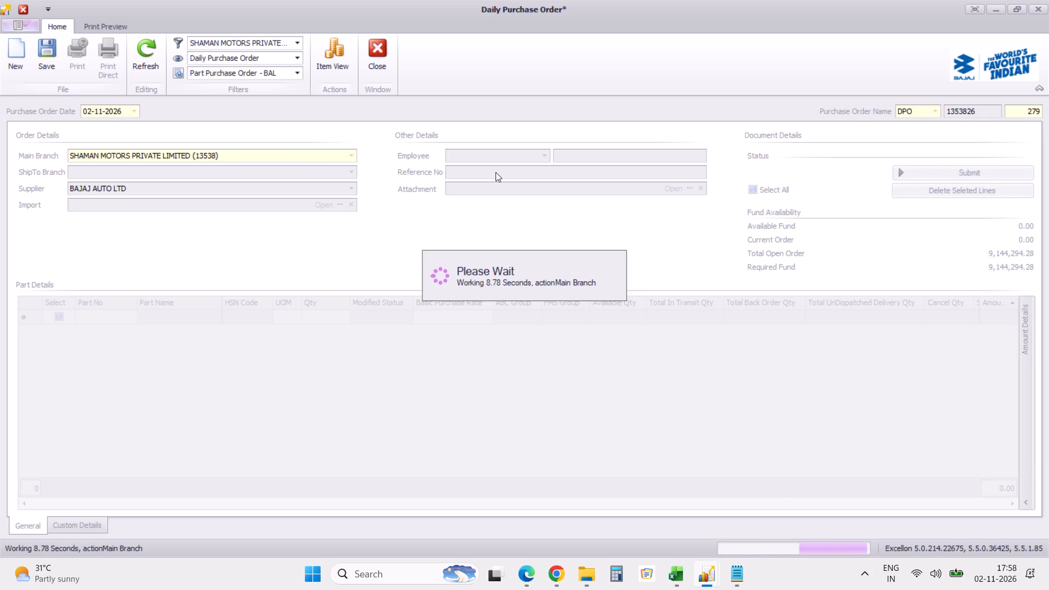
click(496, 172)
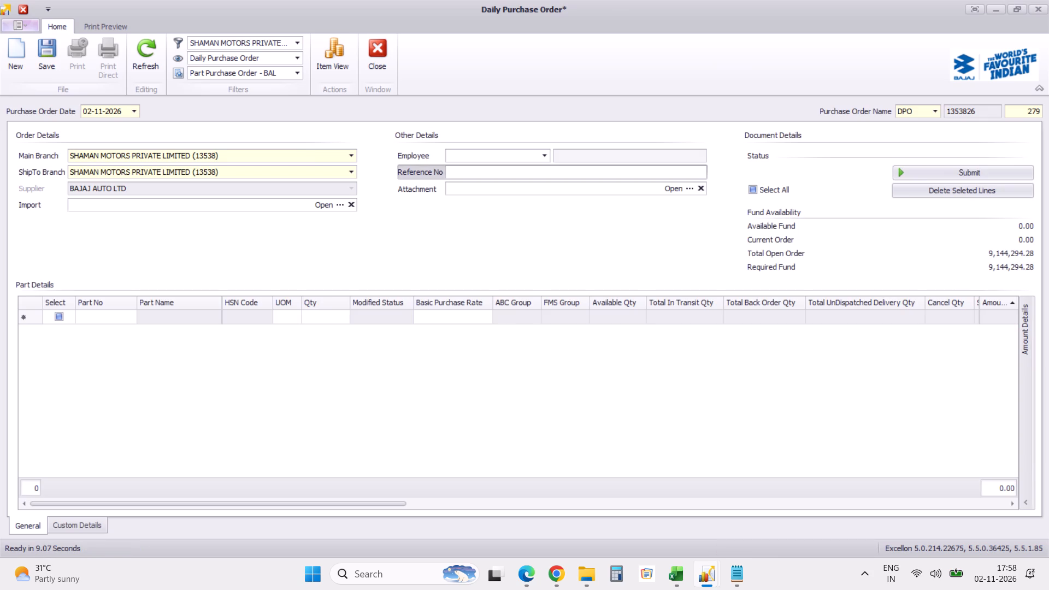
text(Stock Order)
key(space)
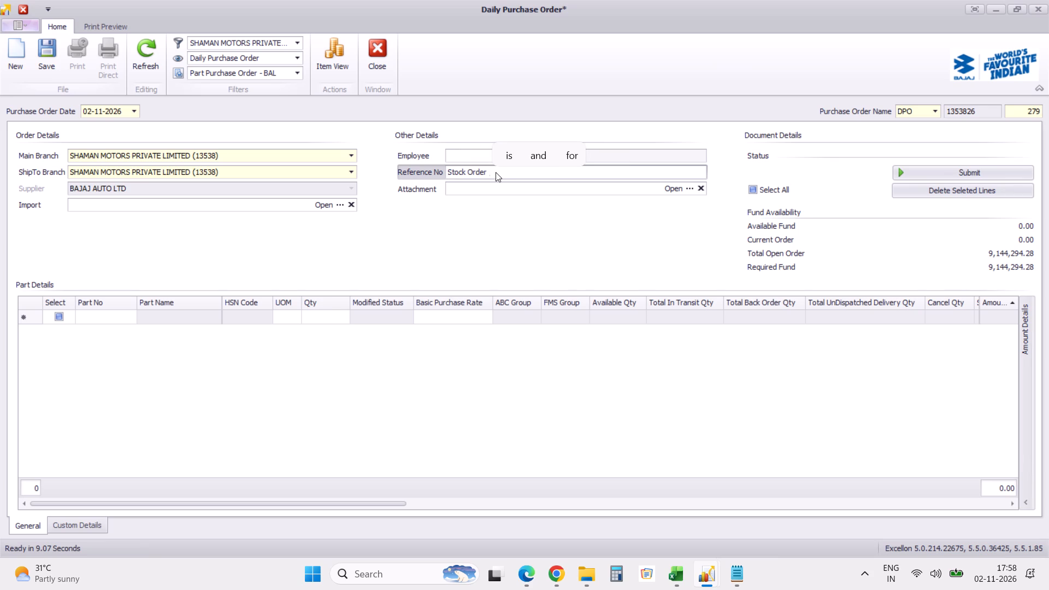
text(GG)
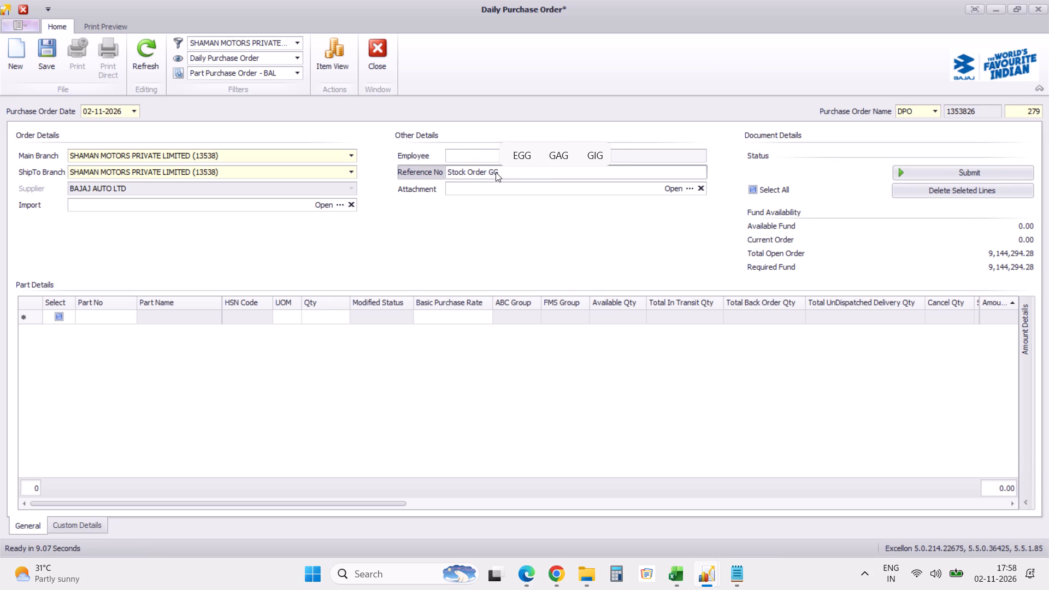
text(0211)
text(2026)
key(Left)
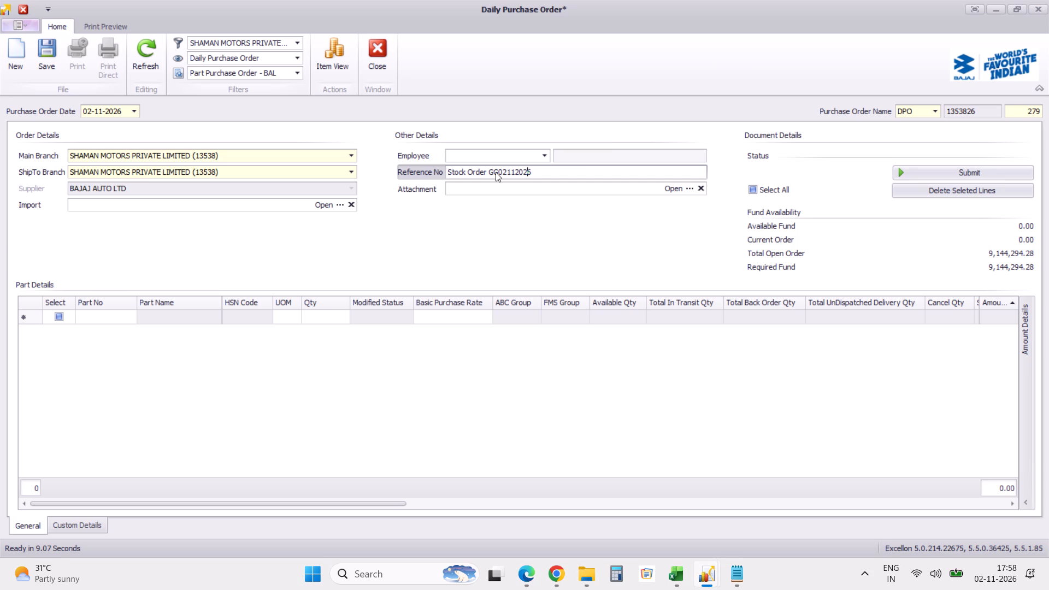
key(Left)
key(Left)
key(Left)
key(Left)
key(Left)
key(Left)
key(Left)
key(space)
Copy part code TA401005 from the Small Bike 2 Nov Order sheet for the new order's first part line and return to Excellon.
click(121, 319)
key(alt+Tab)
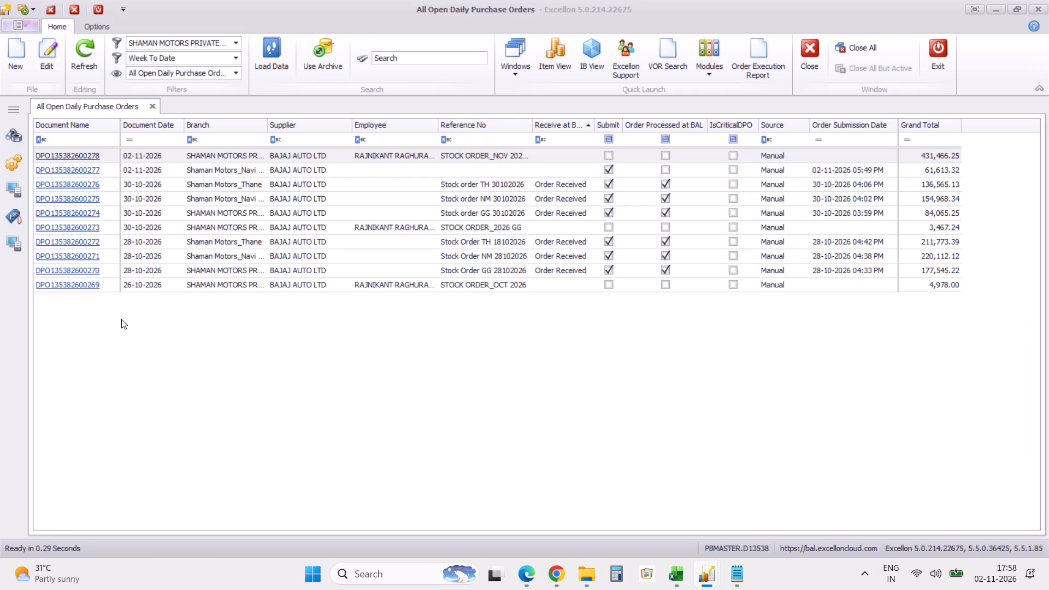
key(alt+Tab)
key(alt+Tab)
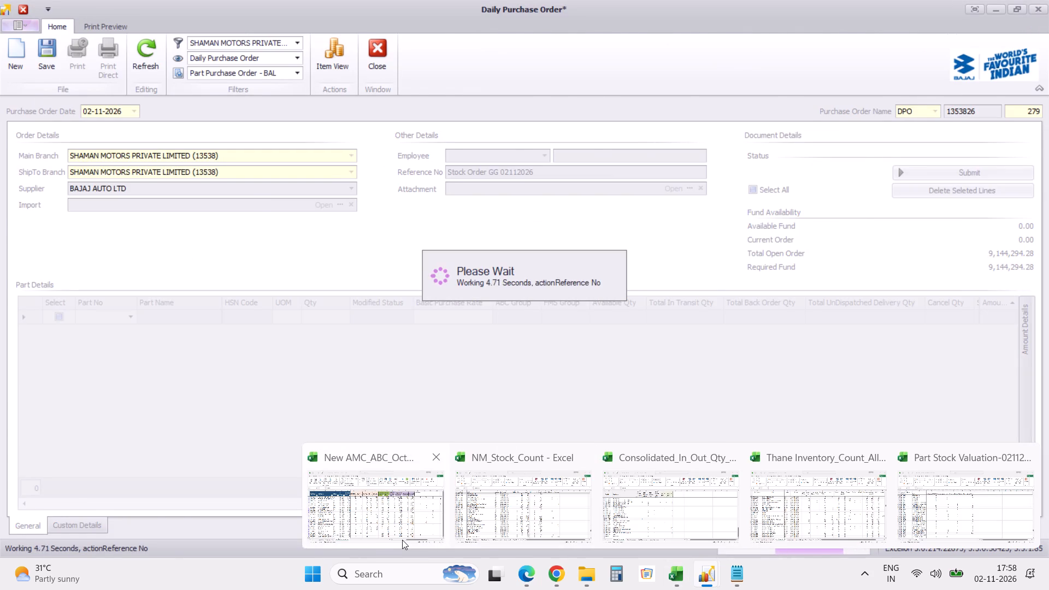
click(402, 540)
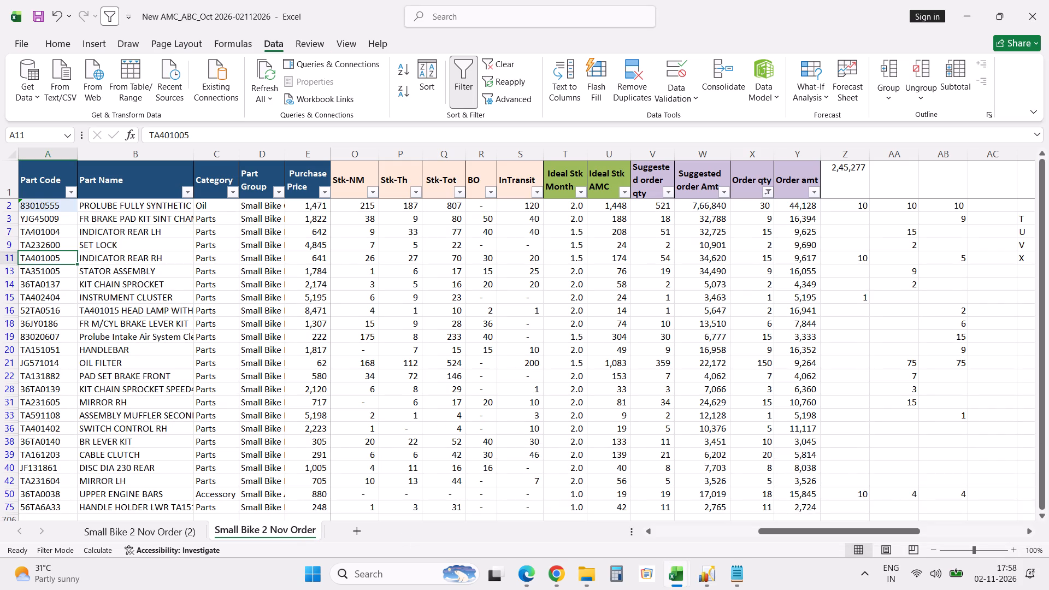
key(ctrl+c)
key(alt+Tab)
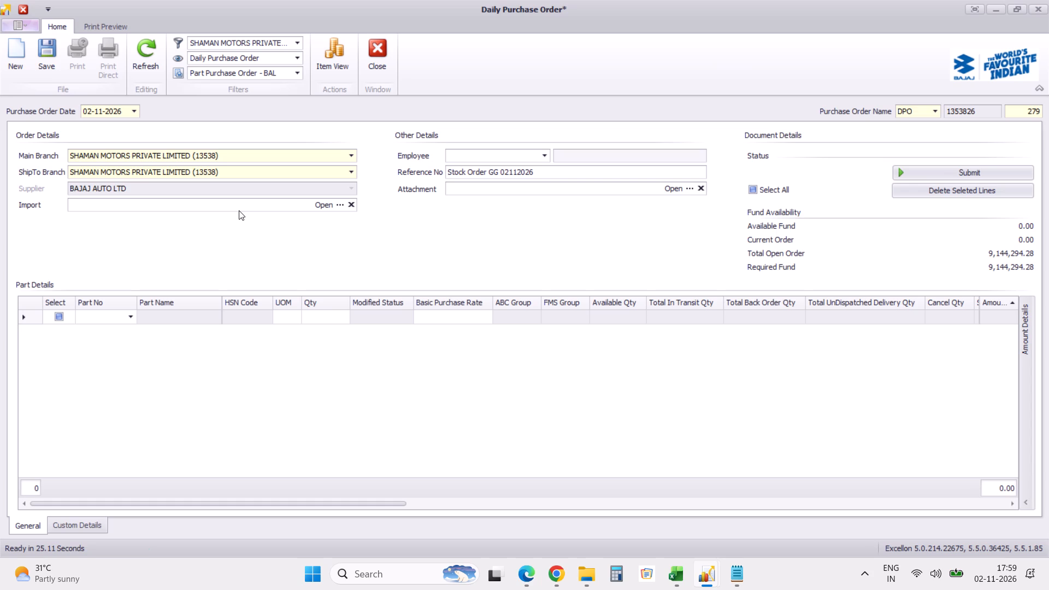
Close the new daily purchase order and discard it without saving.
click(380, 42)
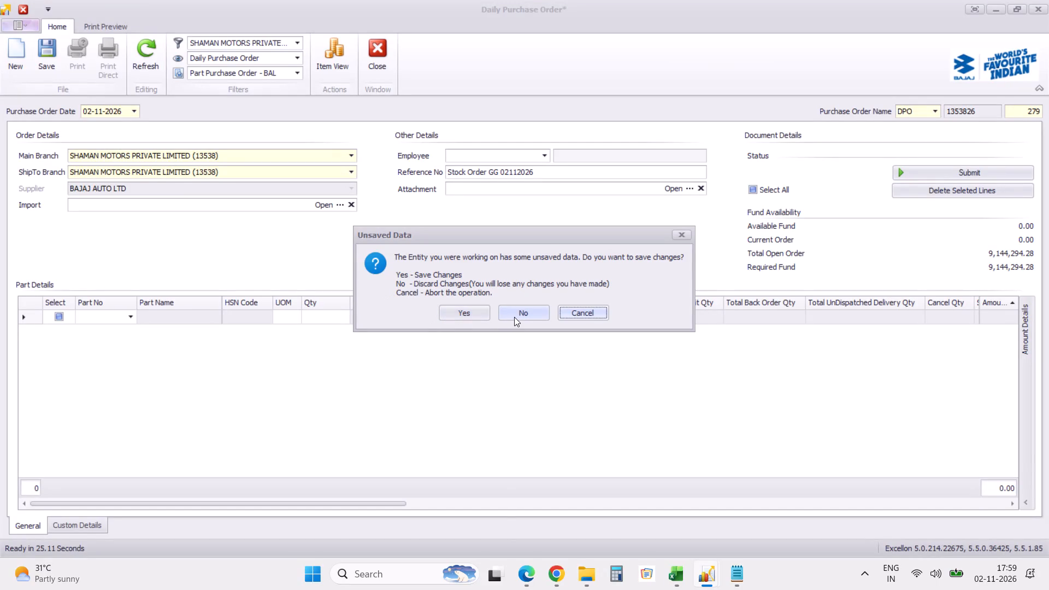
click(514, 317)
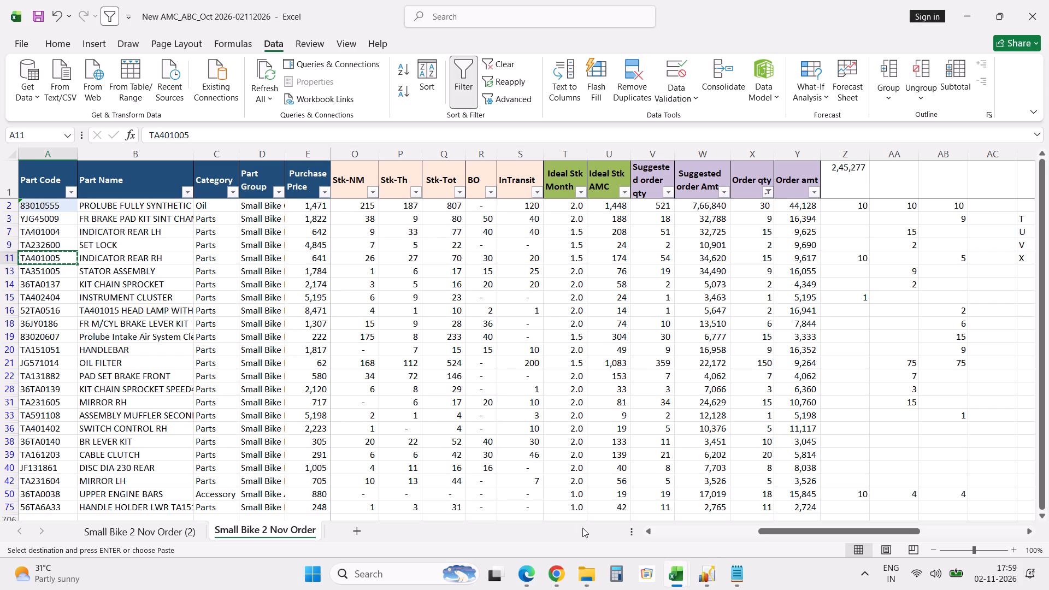
click(698, 574)
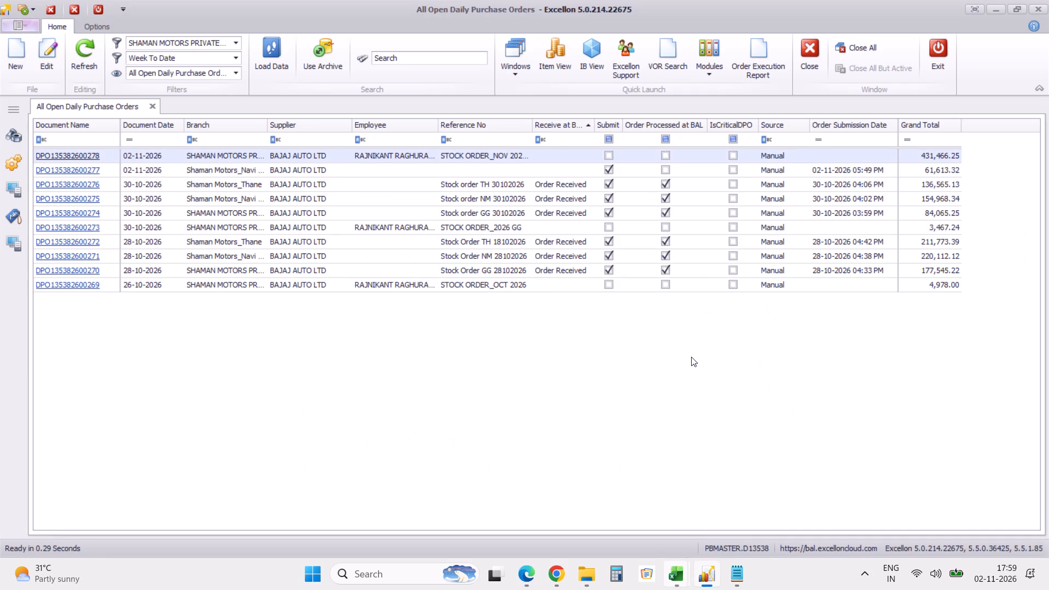
click(92, 156)
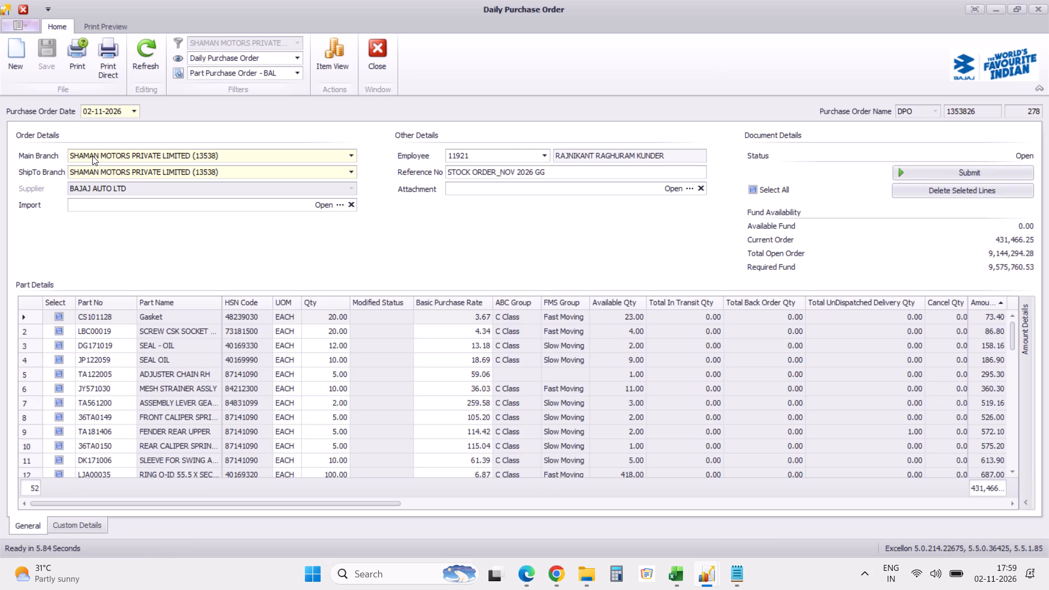
right_click(166, 404)
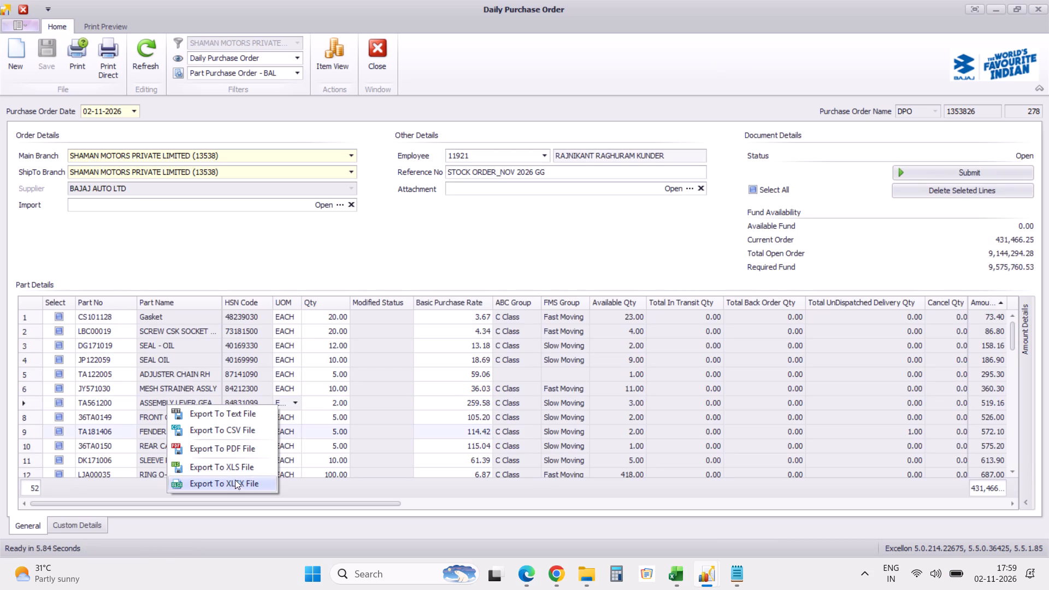
click(236, 484)
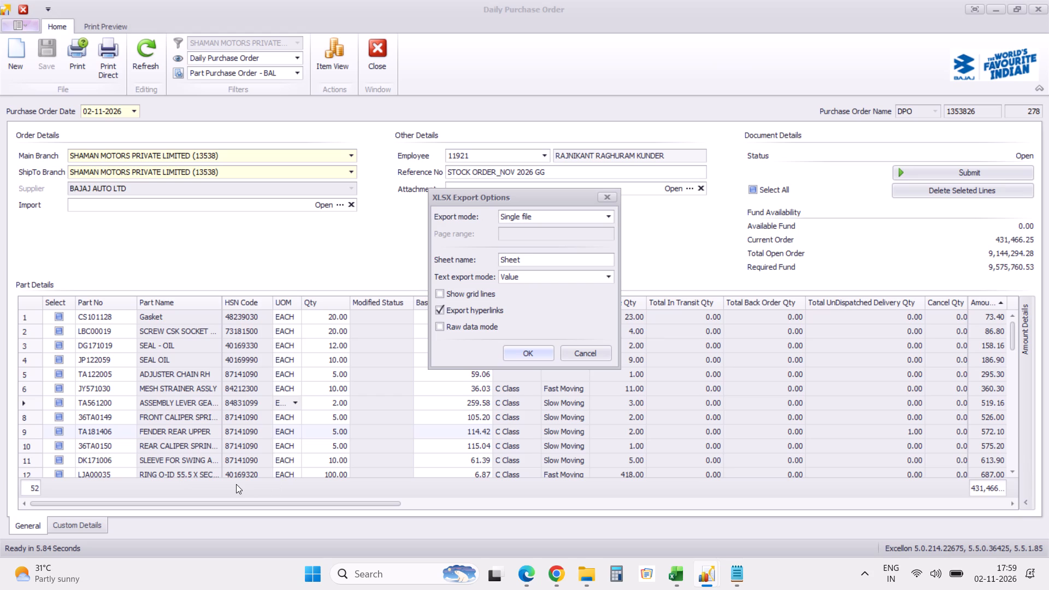
click(441, 314)
click(518, 351)
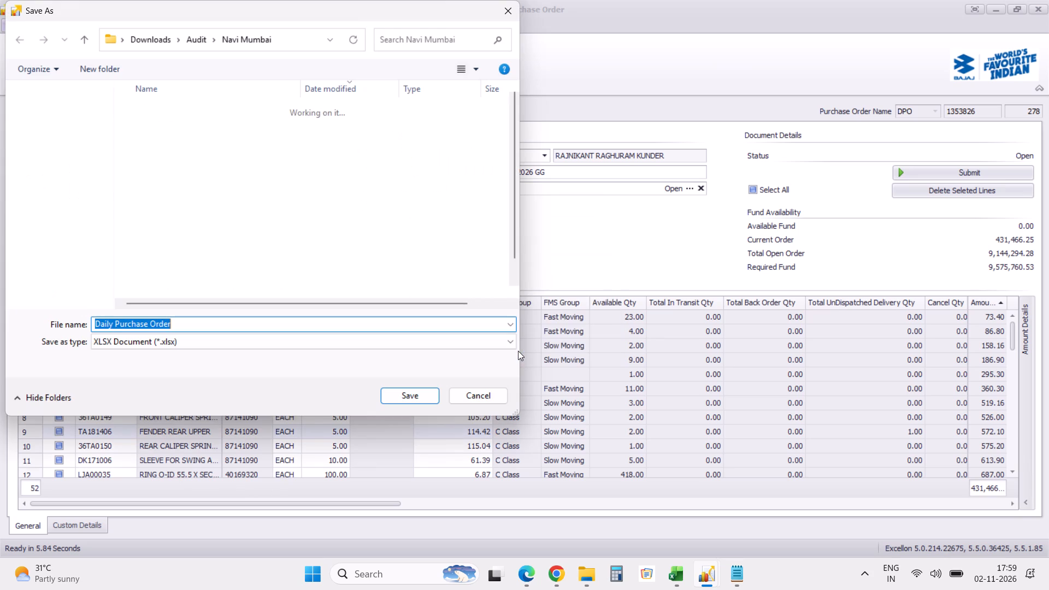
click(307, 323)
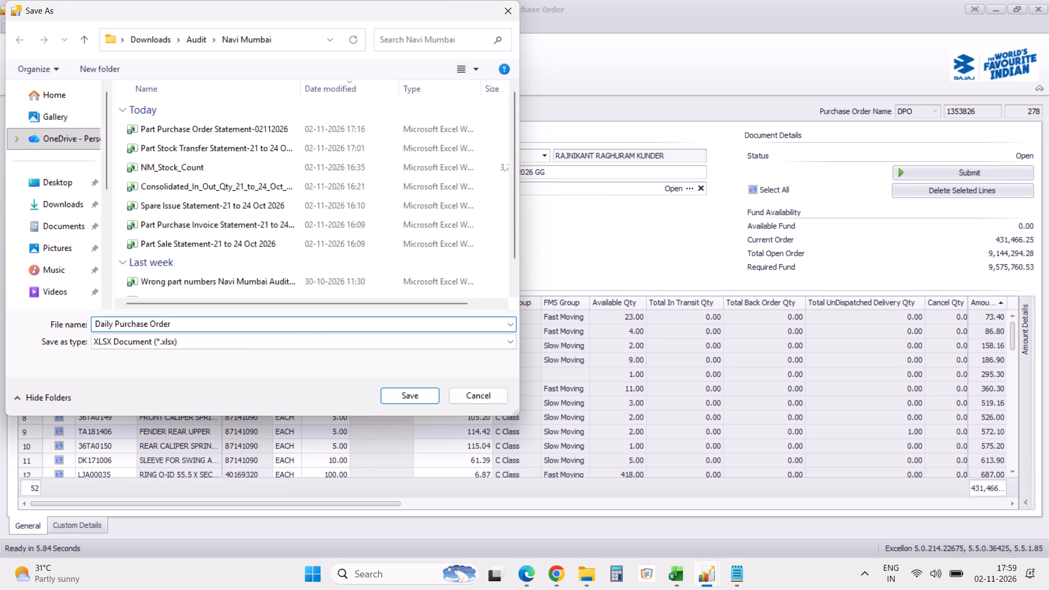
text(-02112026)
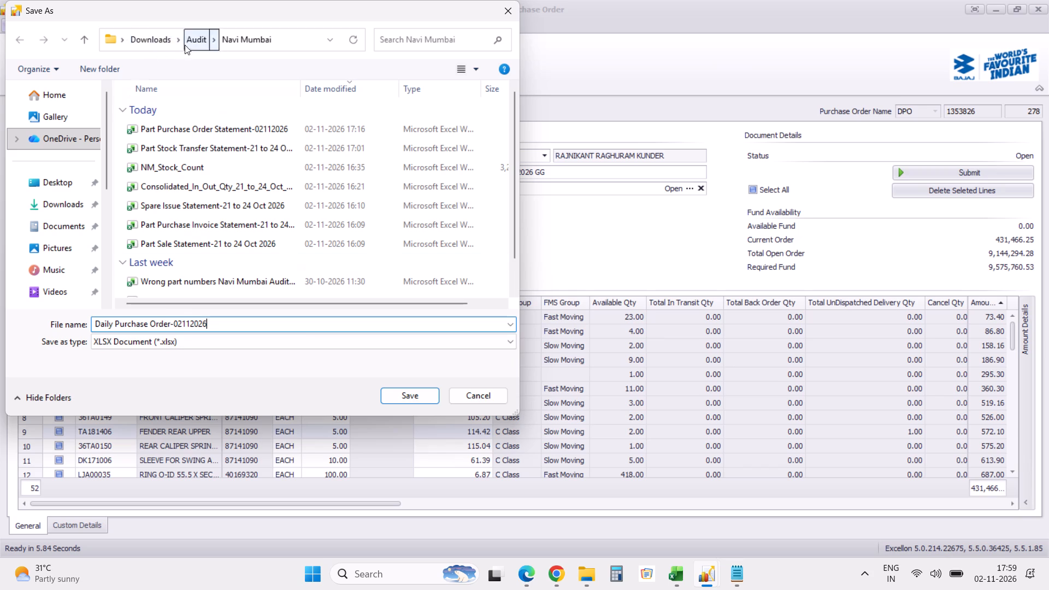
click(162, 44)
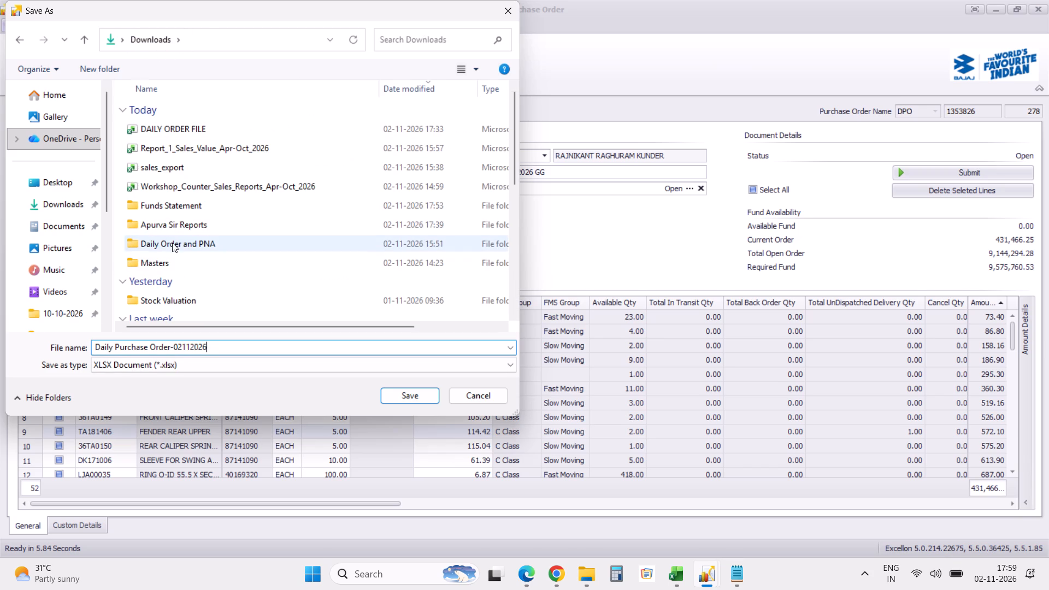
double_click(182, 247)
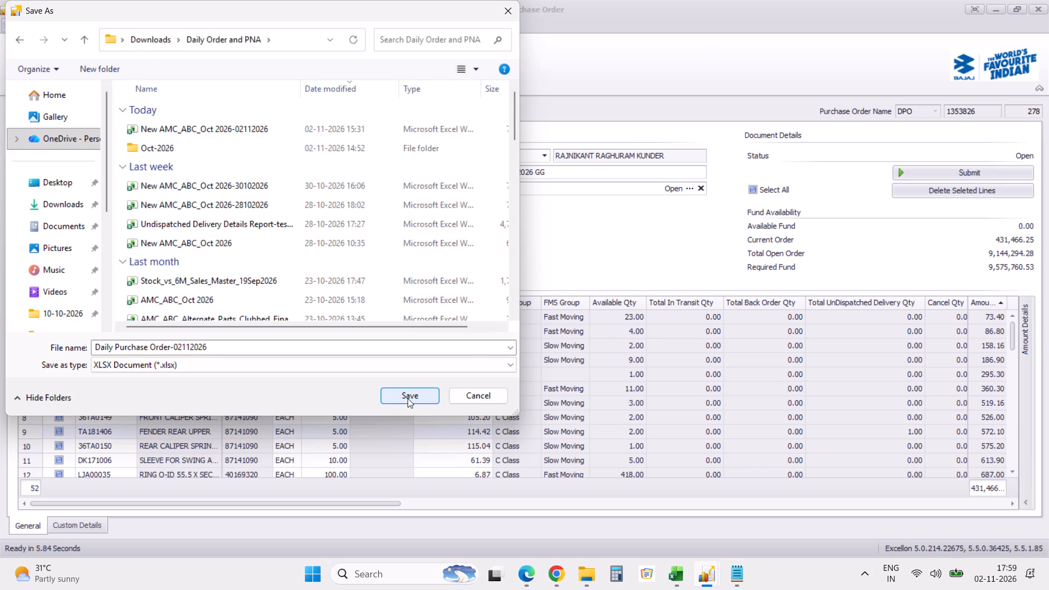
click(408, 398)
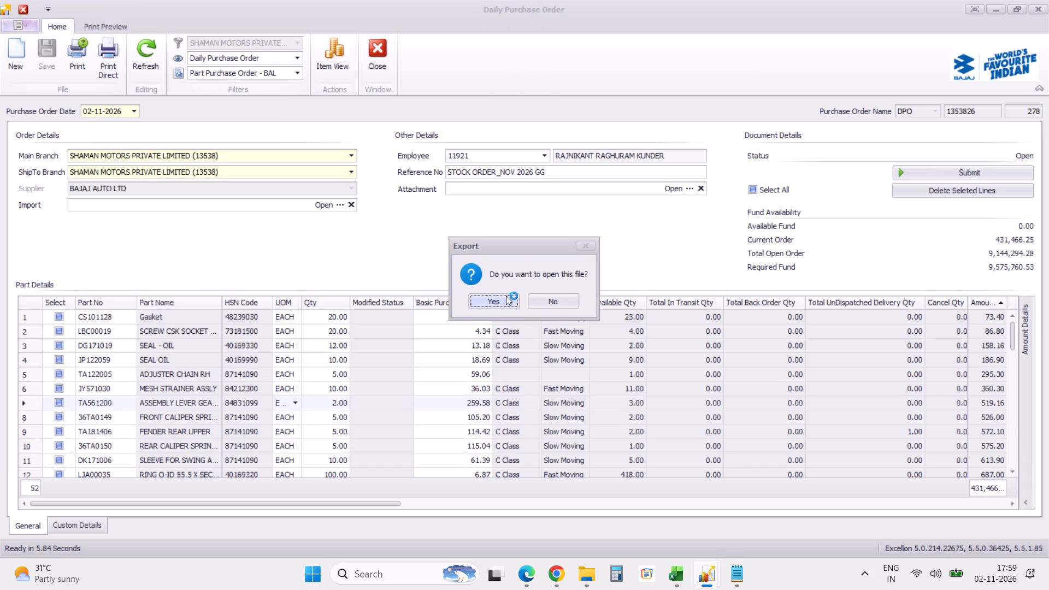
click(506, 296)
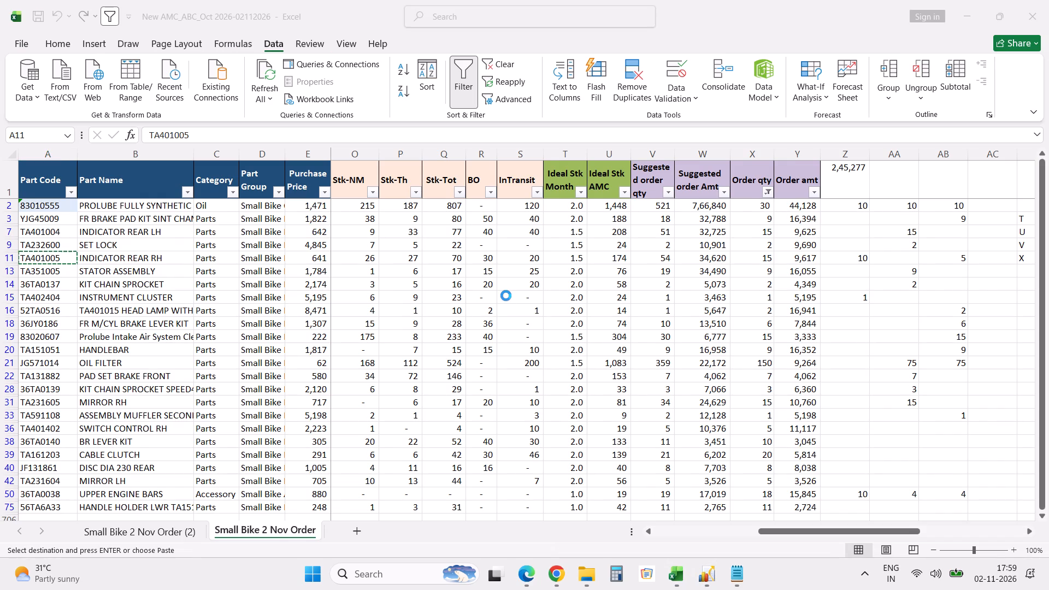
Auto-fit all column widths in the exported Daily Purchase Order-02112026 sheet.
key(ctrl+a)
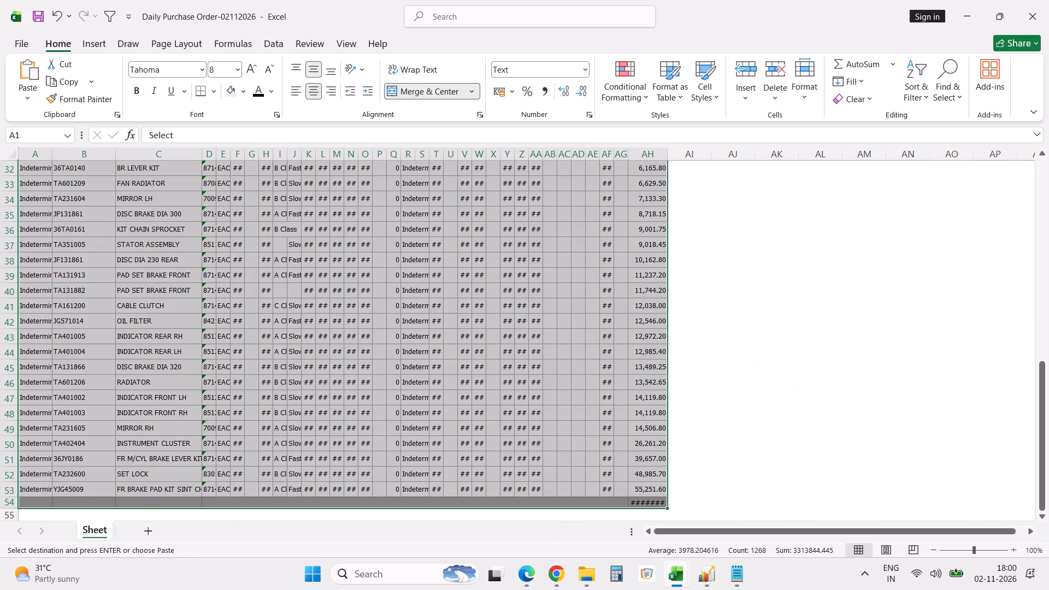
key(alt+h)
key(alt+o)
key(alt+i)
click(506, 296)
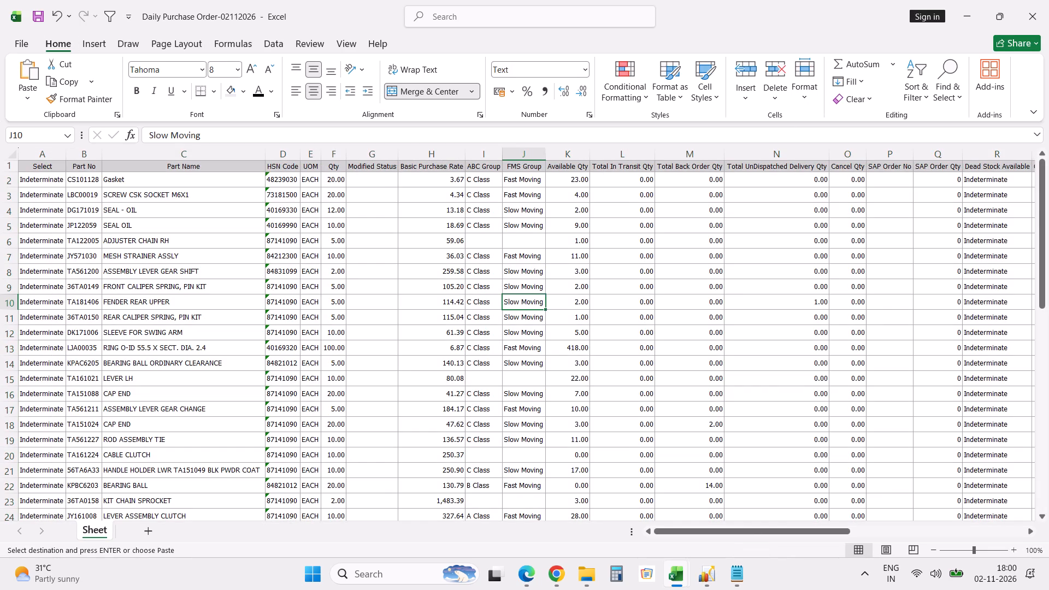
scroll(506, 296, up, 9)
Delete the Select column from the exported order sheet.
click(45, 156)
key(ctrl+minus)
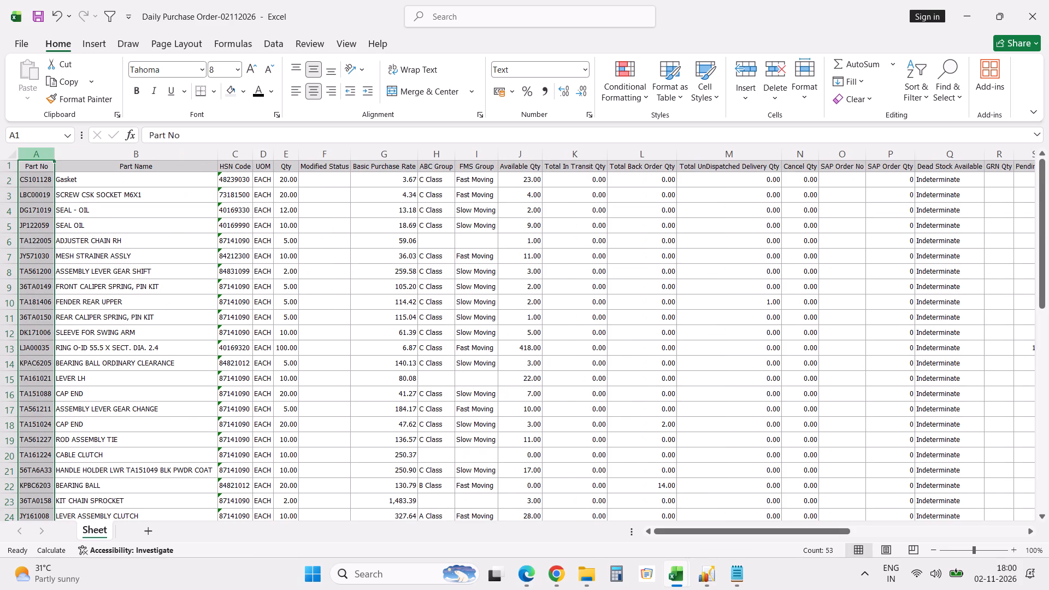
Examine the exported order's columns from HSN Code through Amount, down to the last row.
click(234, 154)
key(shift+Right)
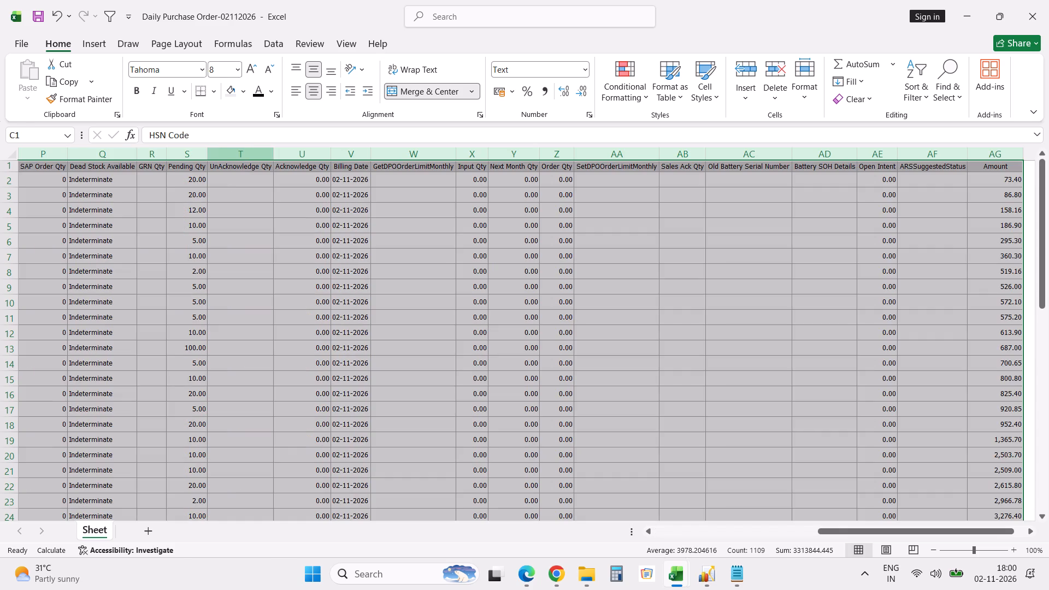
click(204, 300)
key(ctrl+Down)
key(Down)
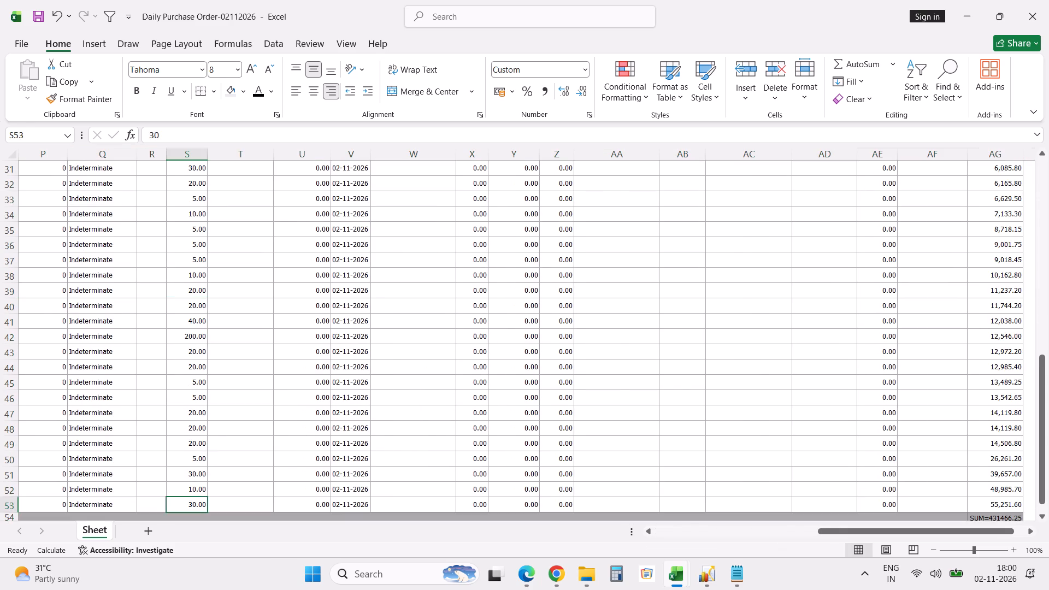
click(11, 500)
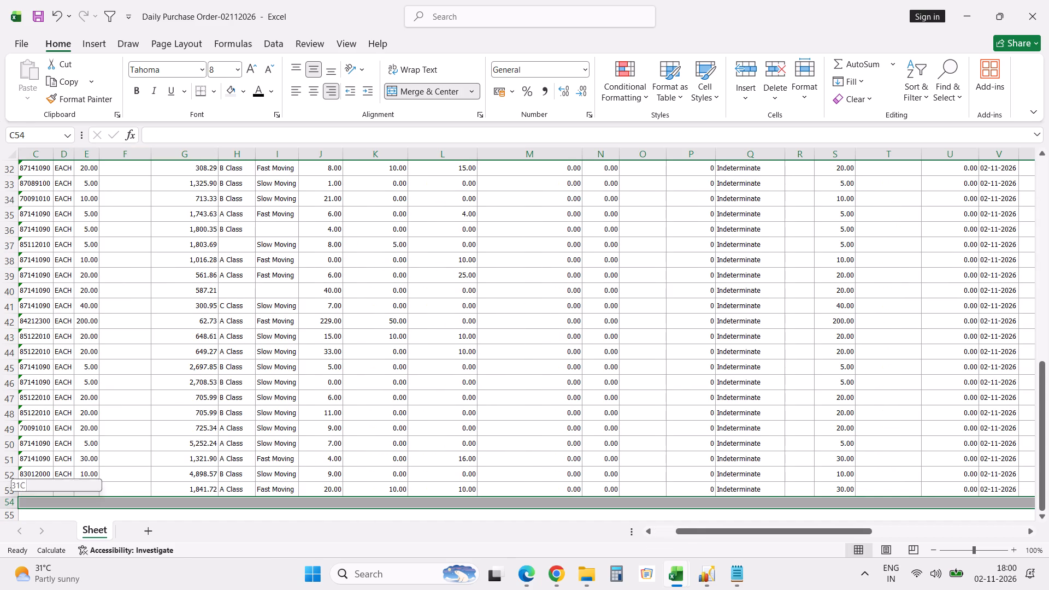
click(11, 503)
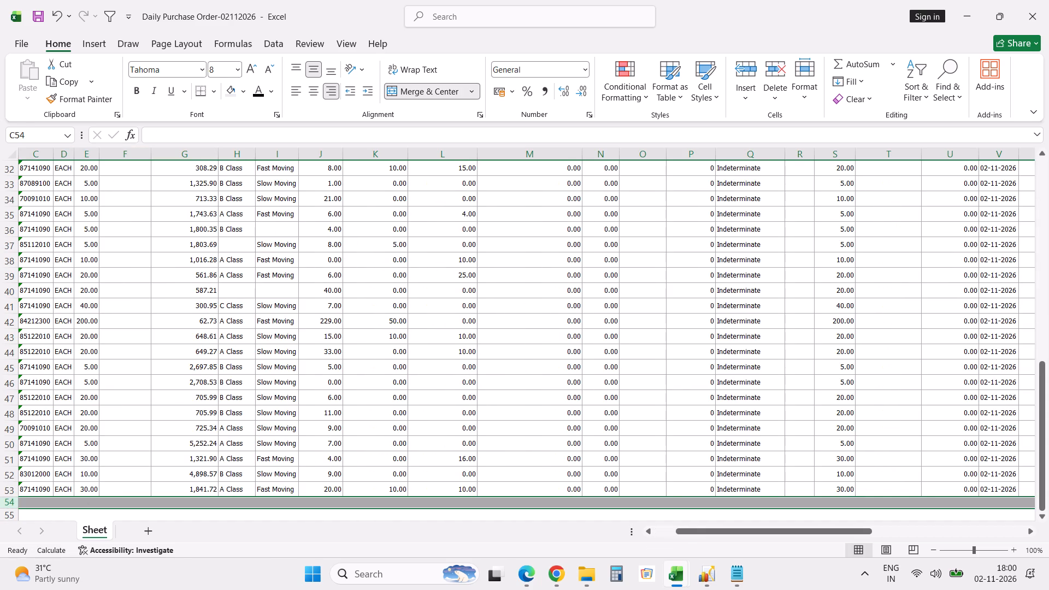
Save and close the Daily Purchase Order-02112026 workbook.
click(1032, 23)
click(557, 304)
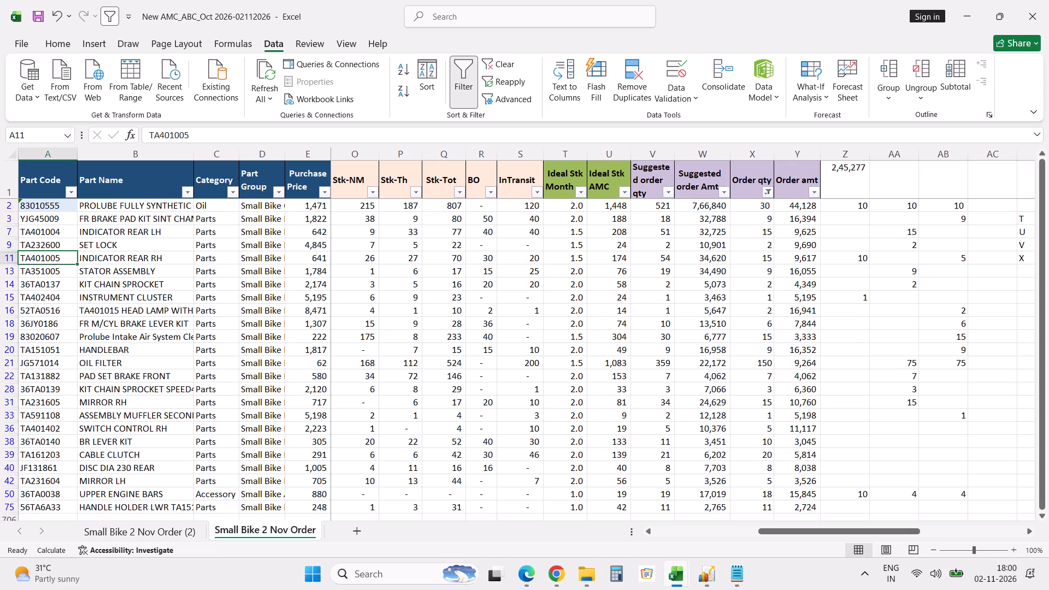
Return to Excellon and close the STOCK ORDER_NOV 2026 GG daily purchase order.
scroll(822, 331, down, 4)
scroll(822, 331, up, 2)
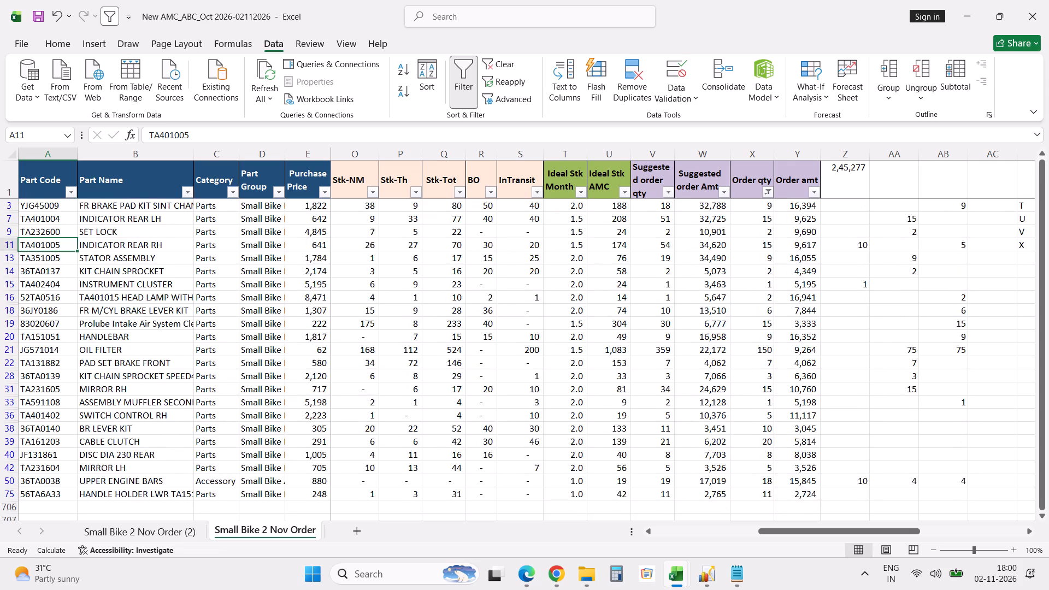
scroll(822, 331, up, 8)
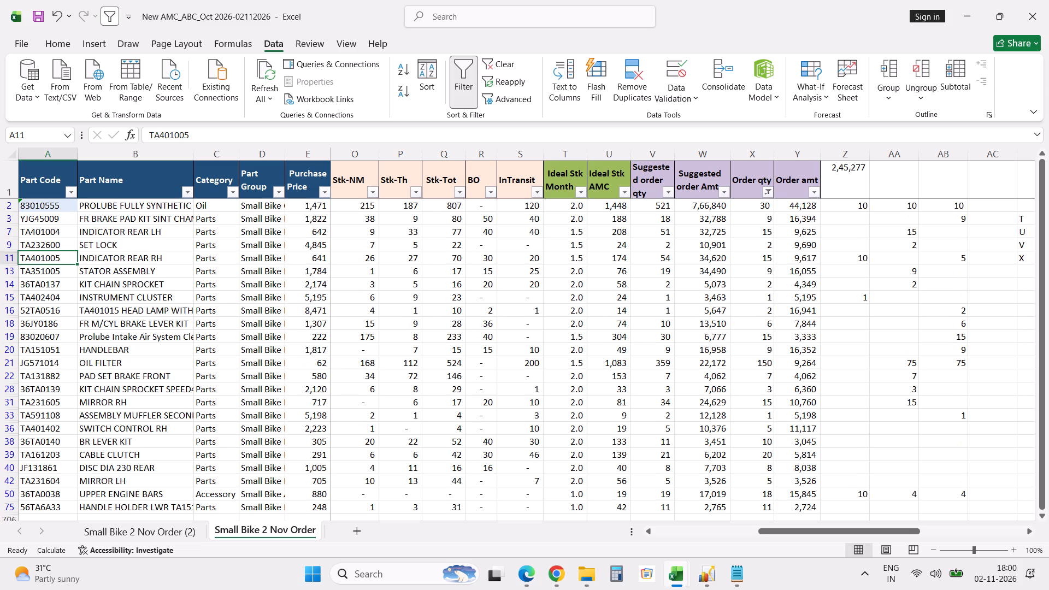
click(708, 573)
click(798, 486)
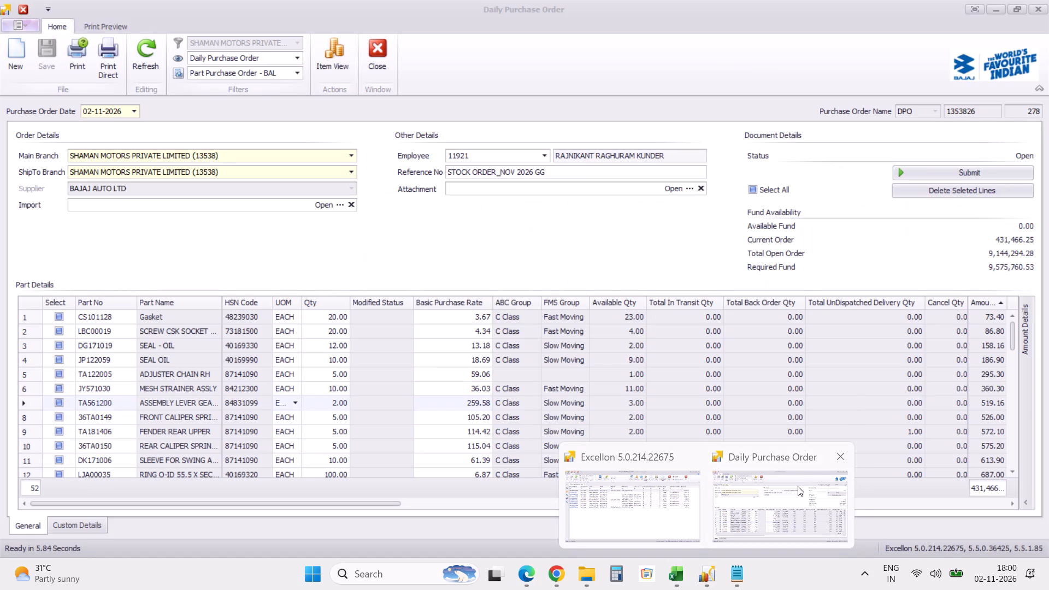
click(1041, 15)
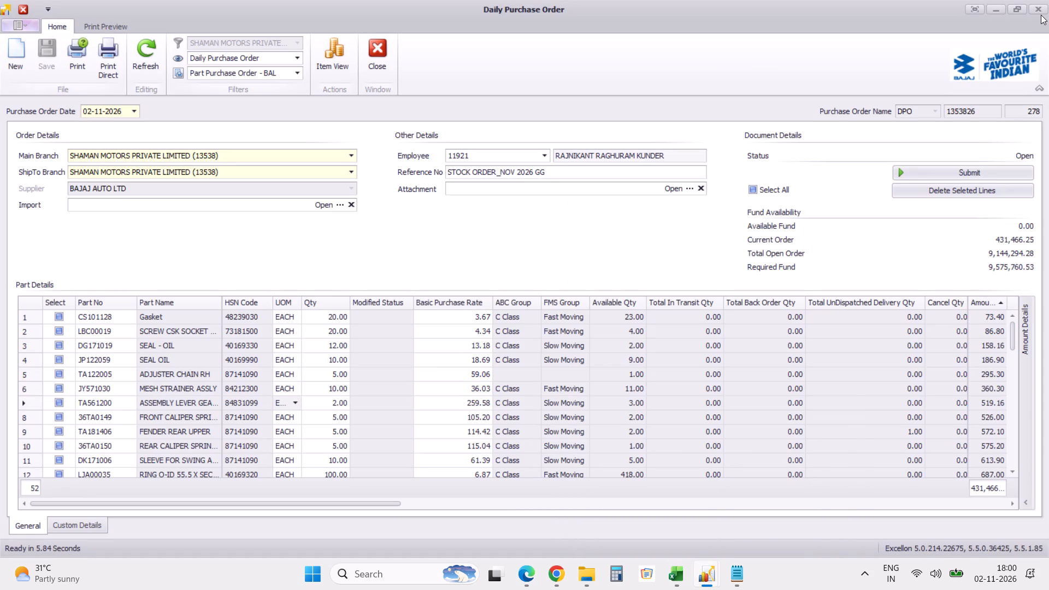
click(1040, 9)
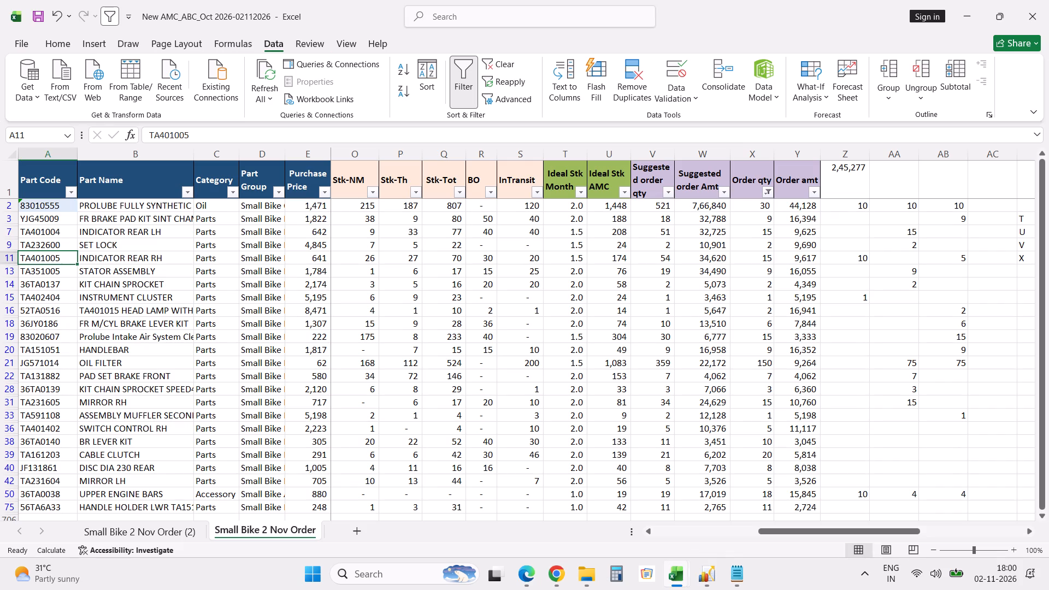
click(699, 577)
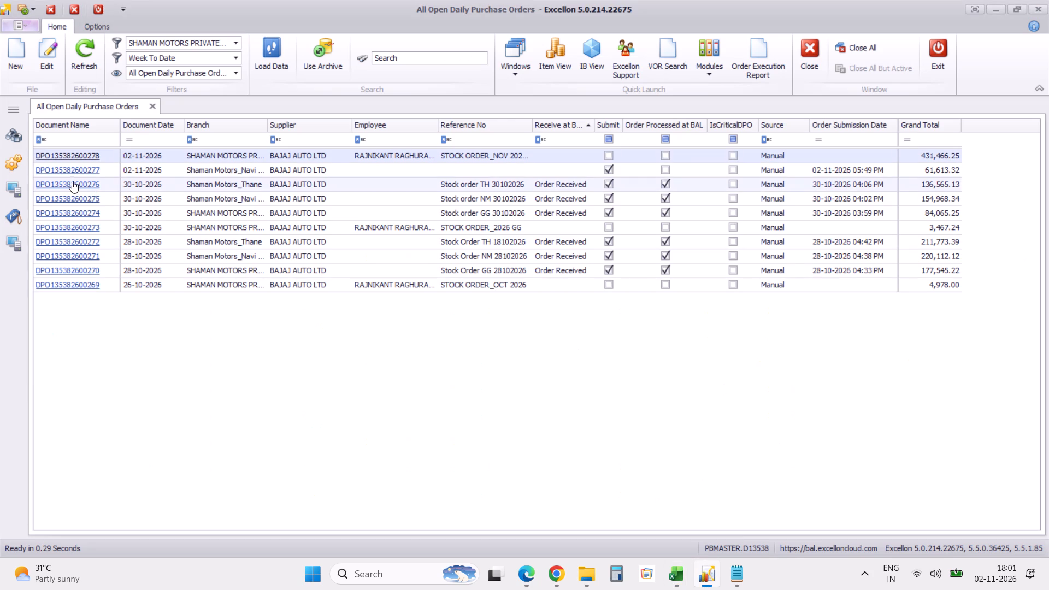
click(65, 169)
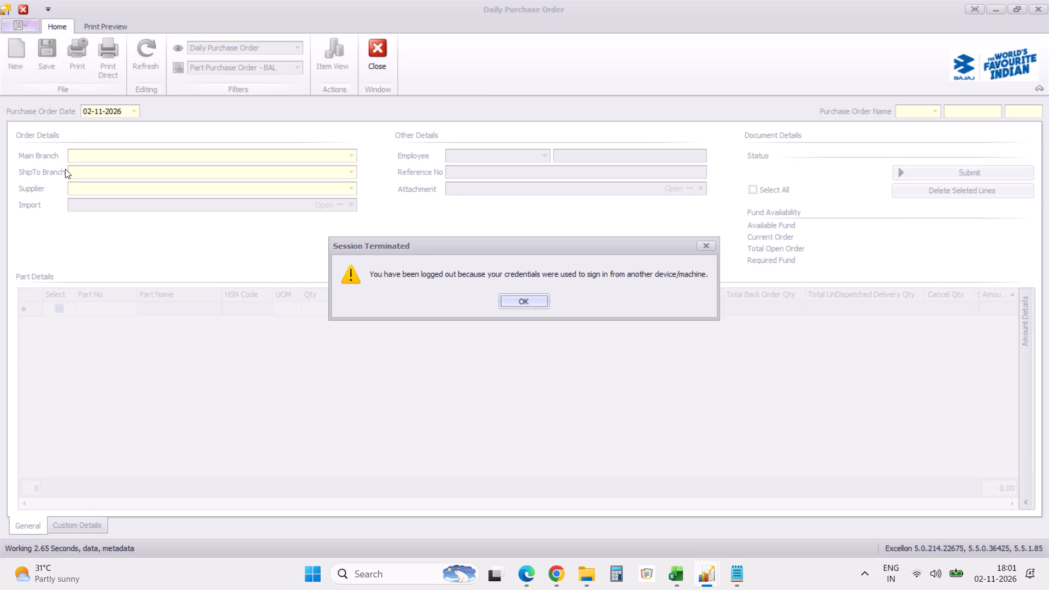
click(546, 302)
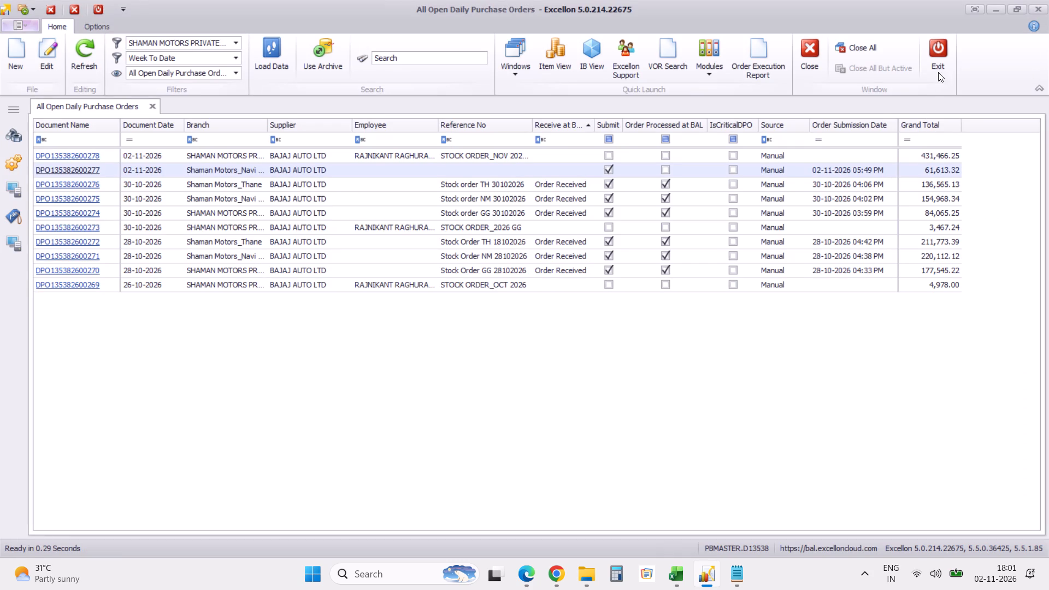
Exit Excellon.
click(937, 70)
click(511, 298)
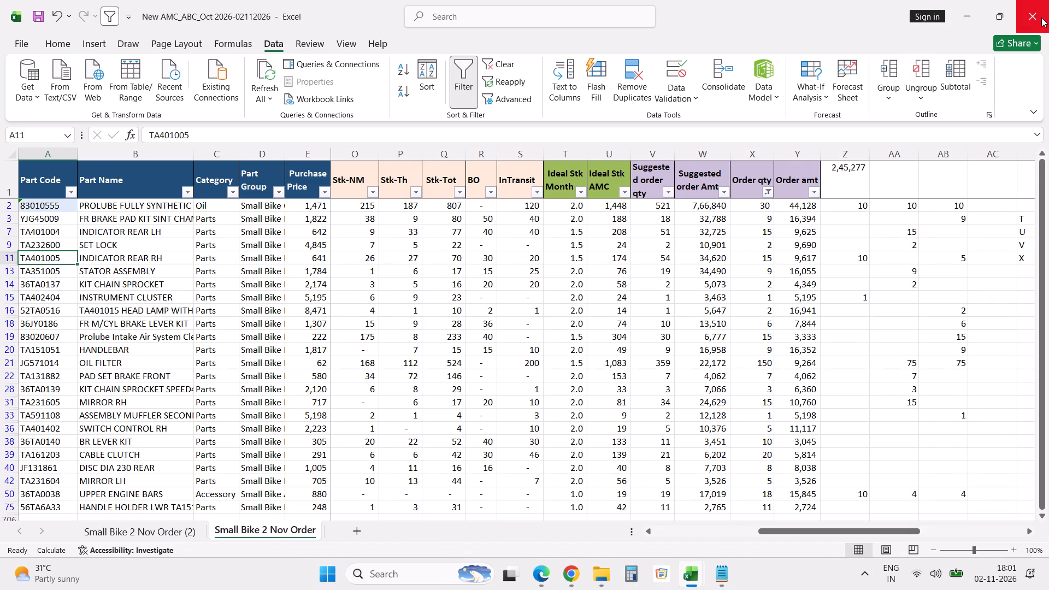
click(1041, 17)
click(549, 311)
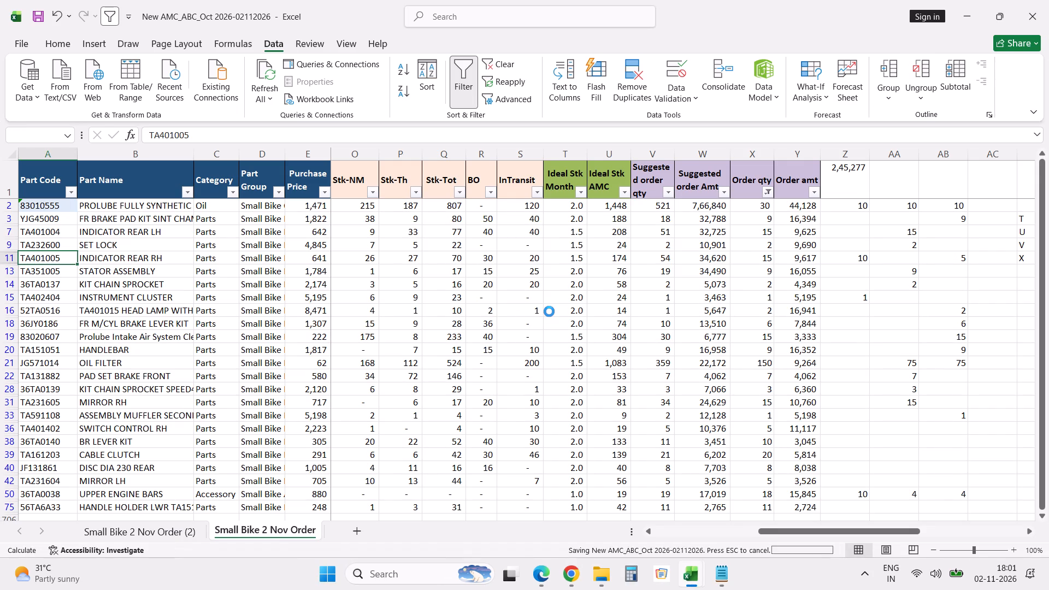
Save and close the Thane Inventory_Count_All-2, Part Stock Valuation-02112026 and NM_Stock_Count workbooks, and close Consolidated_In_Out_Qty_21_to_24_Oct_2026.
click(1037, 13)
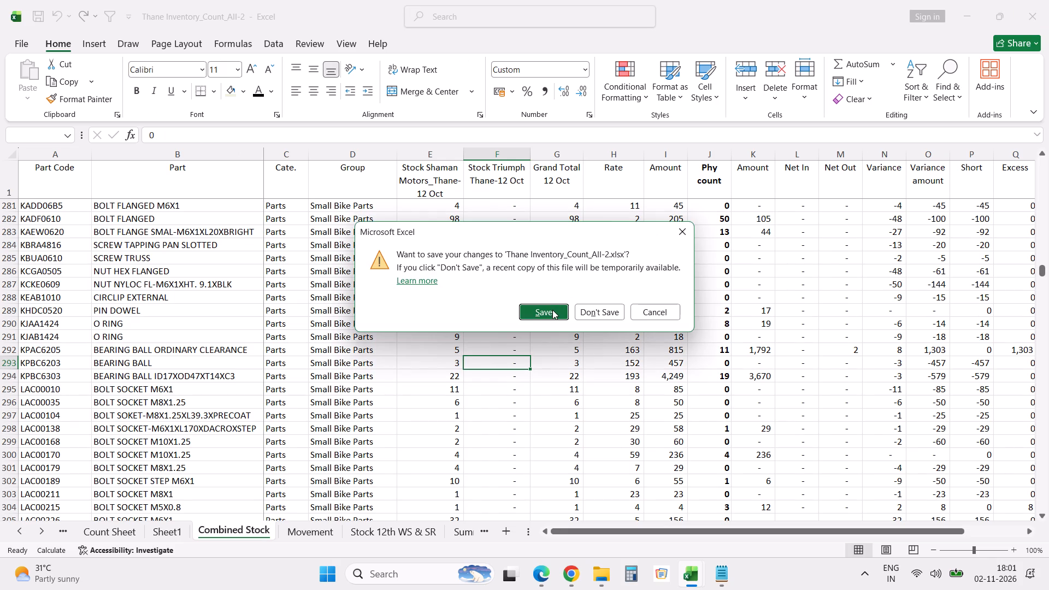
click(552, 310)
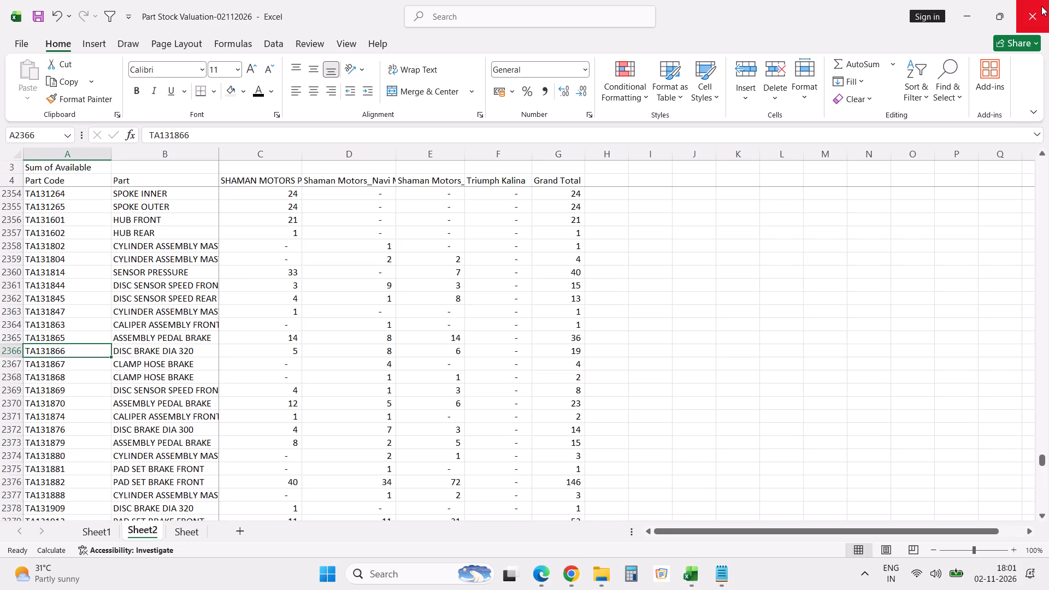
click(1040, 7)
click(544, 315)
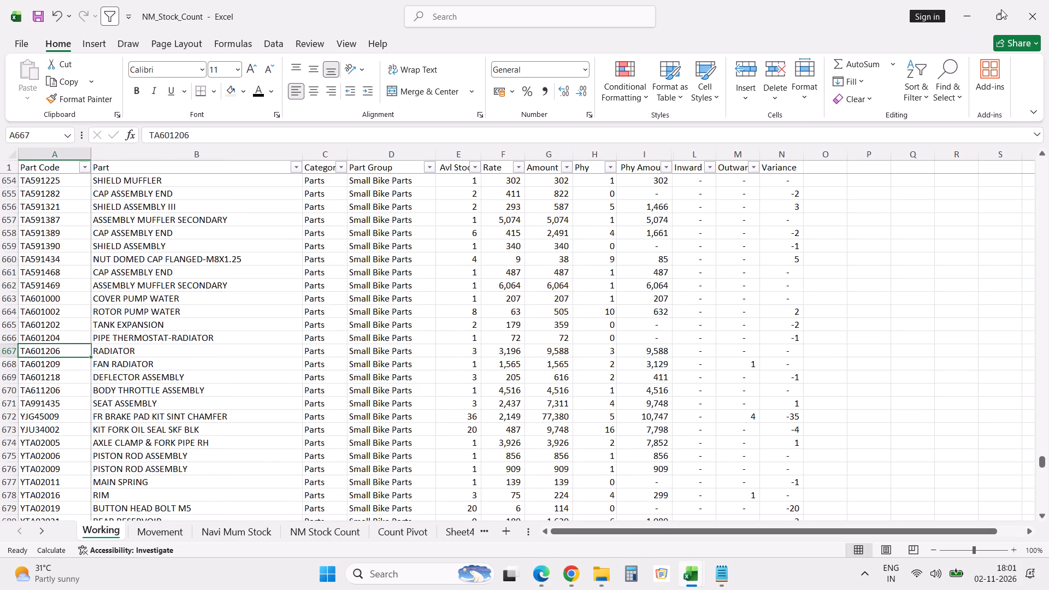
click(1032, 11)
click(529, 313)
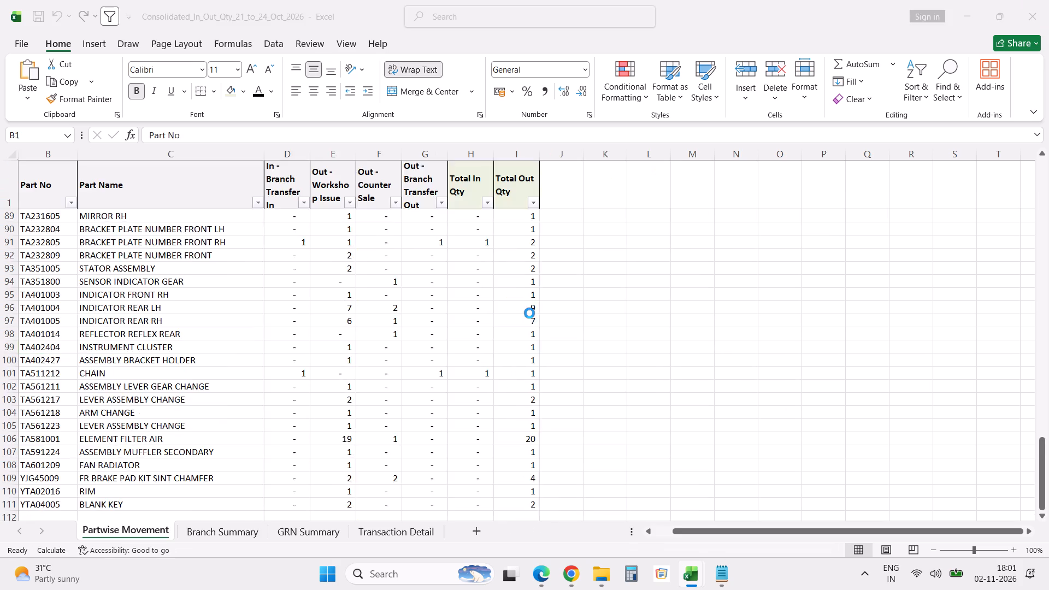
click(1025, 23)
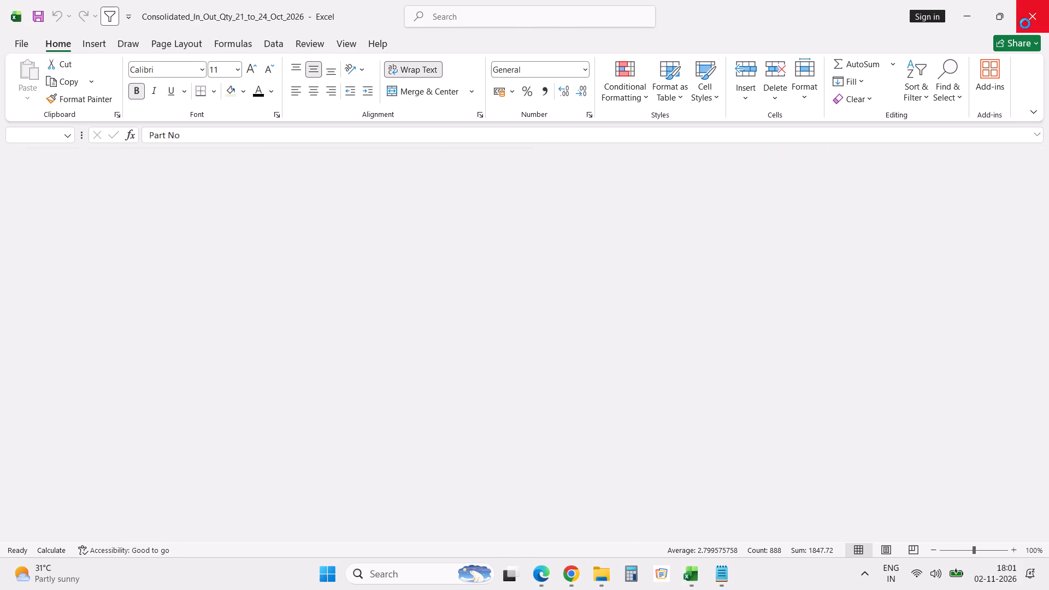